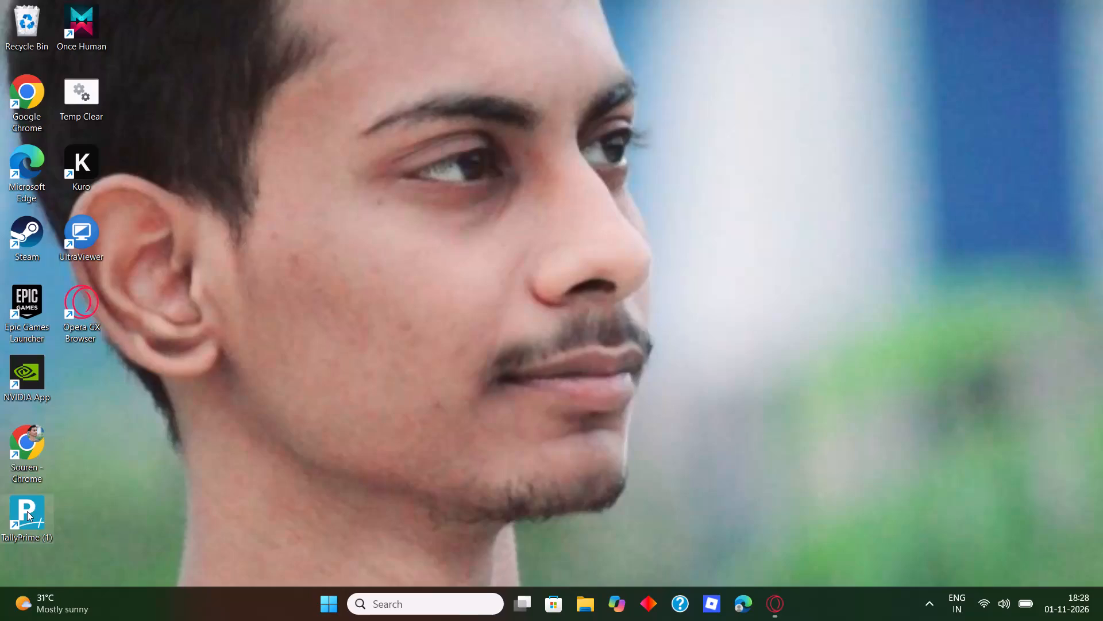
Launch TallyPrime from the desktop.
key(Return)
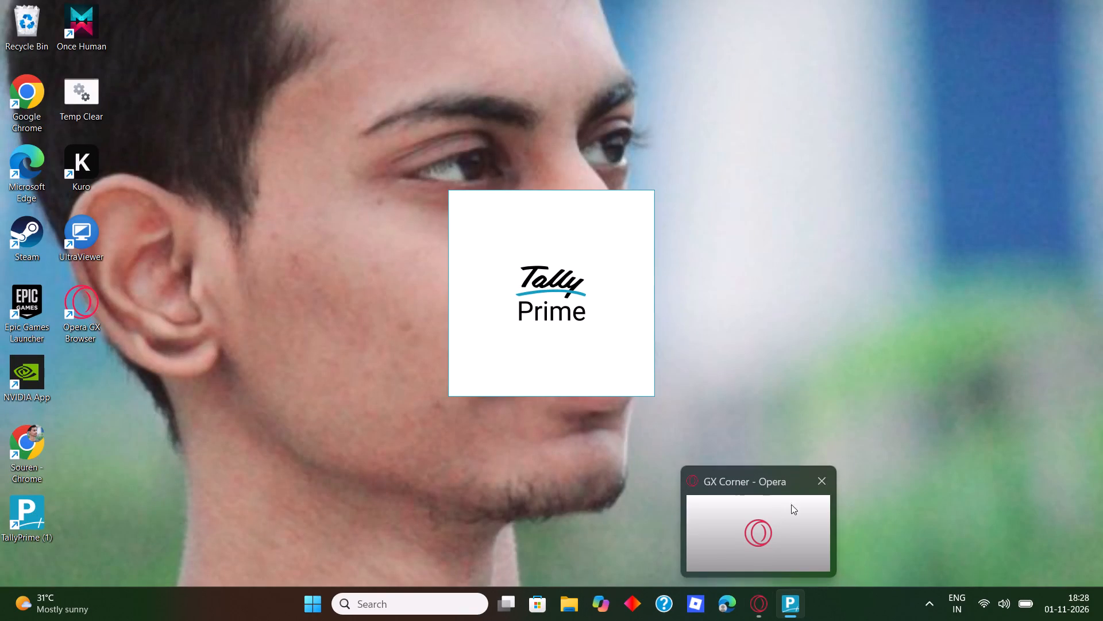
Quit the Opera browser running in the background.
click(822, 476)
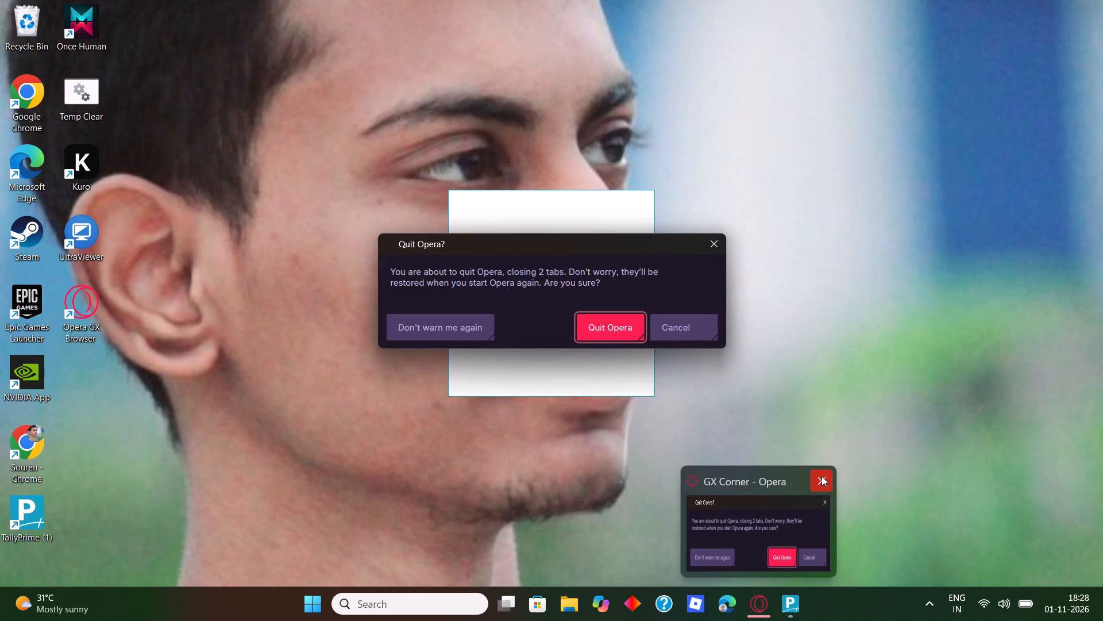
click(632, 331)
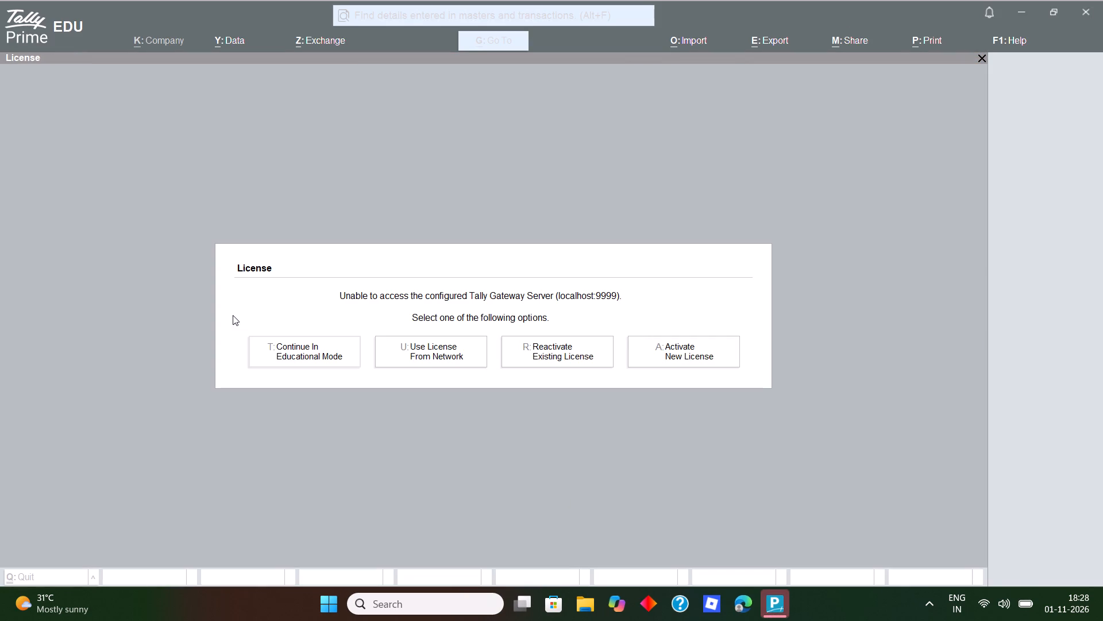
Continue in Educational Mode at the TallyPrime licence prompt.
click(362, 422)
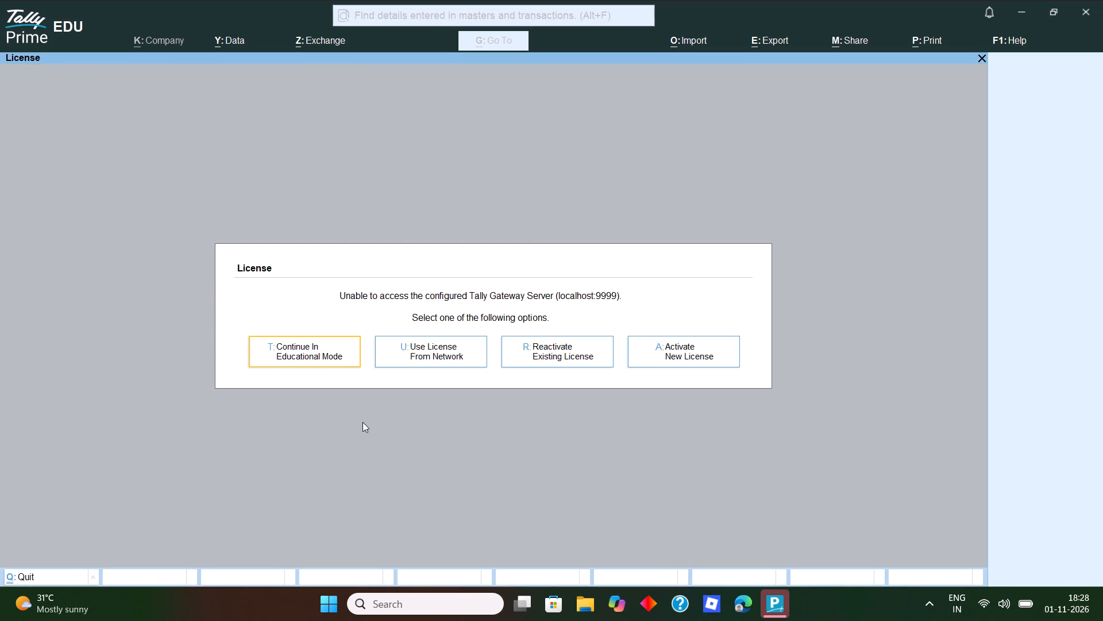
key(t)
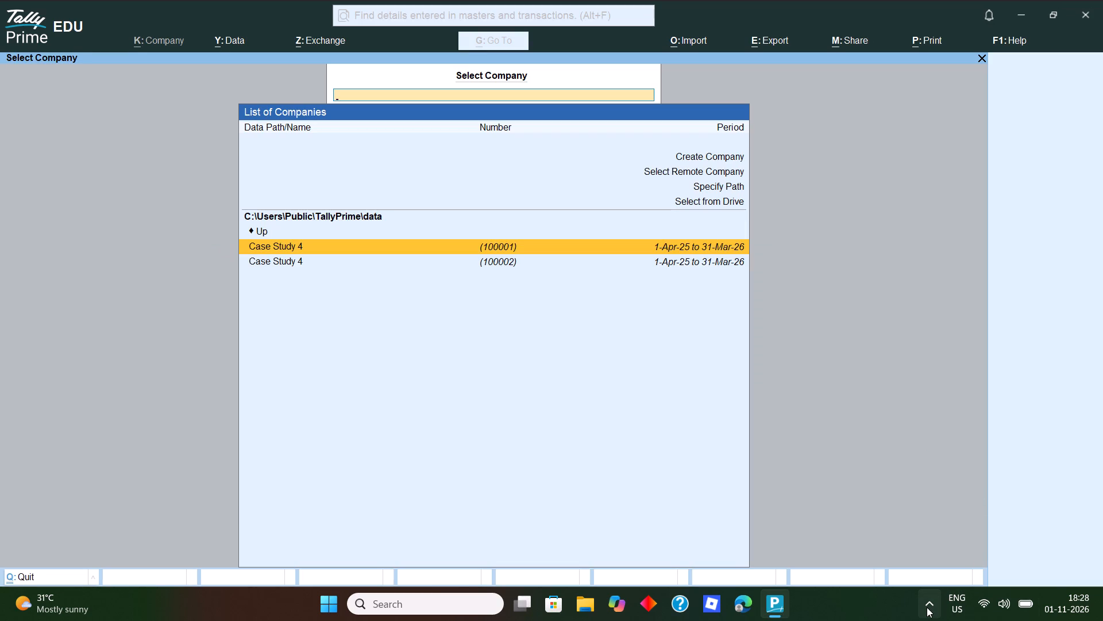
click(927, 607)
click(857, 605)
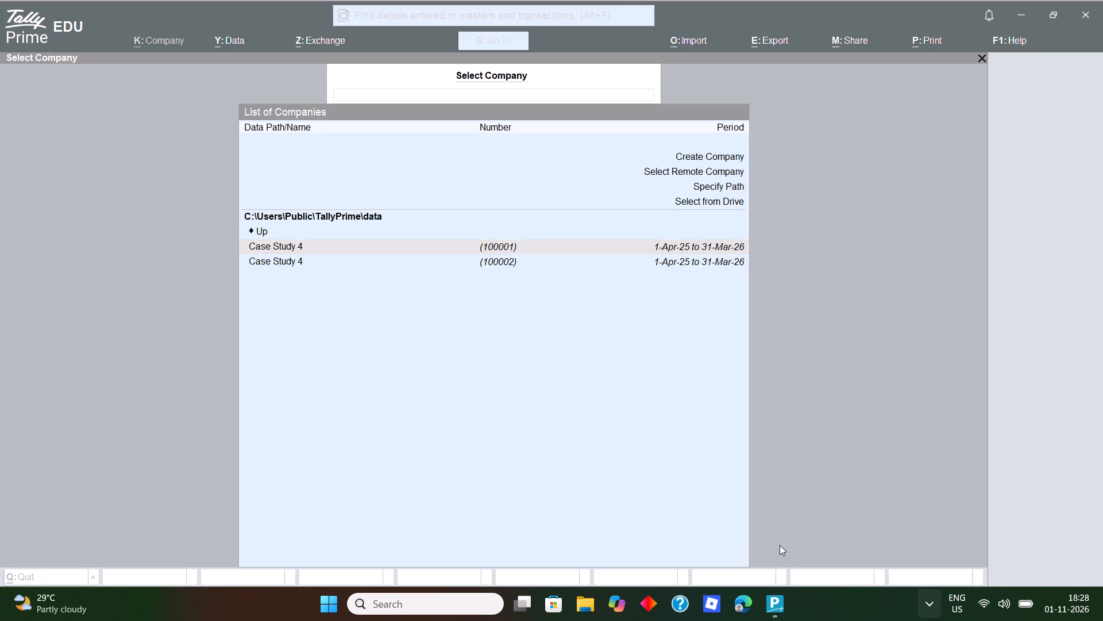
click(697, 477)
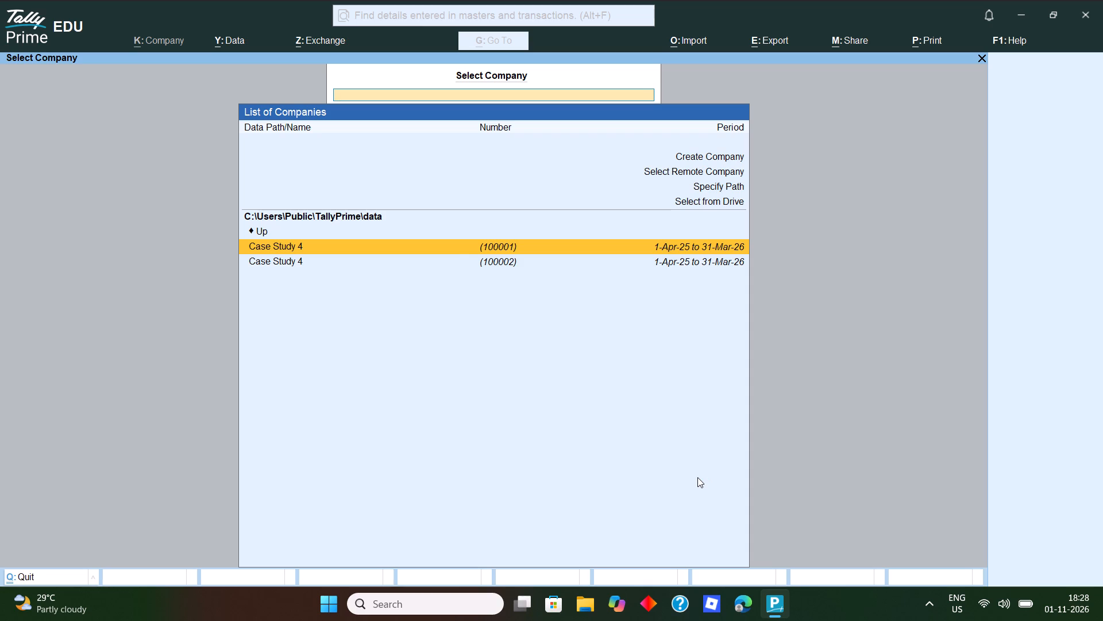
Open the company Case Study 4 with number 100001.
key(Return)
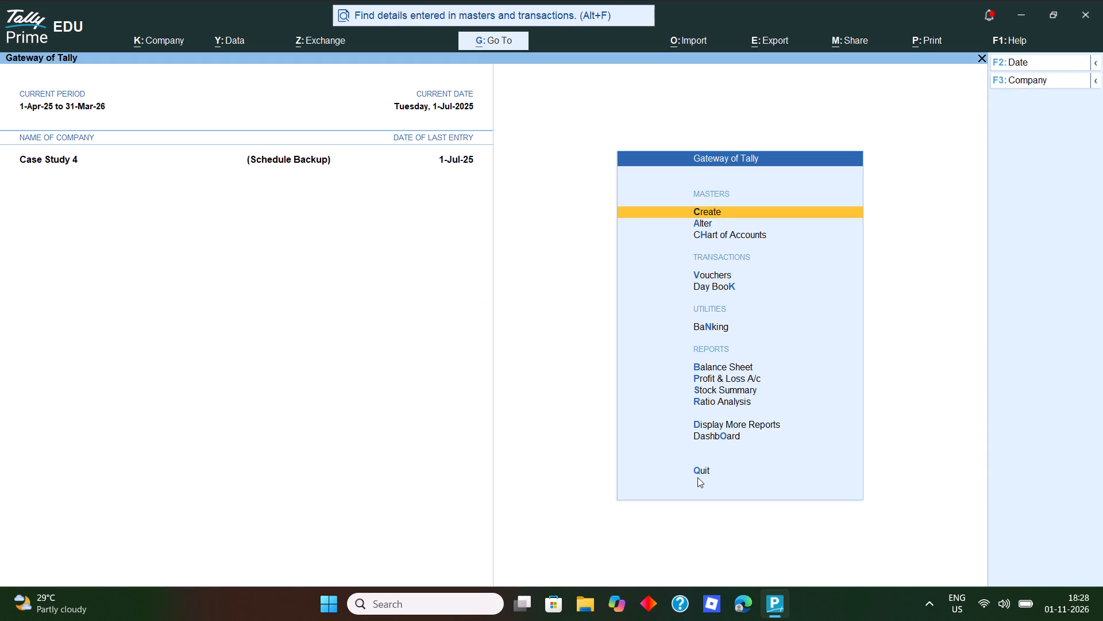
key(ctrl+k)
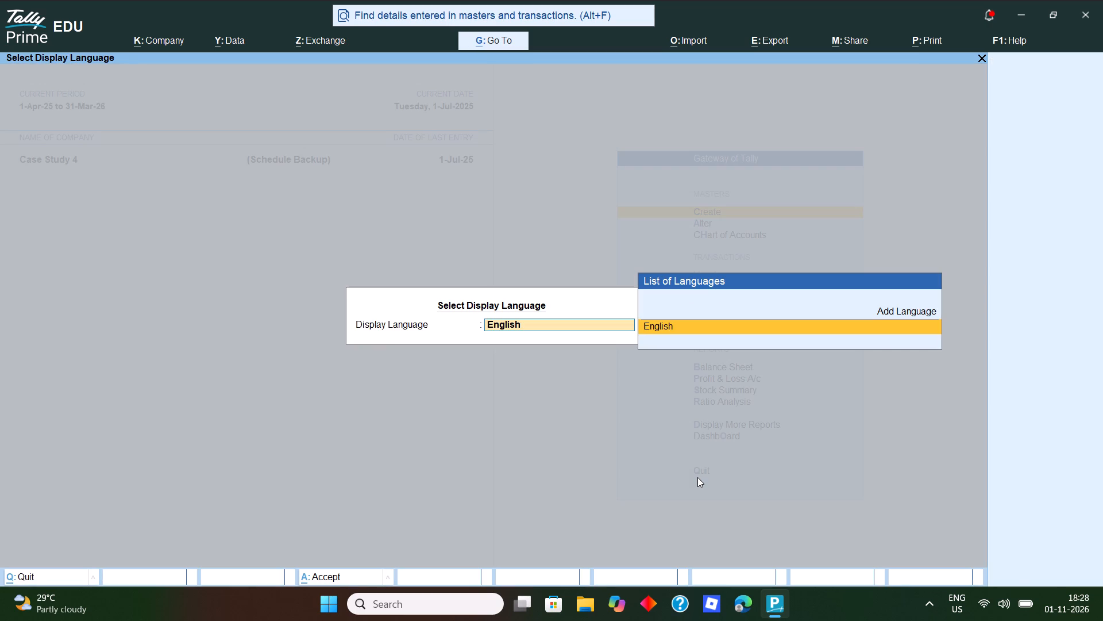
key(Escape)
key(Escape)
Delete the open company Case Study 4 (100001) and stay in TallyPrime without quitting.
key(alt+k)
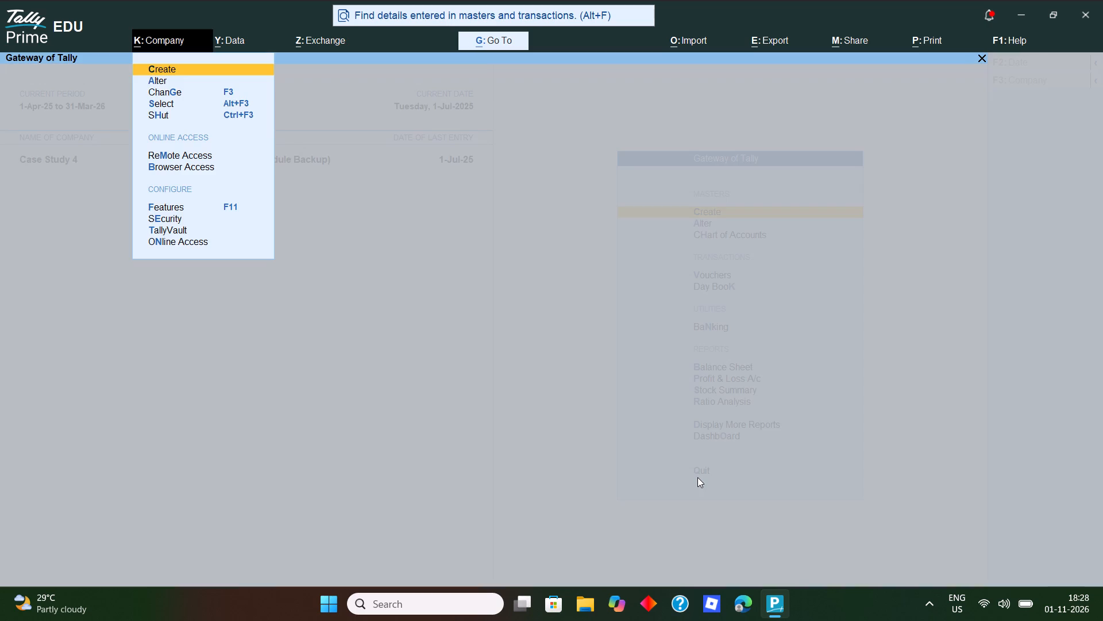
key(a)
key(alt+d)
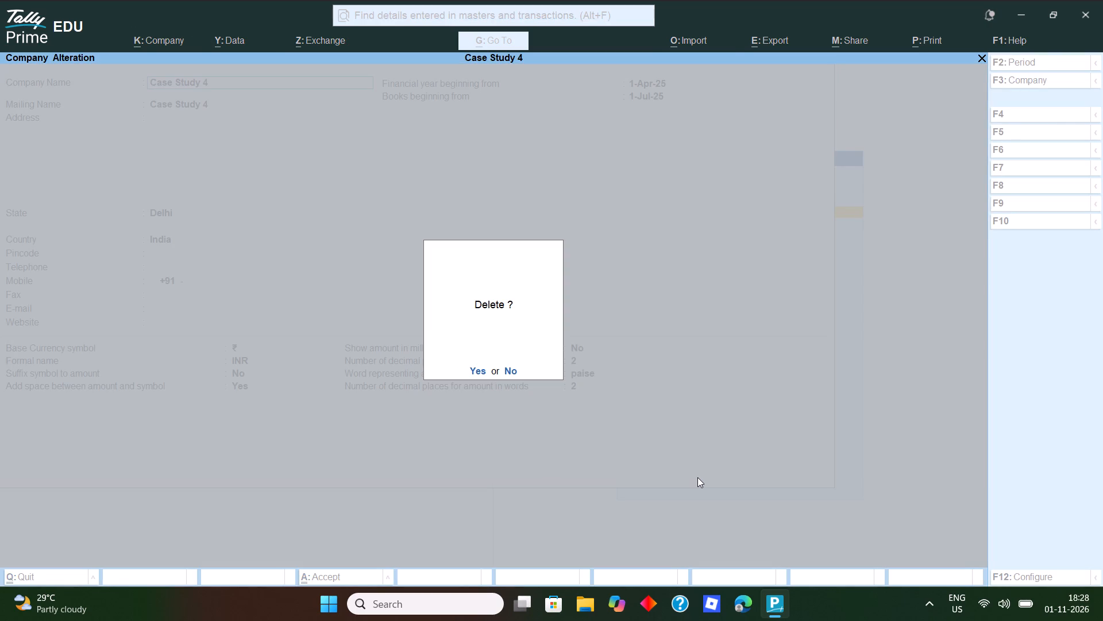
text(yy)
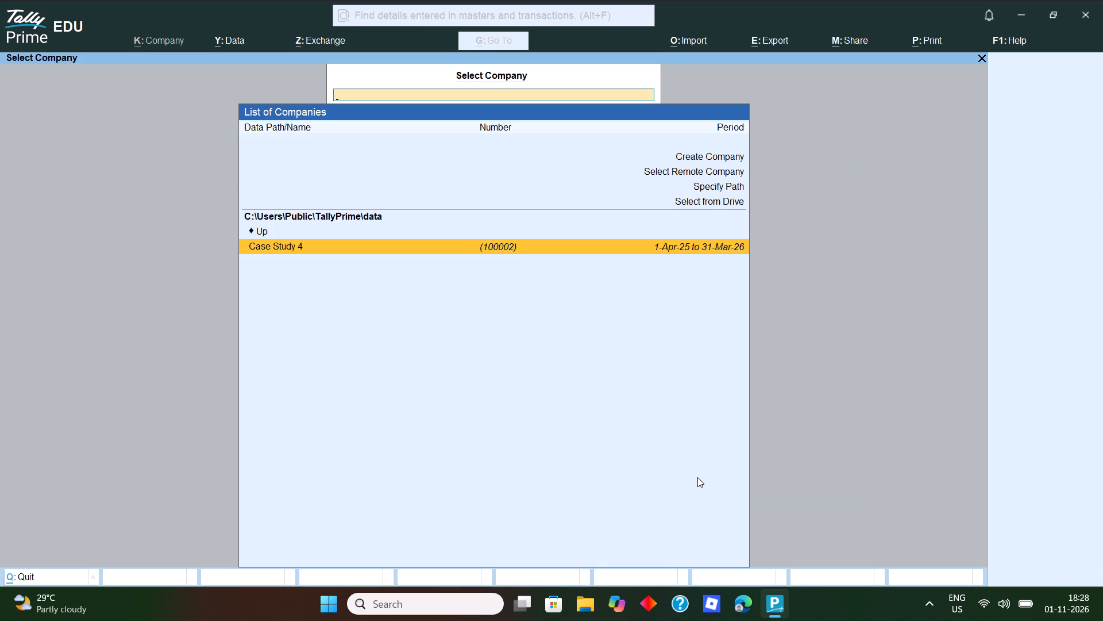
key(Escape)
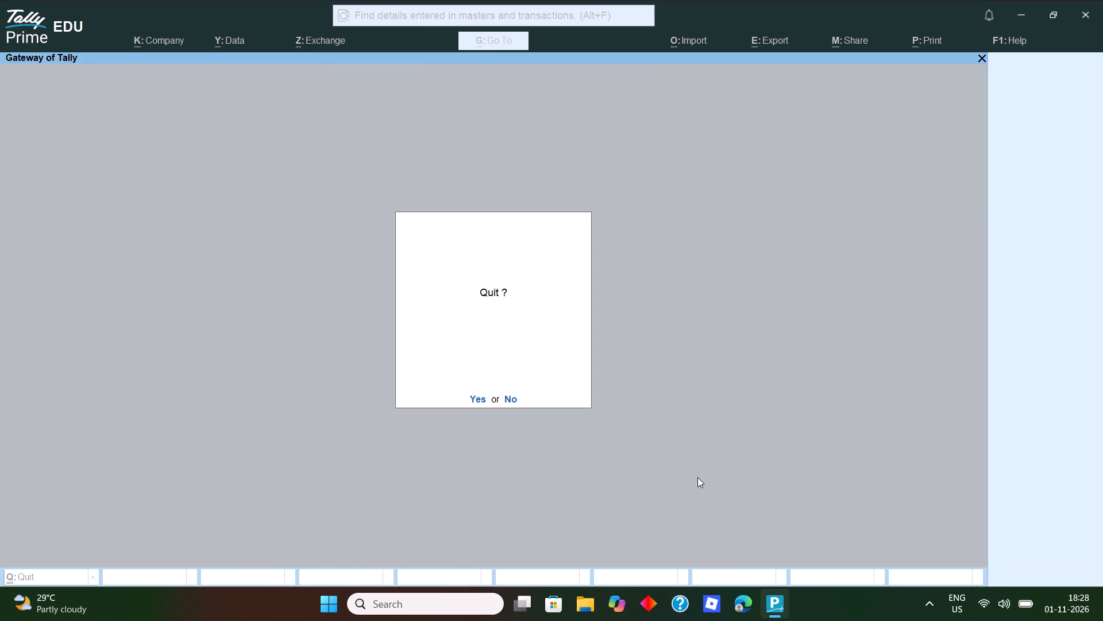
key(n)
Open the remaining company Case Study 4 (100002) and delete it, staying in TallyPrime without quitting.
key(Return)
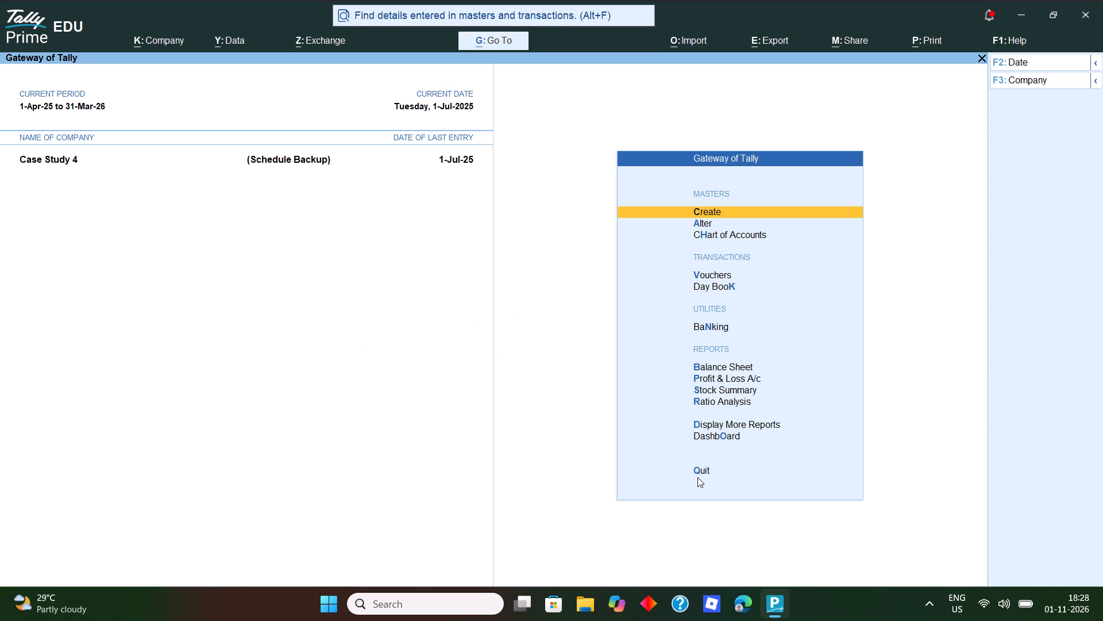
key(alt+k)
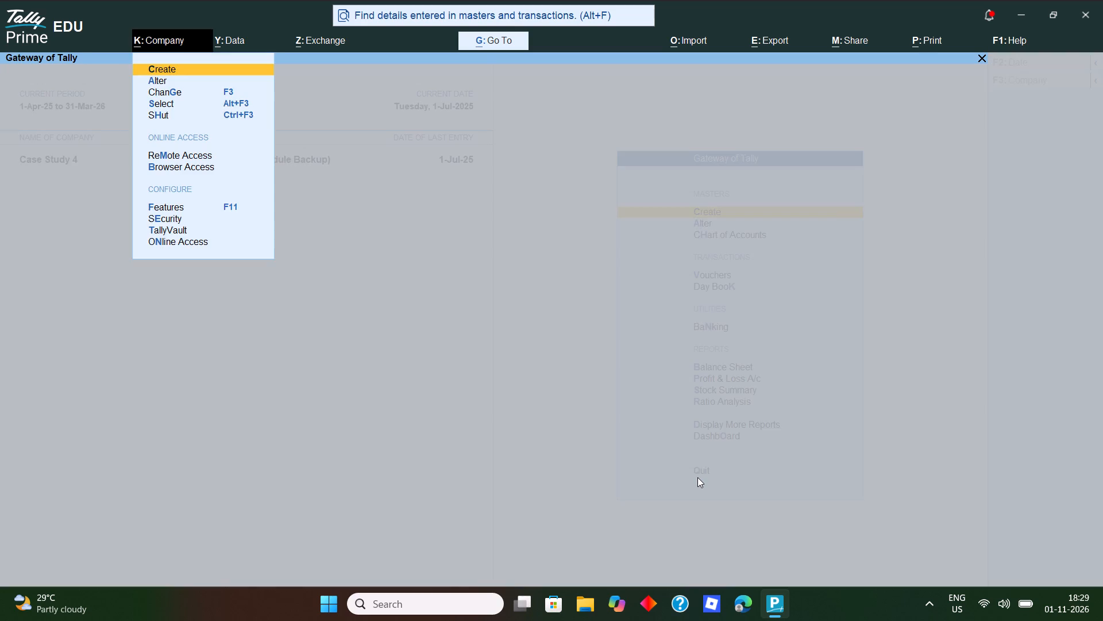
key(a)
key(alt+d)
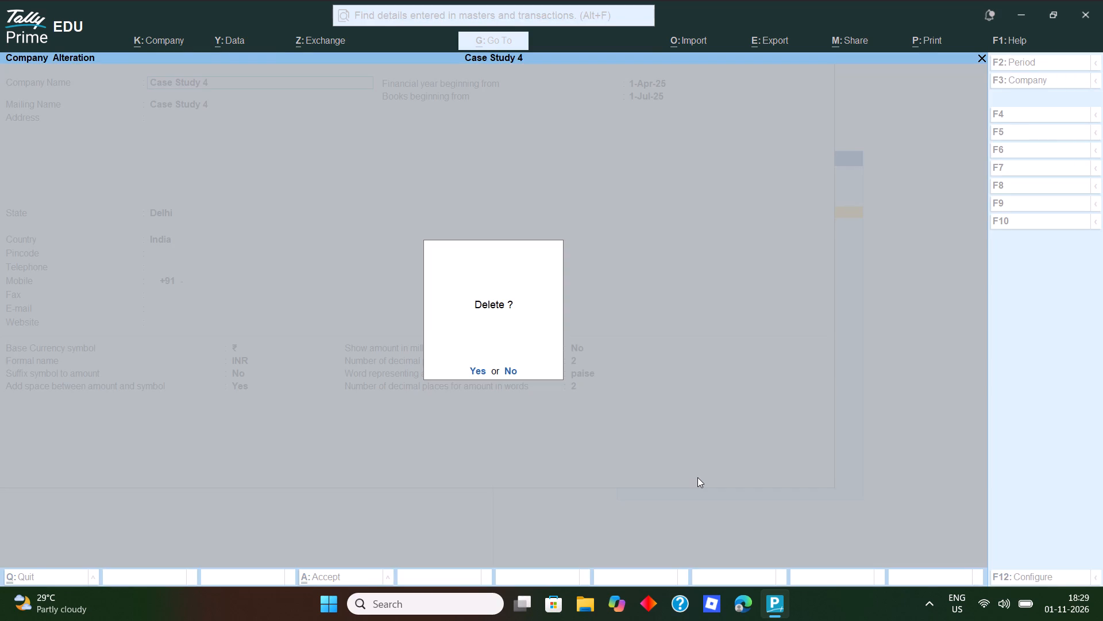
key(y)
key(y)
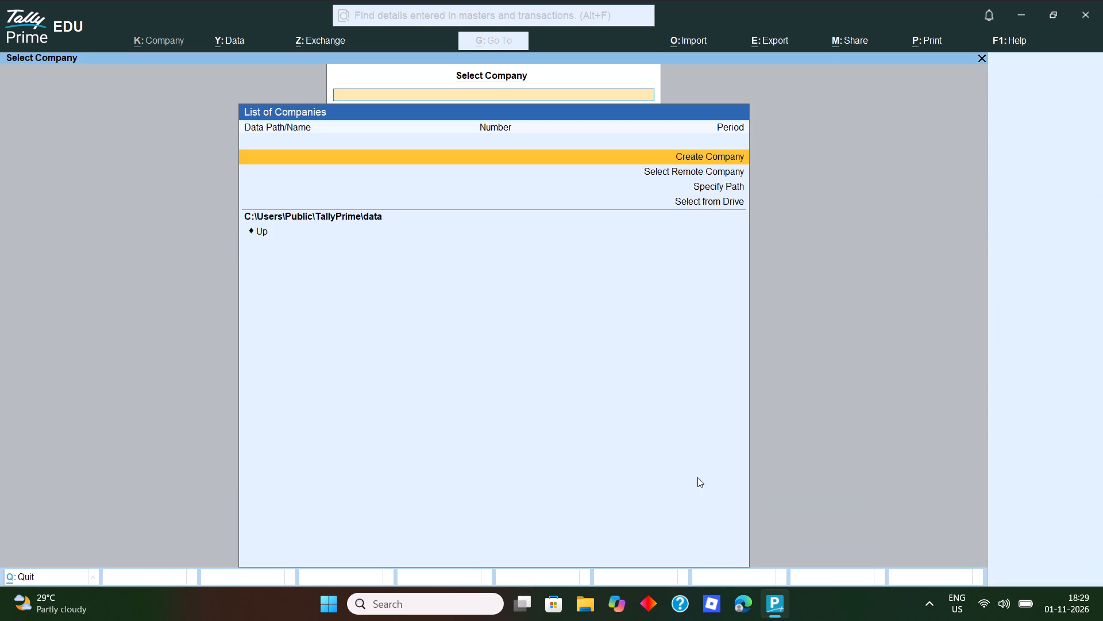
key(Escape)
key(n)
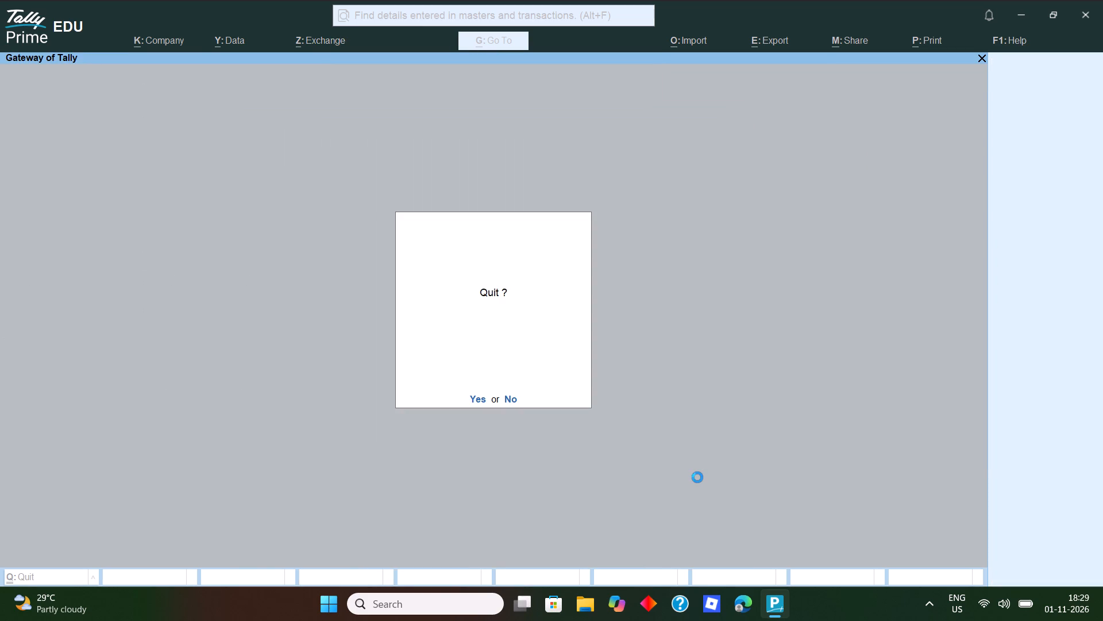
Start creating a new company named Case Study 4, with no address, state Delhi and country India.
key(Return)
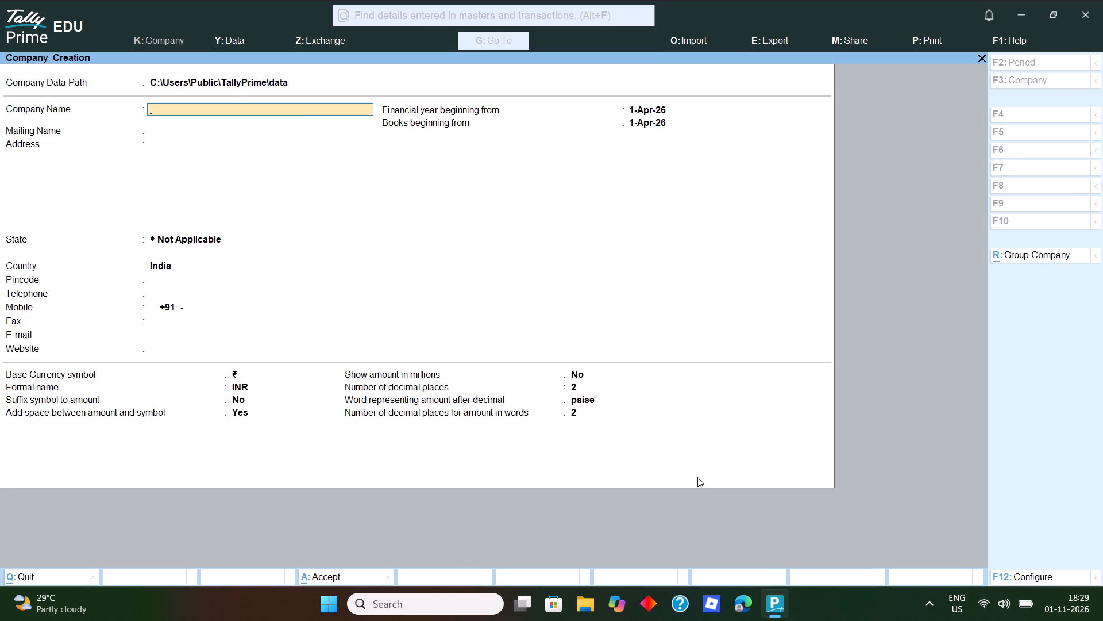
text(case study)
key(space)
key(4)
key(Return)
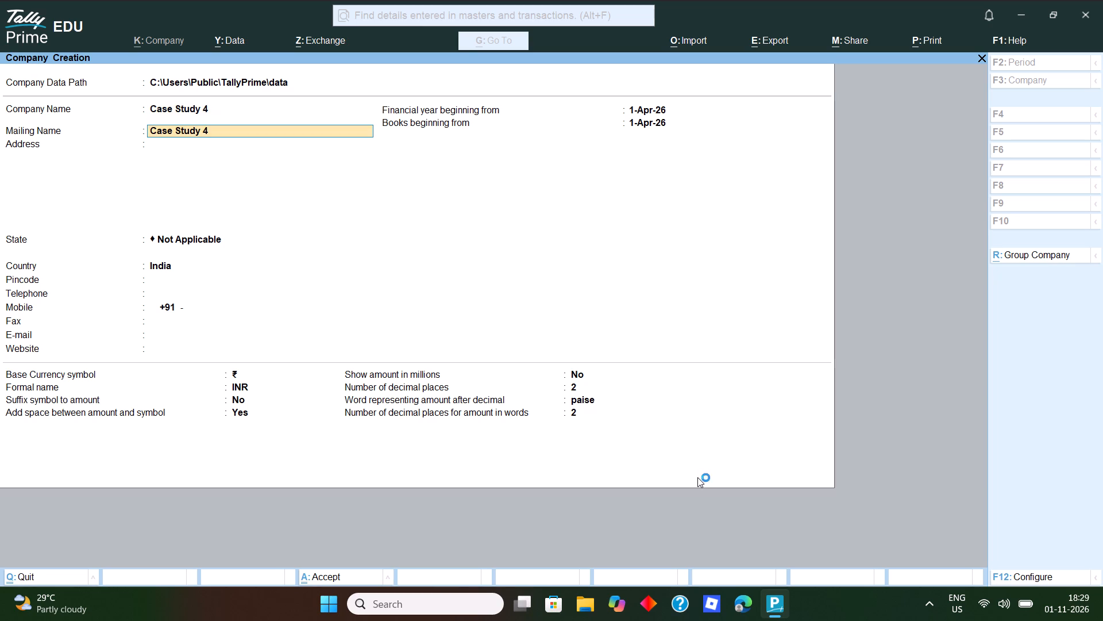
key(Return)
key(Return)
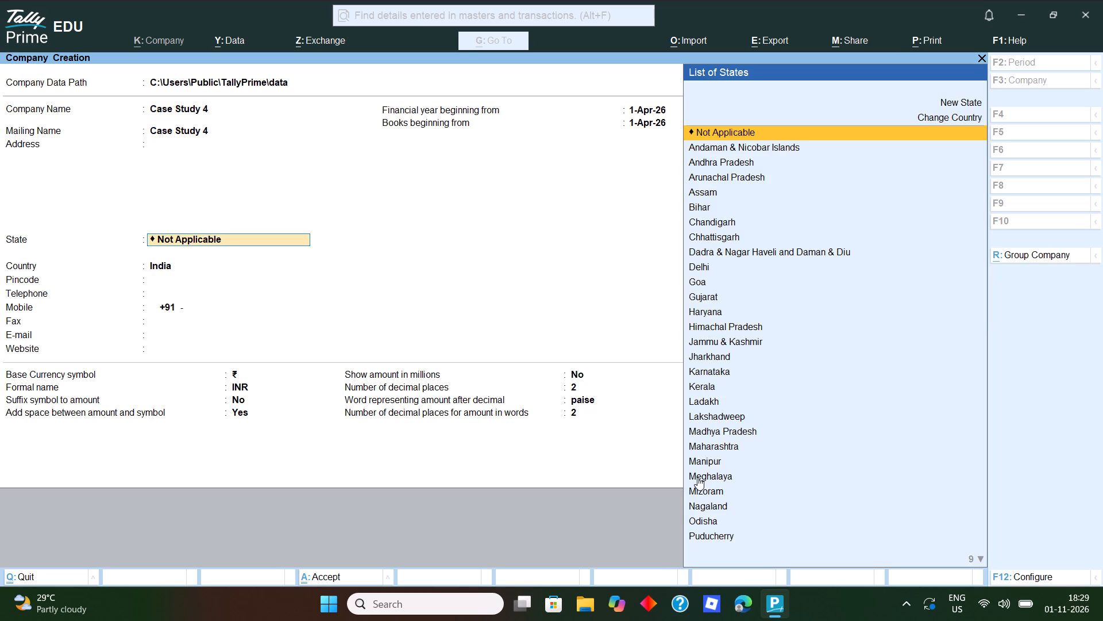
text(de)
key(Return)
key(Return)
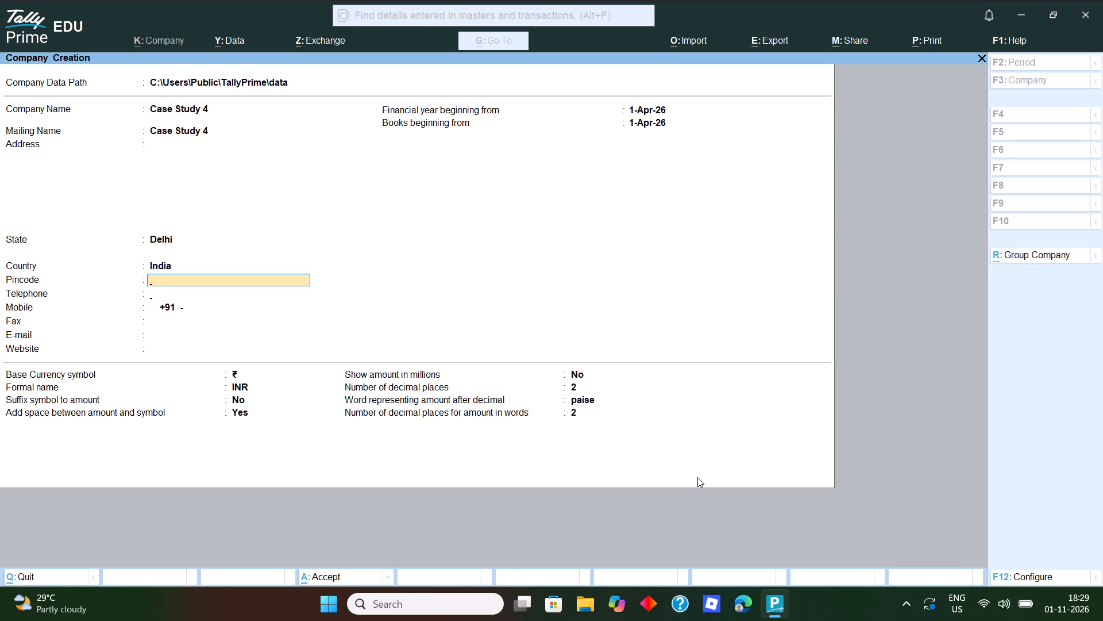
Leave the contact details blank and set the financial year beginning to 1-Apr-25 and books beginning to 1-Jul-25.
key(Return)
key(Return)
key(Return)
key(Return)
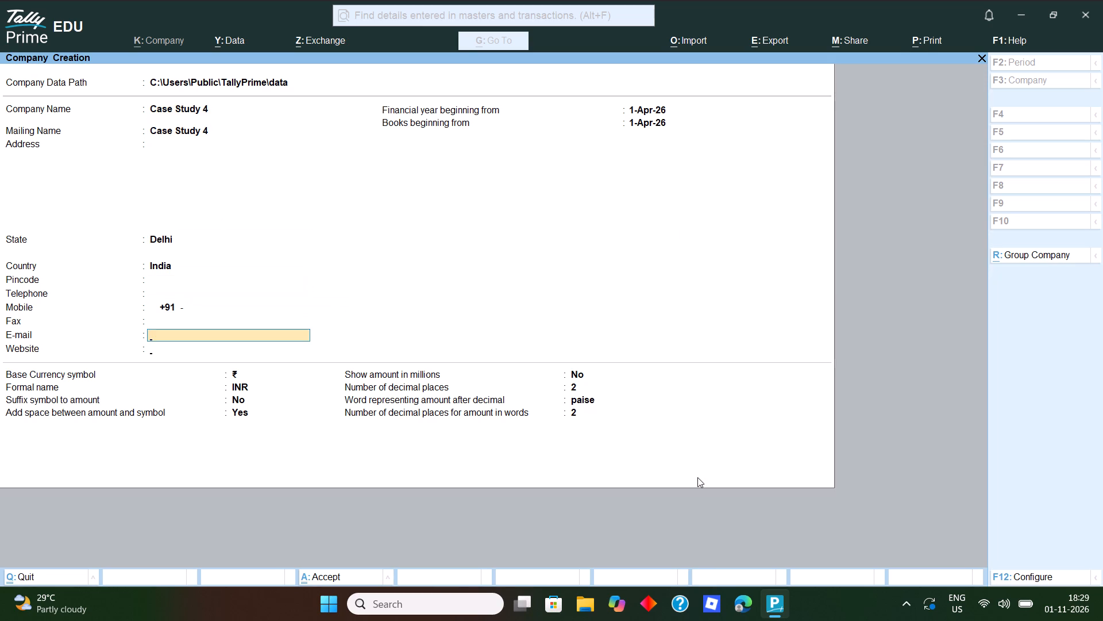
key(Return)
text(1-4-25)
key(Return)
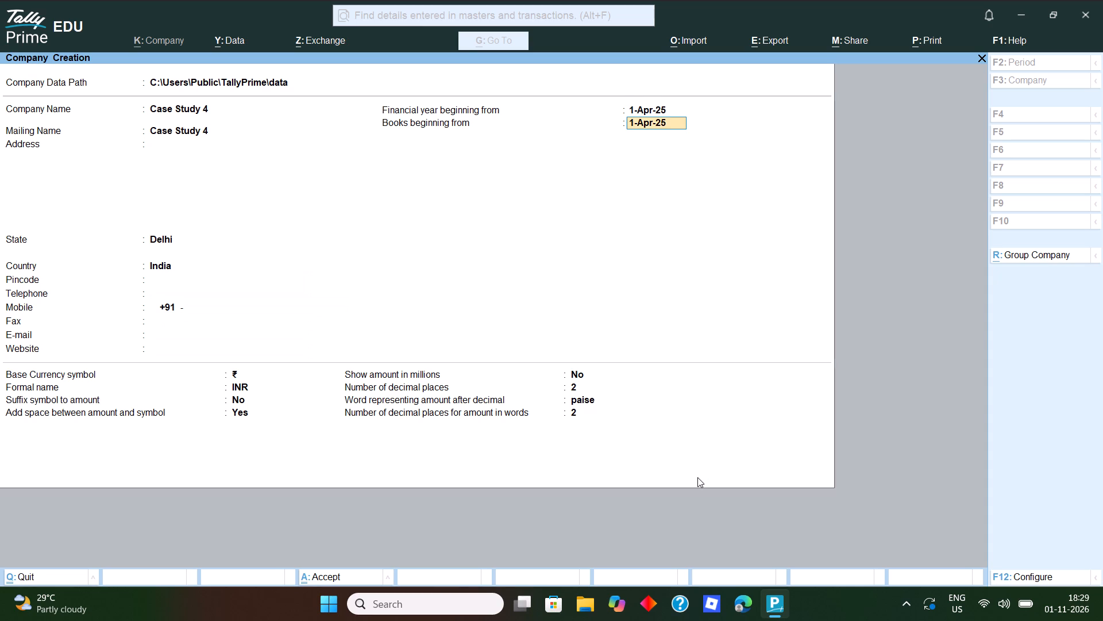
text(1-7-25)
key(Return)
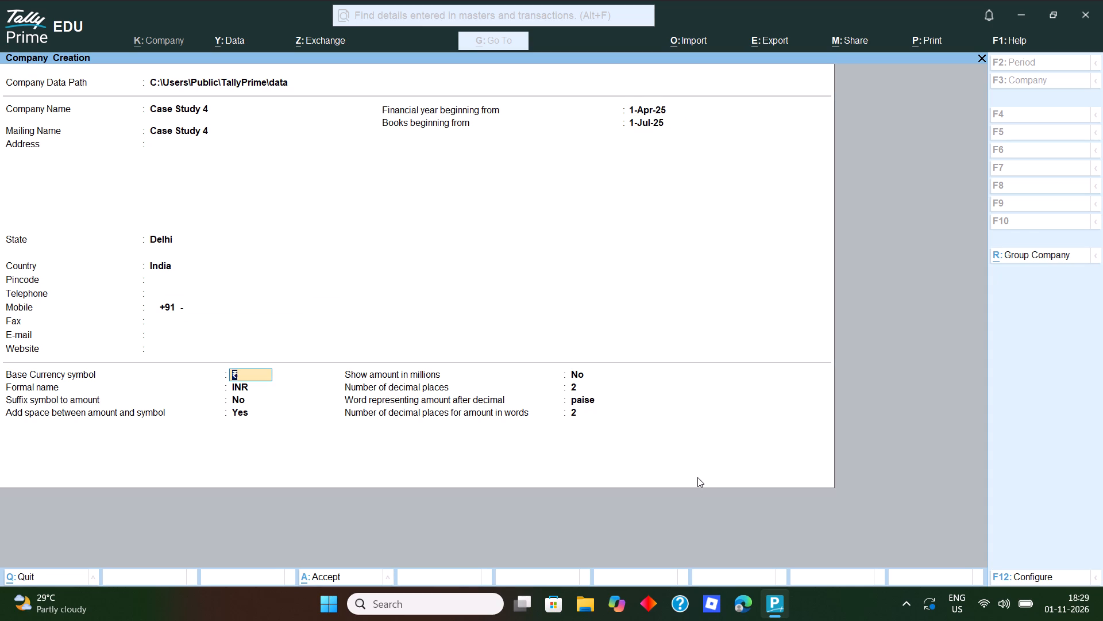
Keep the default base currency settings and save the new company.
key(Return)
key(Return)
key(Return)
key(Return)
key(Return)
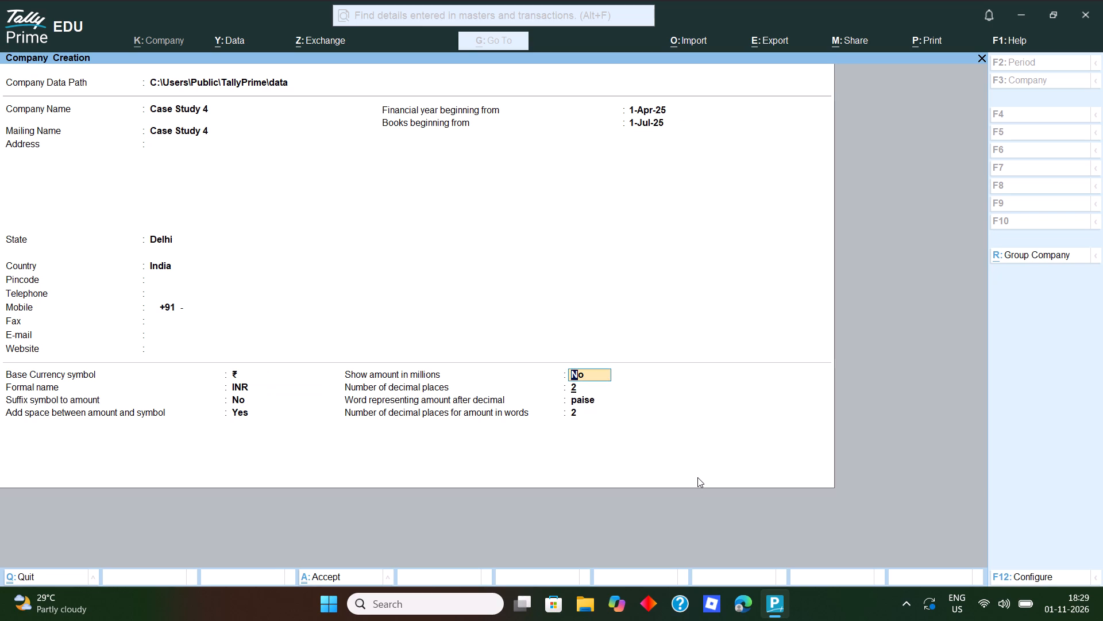
key(Return)
key(Return)
key(Return)
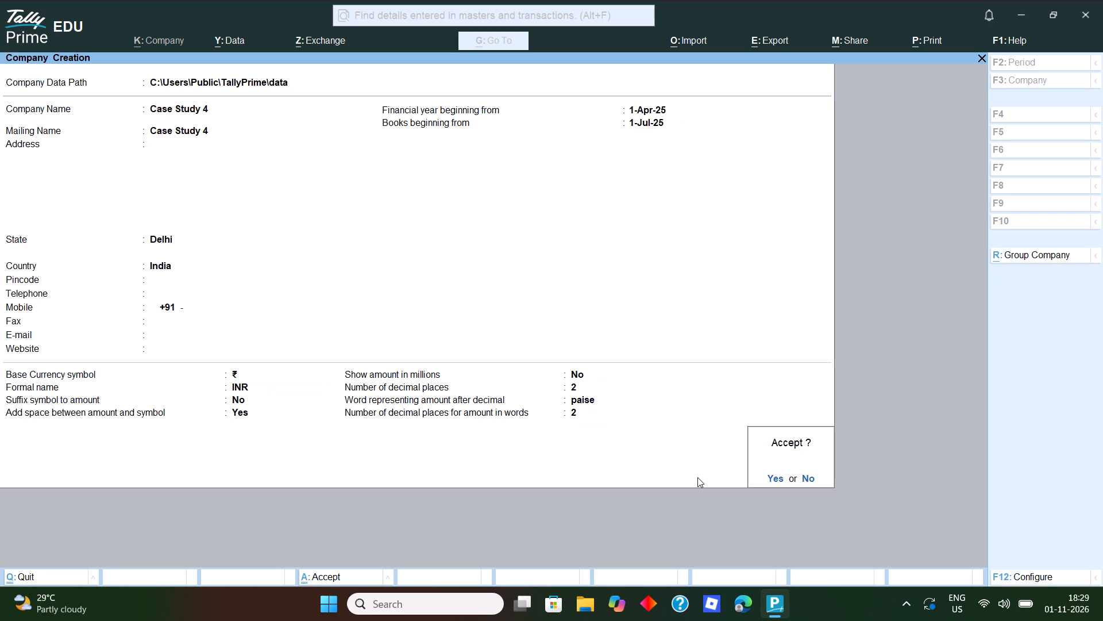
key(y)
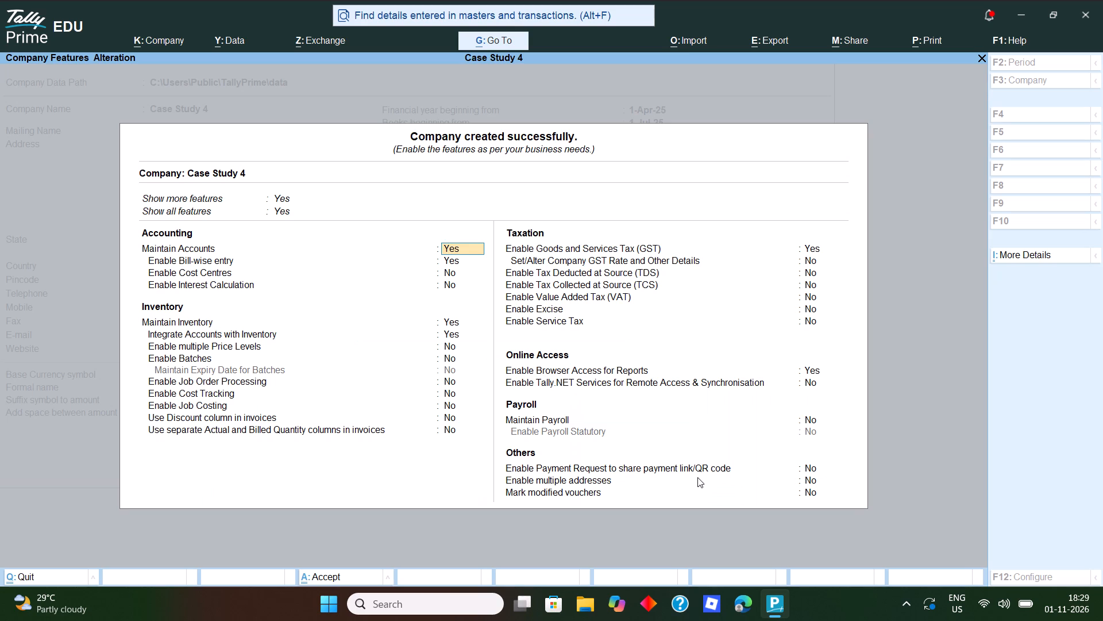
Keep the default accounting and inventory features for the company Case Study 4.
key(Return)
key(Return)
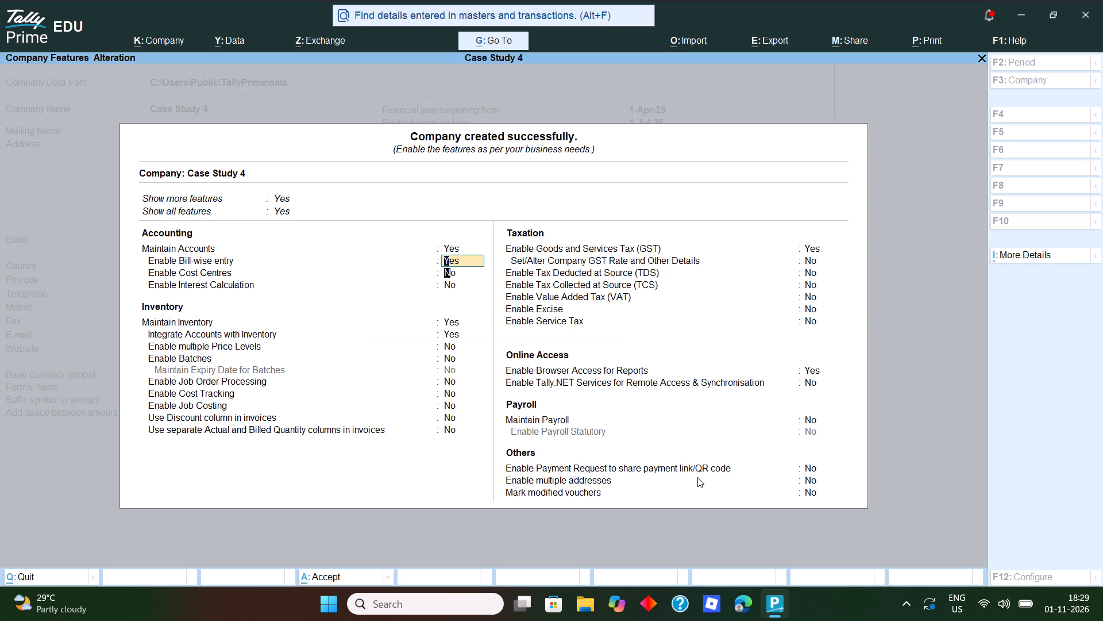
key(Return)
key(Return)
key(Return)
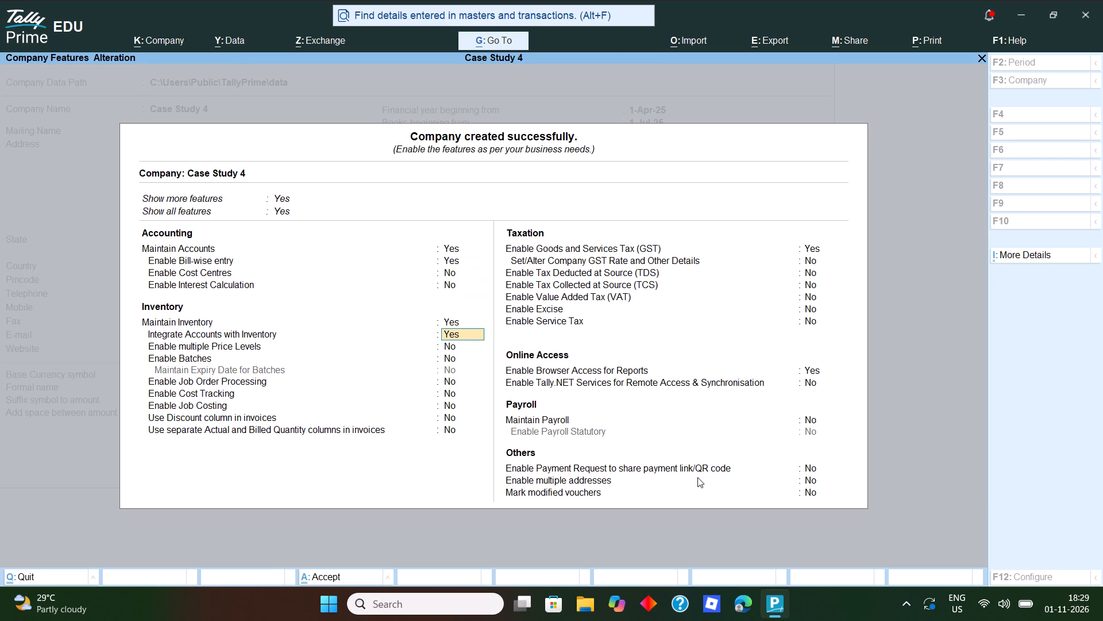
key(Return)
key(Return)
key(Return)
key(Return)
key(Return)
key(Return)
key(Return)
key(Return)
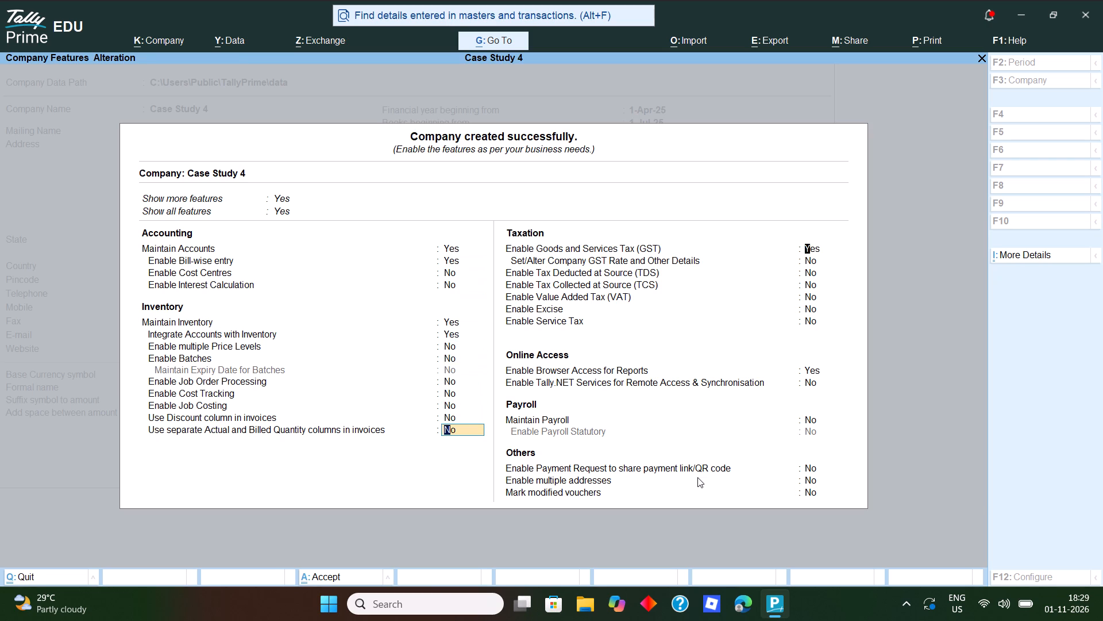
Keep GST enabled and fill in its registration details with state Delhi and registration type Regular.
key(Return)
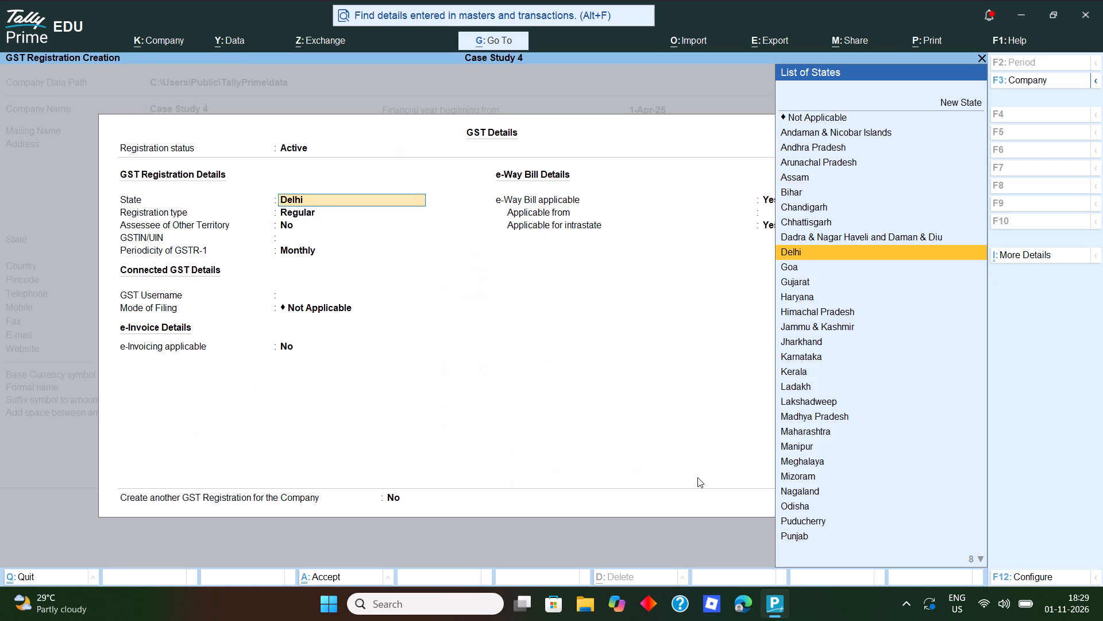
key(Return)
key(Return)
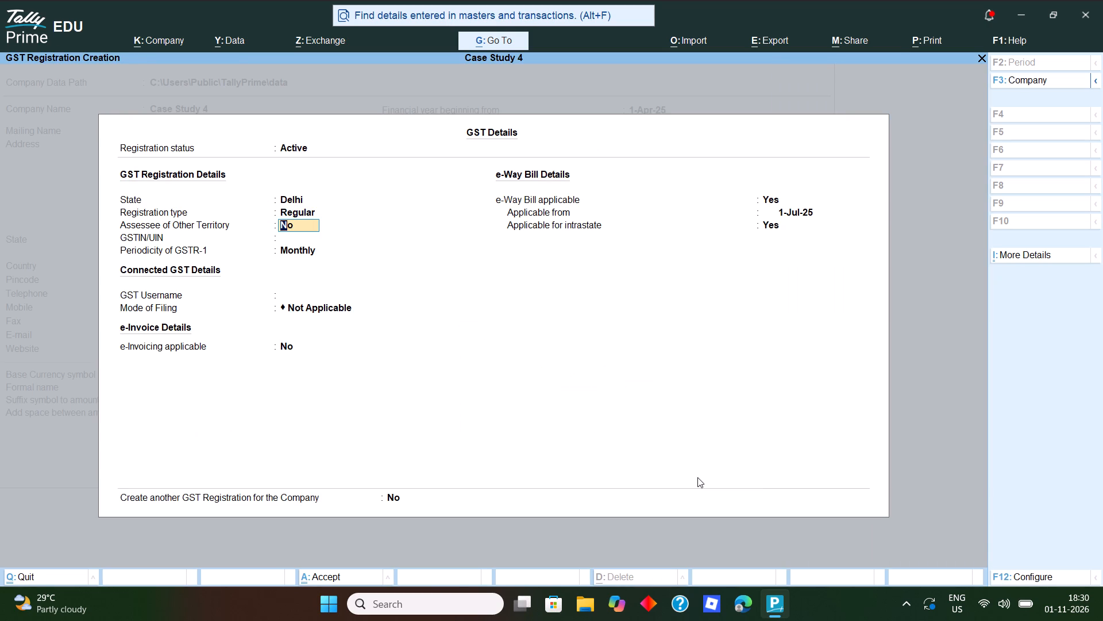
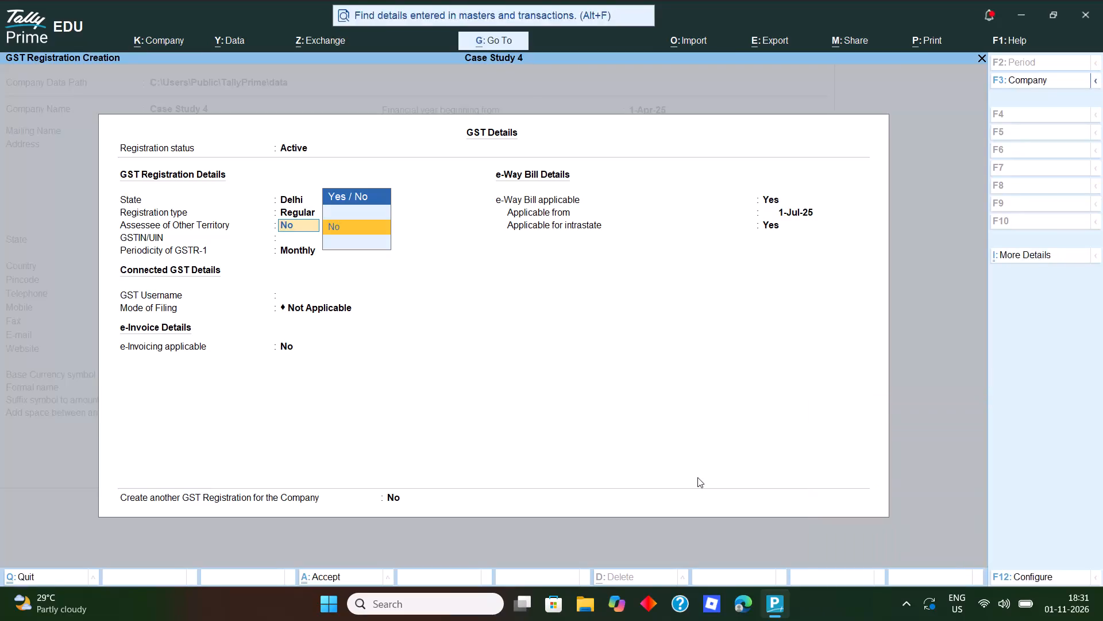
Keep Assessee of Other Territory as No, enter the company's GSTIN/UIN and keep the GSTR-1 periodicity Monthly.
key(Return)
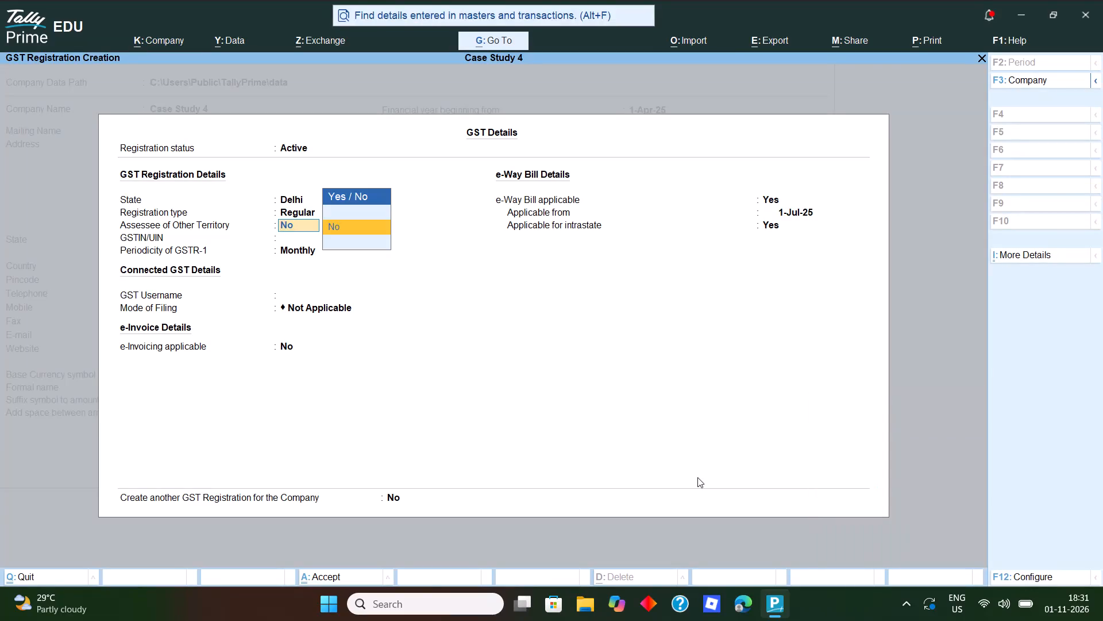
key(Return)
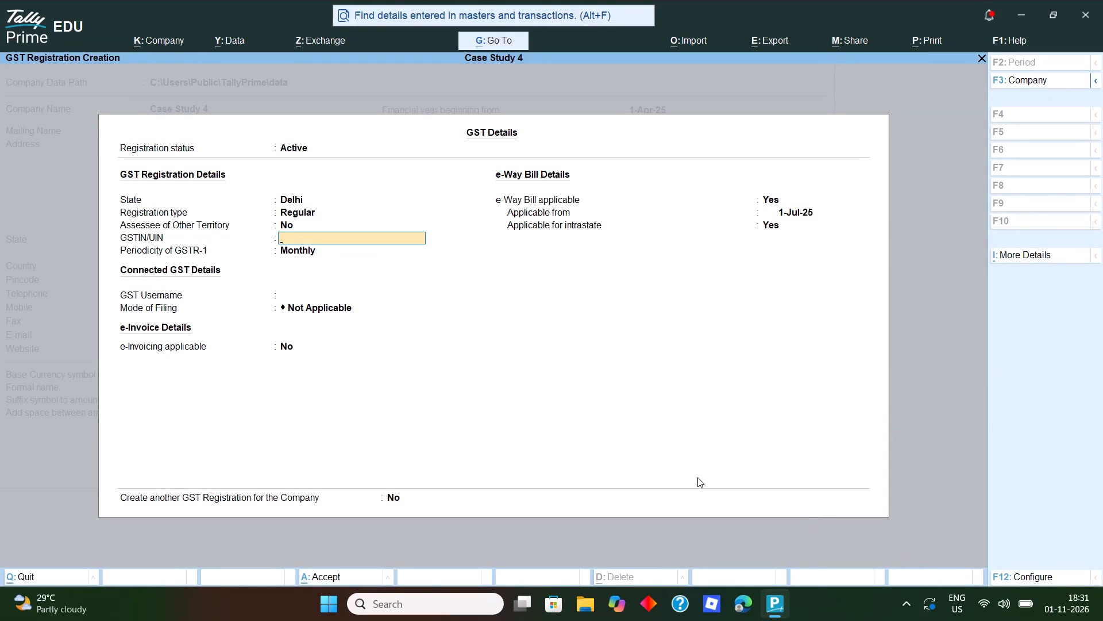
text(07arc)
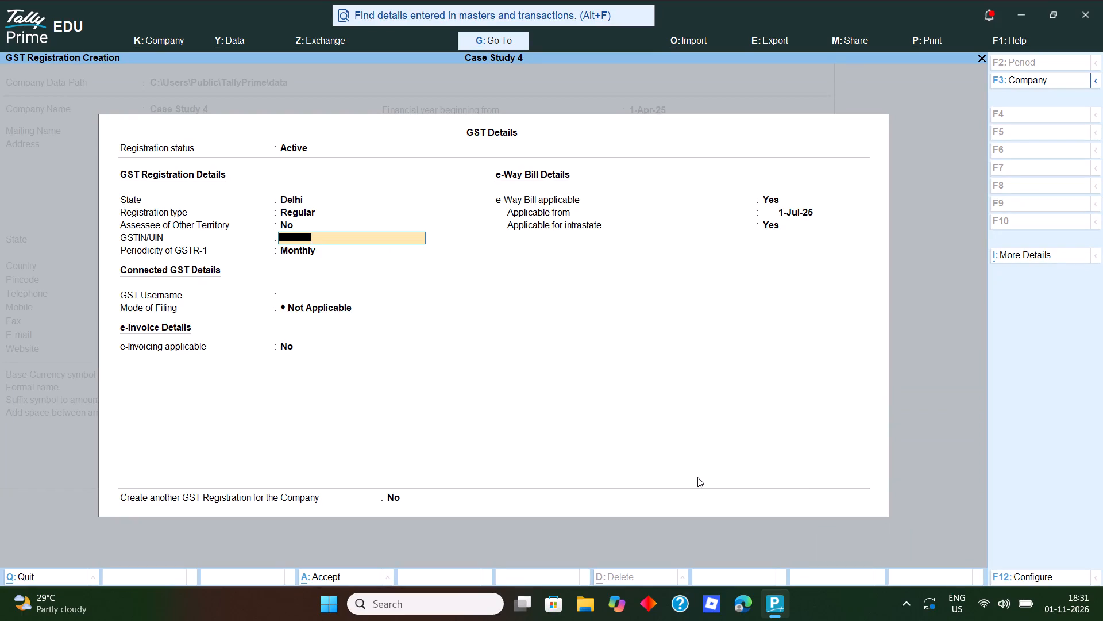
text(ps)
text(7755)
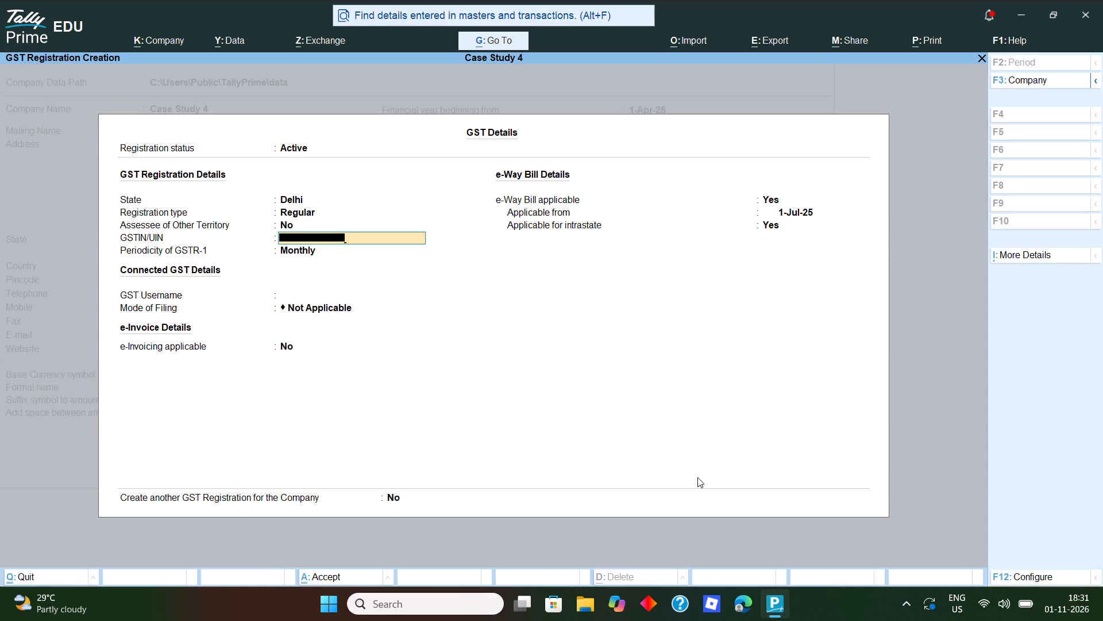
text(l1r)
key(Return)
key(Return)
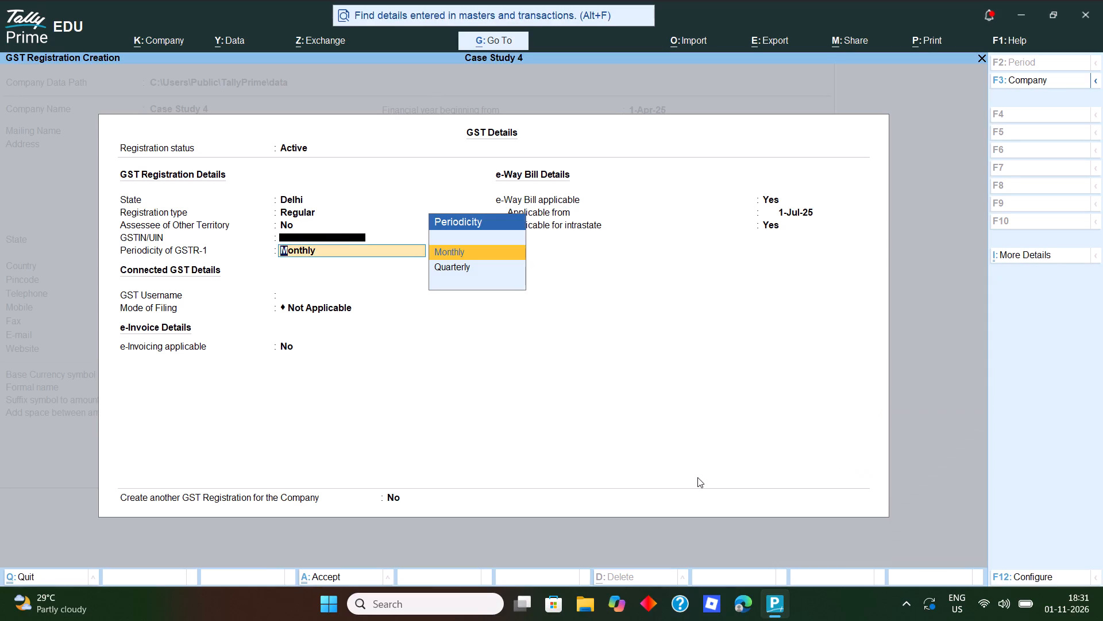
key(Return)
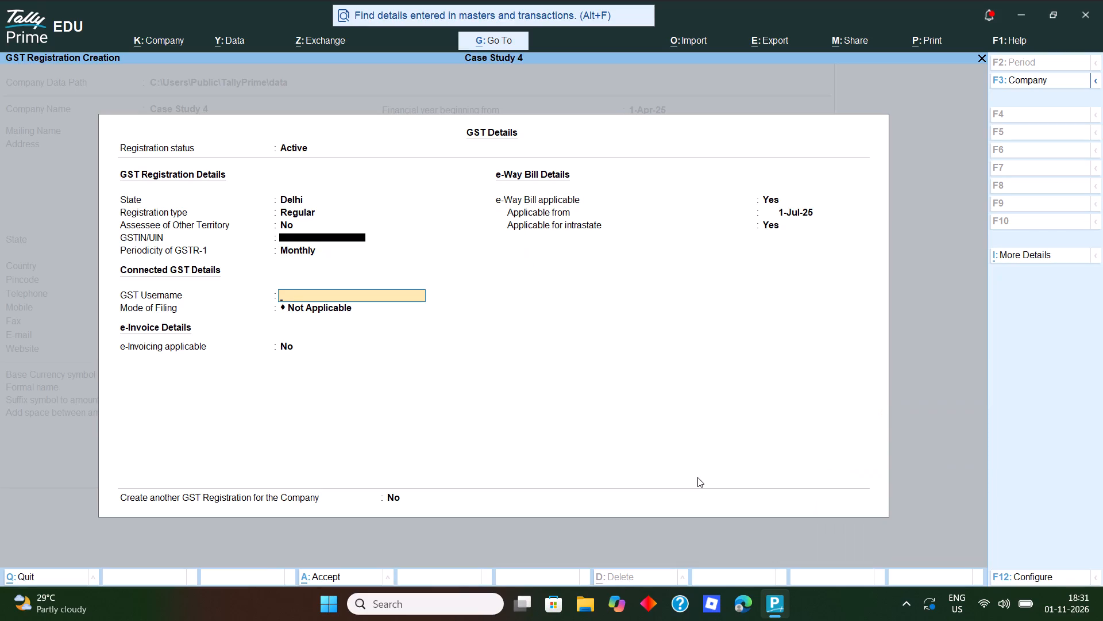
Keep the connected GST and e-Invoice defaults, set e-Way Bill applicable to No and save the GST registration.
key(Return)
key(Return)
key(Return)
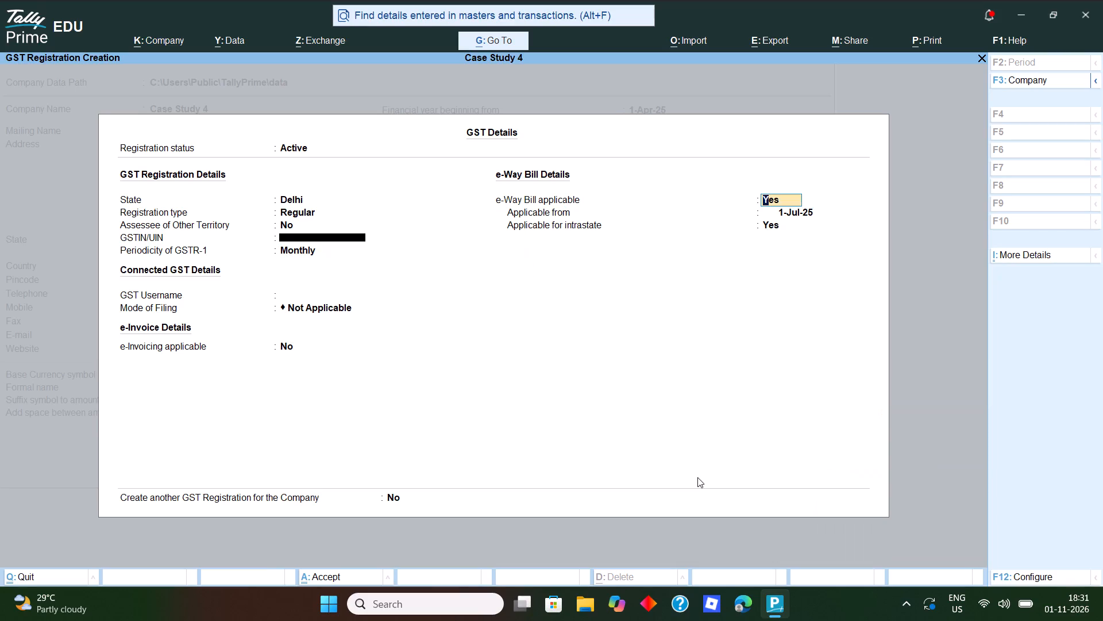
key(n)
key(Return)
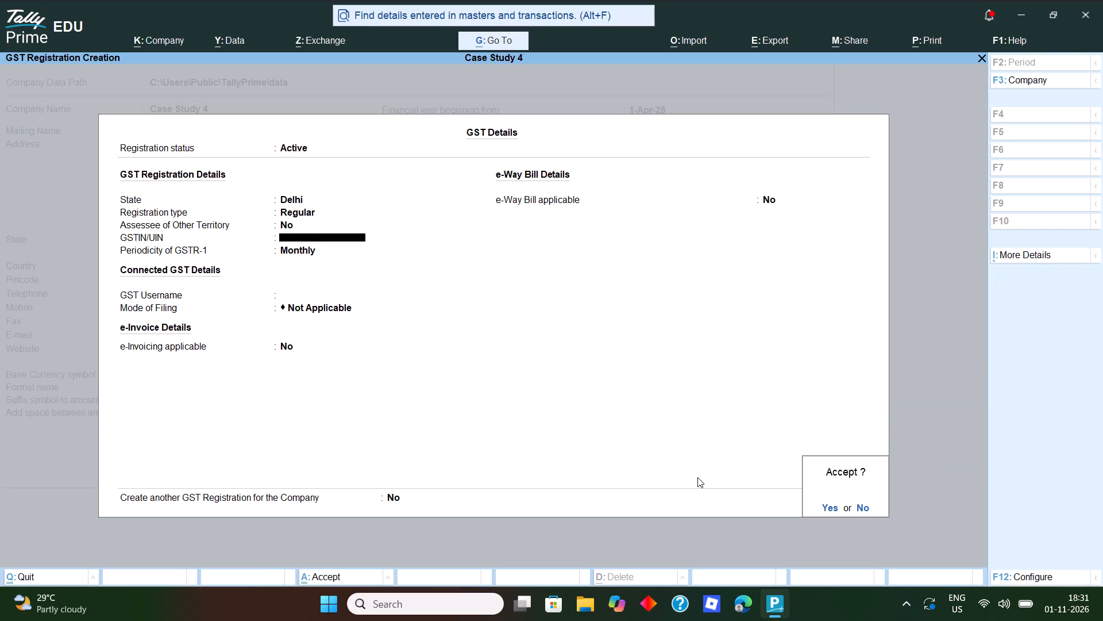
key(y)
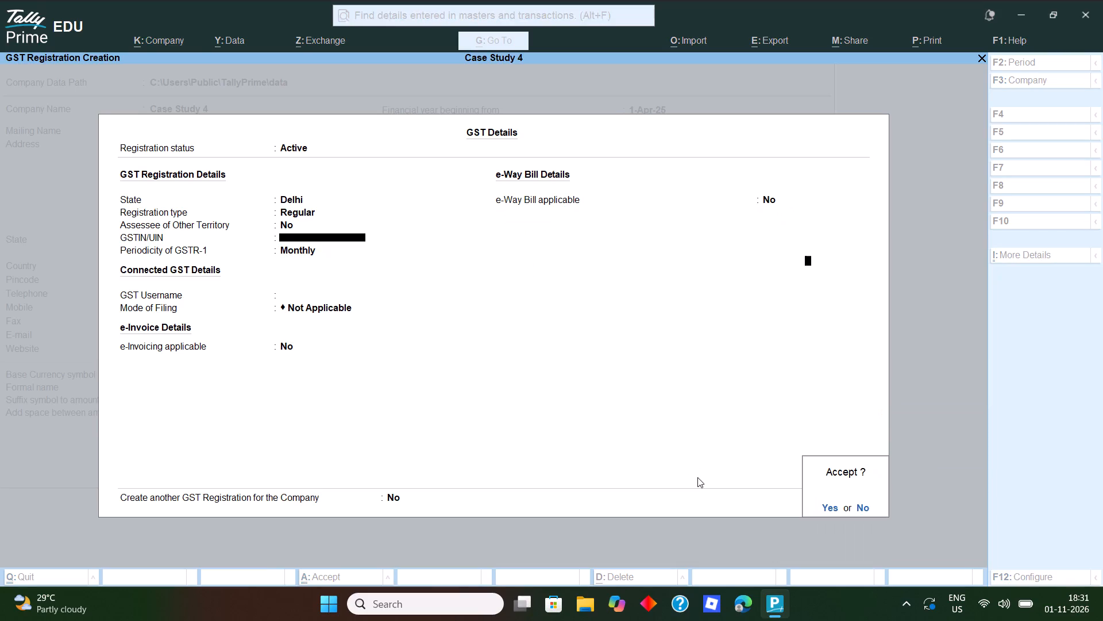
Disable browser access for reports, keep the other remaining features at their defaults and save the company features.
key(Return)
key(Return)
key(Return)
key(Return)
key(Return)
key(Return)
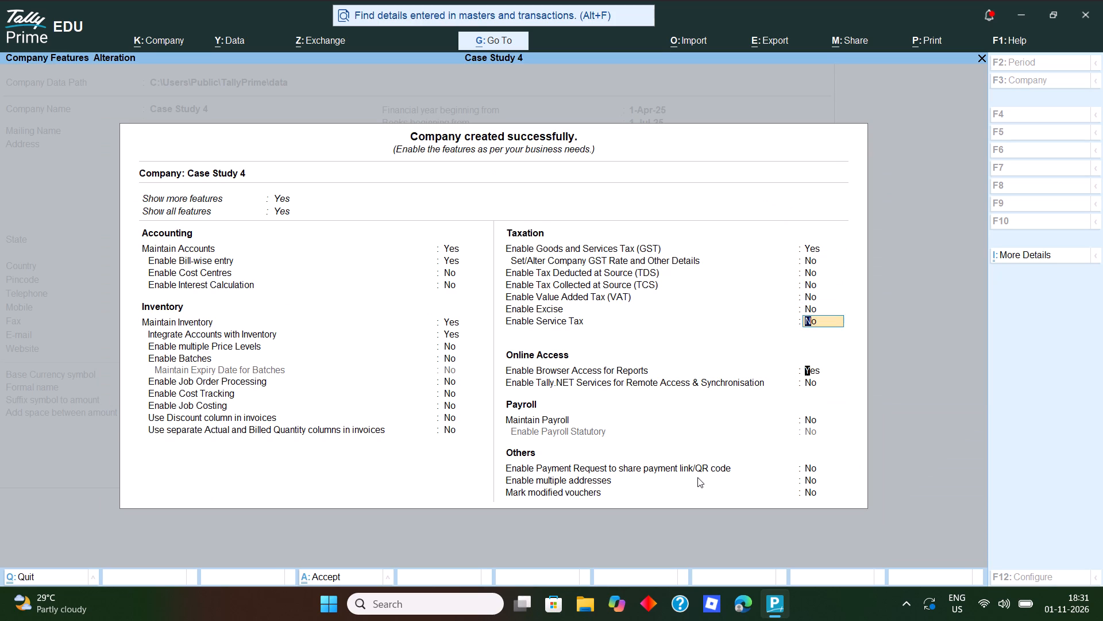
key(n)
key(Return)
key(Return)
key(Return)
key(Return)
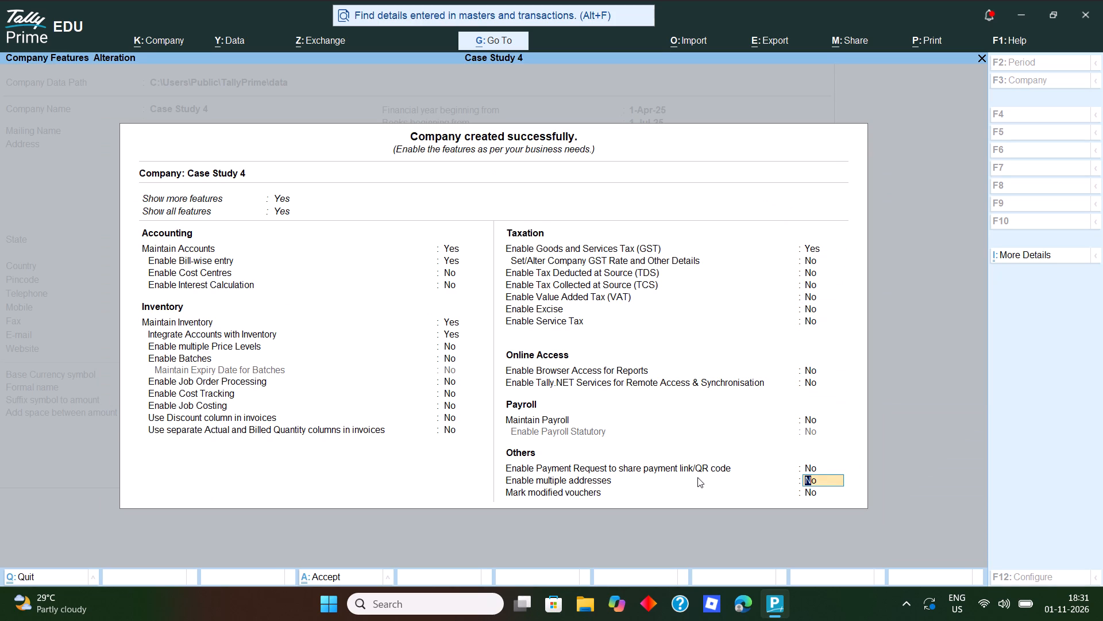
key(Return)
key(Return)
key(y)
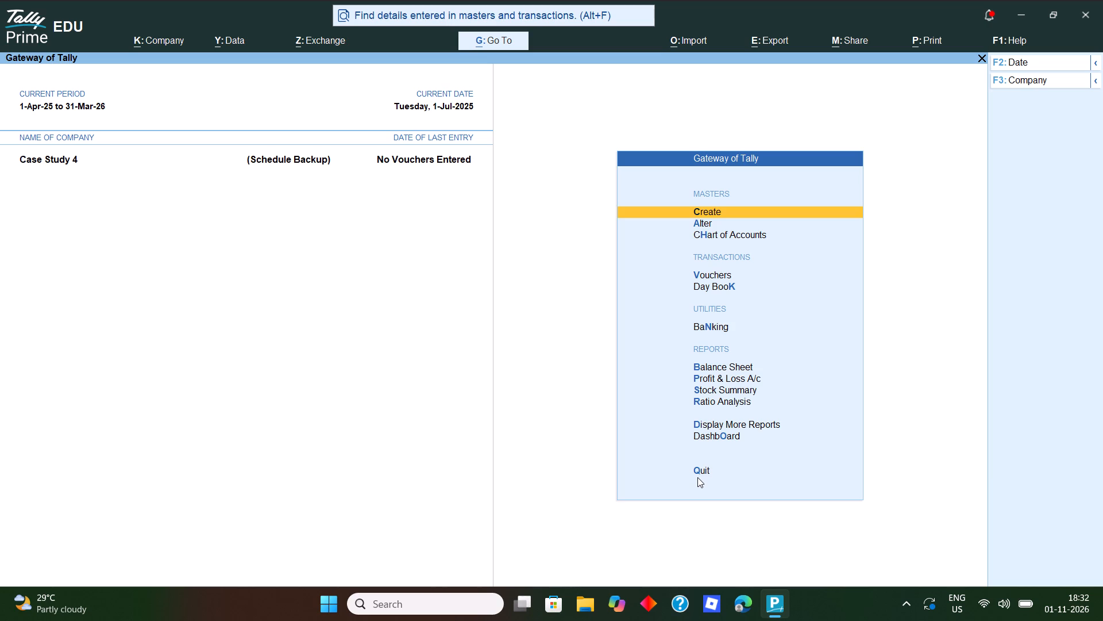
Show the inactive masters in the Chart of Accounts and open the list of Ledgers.
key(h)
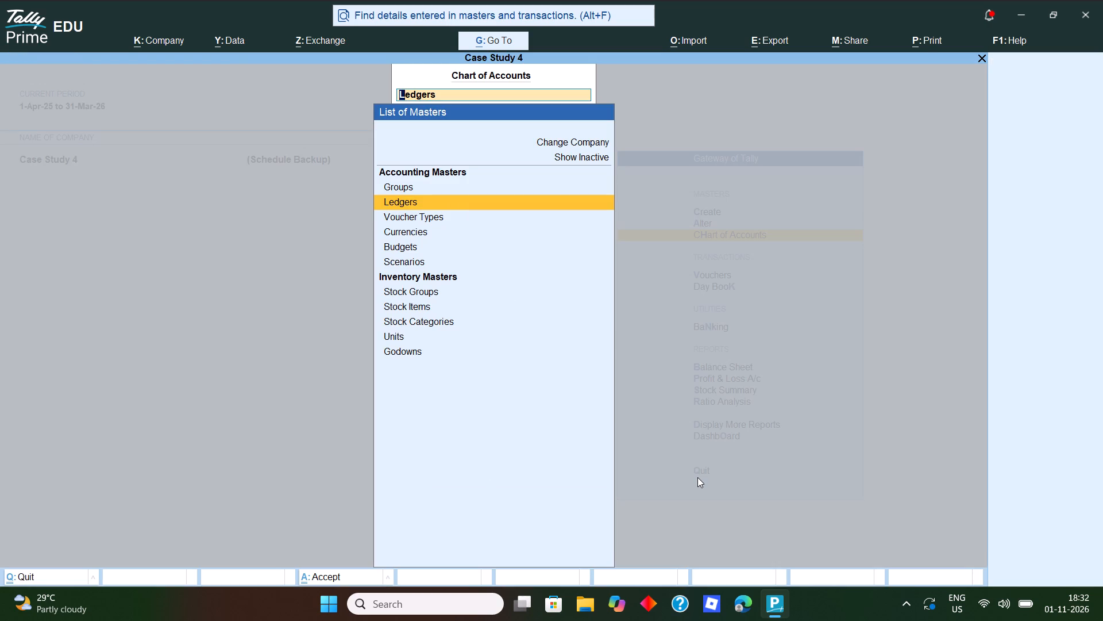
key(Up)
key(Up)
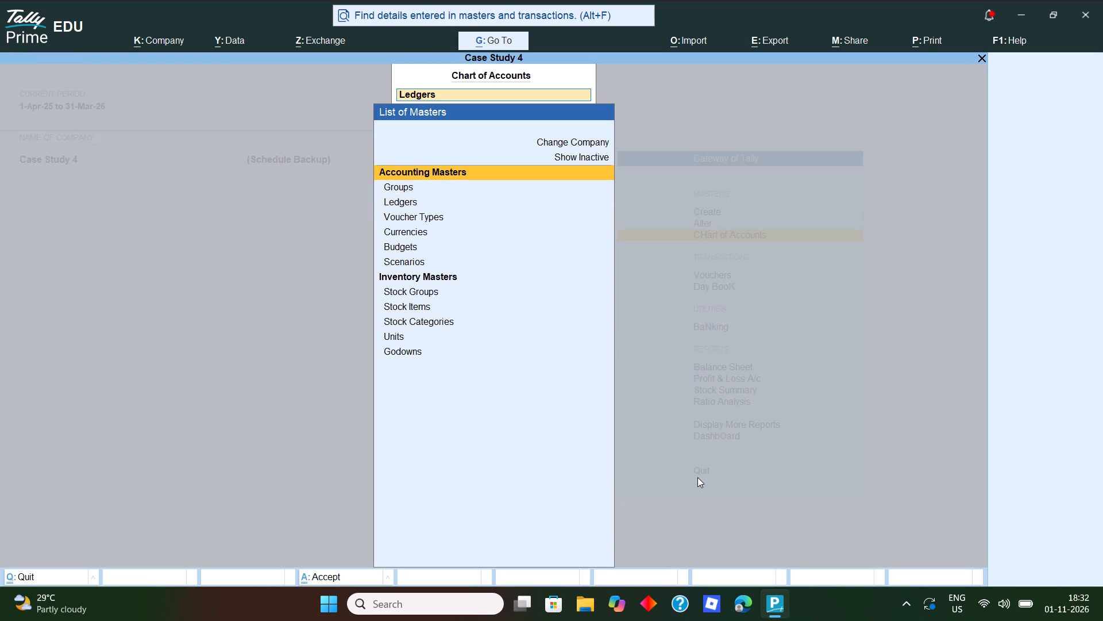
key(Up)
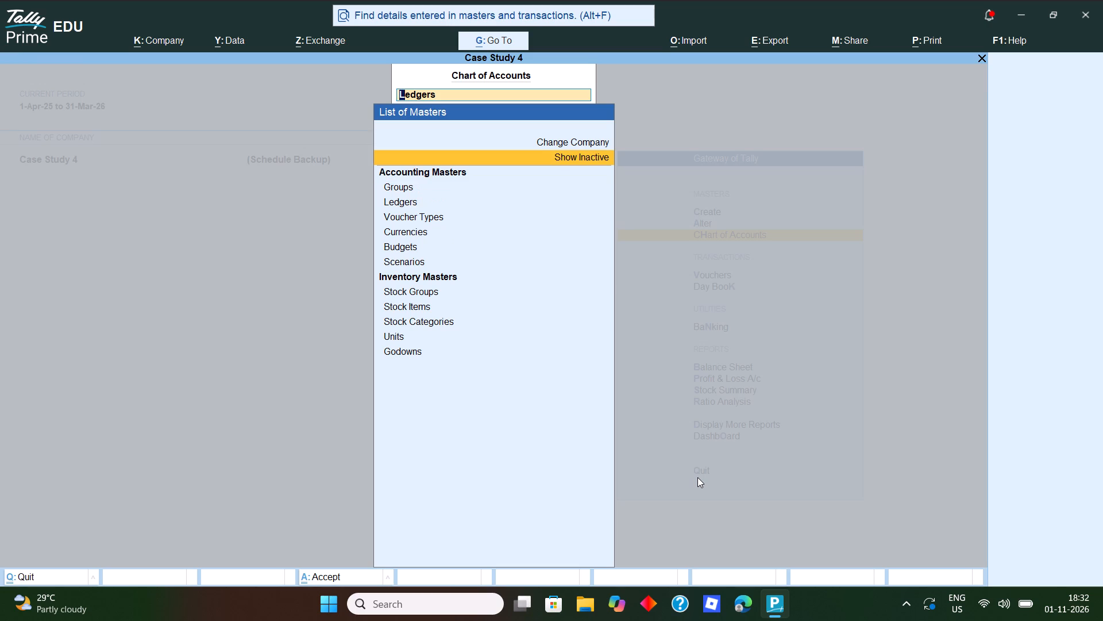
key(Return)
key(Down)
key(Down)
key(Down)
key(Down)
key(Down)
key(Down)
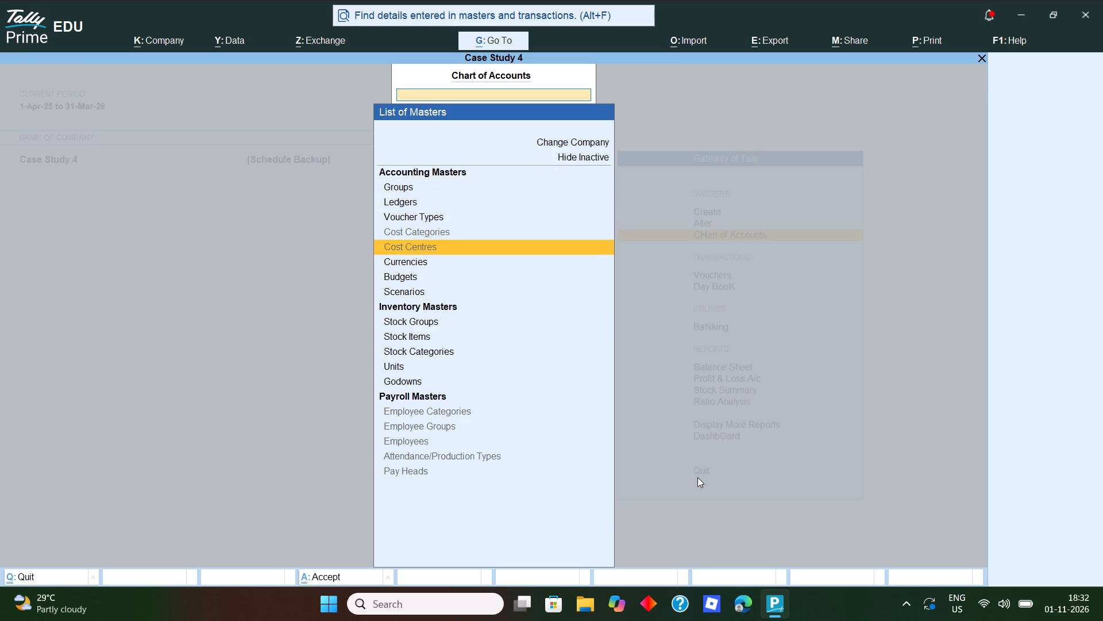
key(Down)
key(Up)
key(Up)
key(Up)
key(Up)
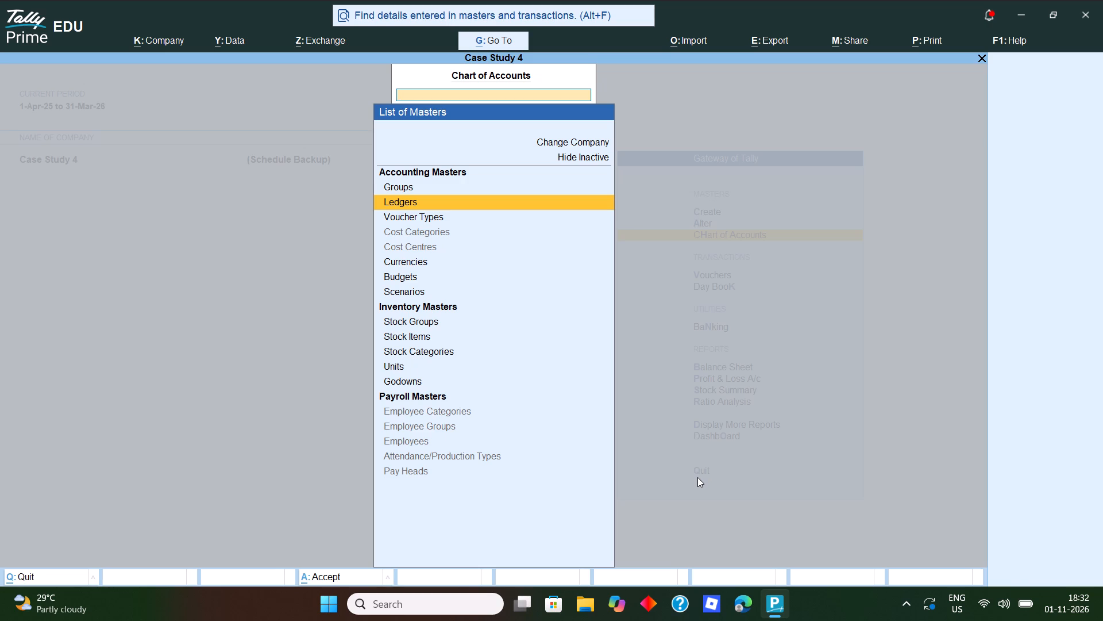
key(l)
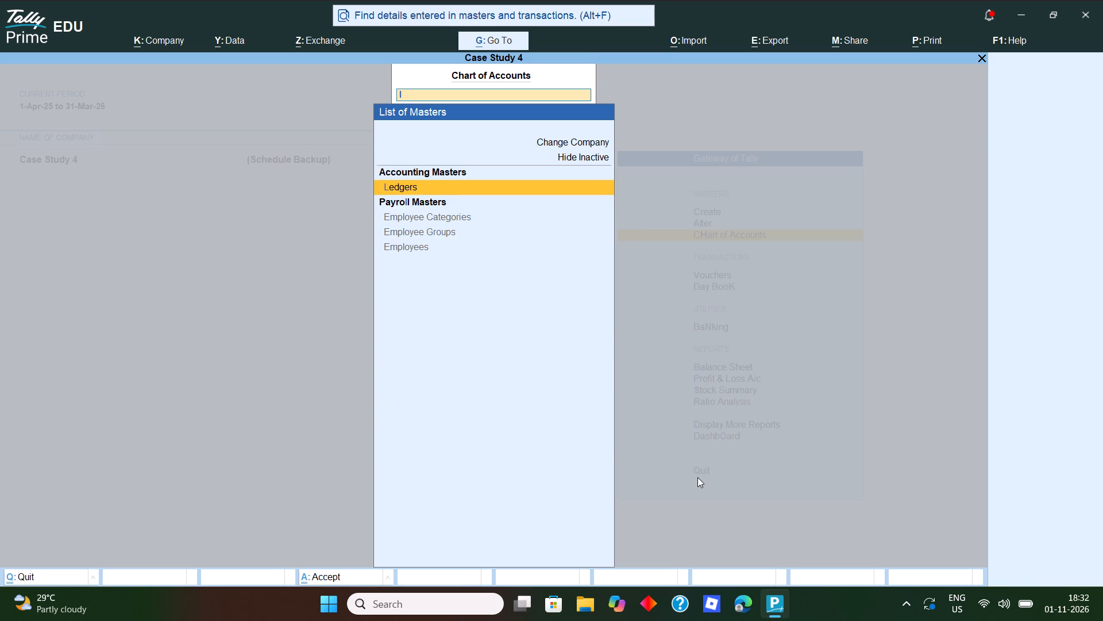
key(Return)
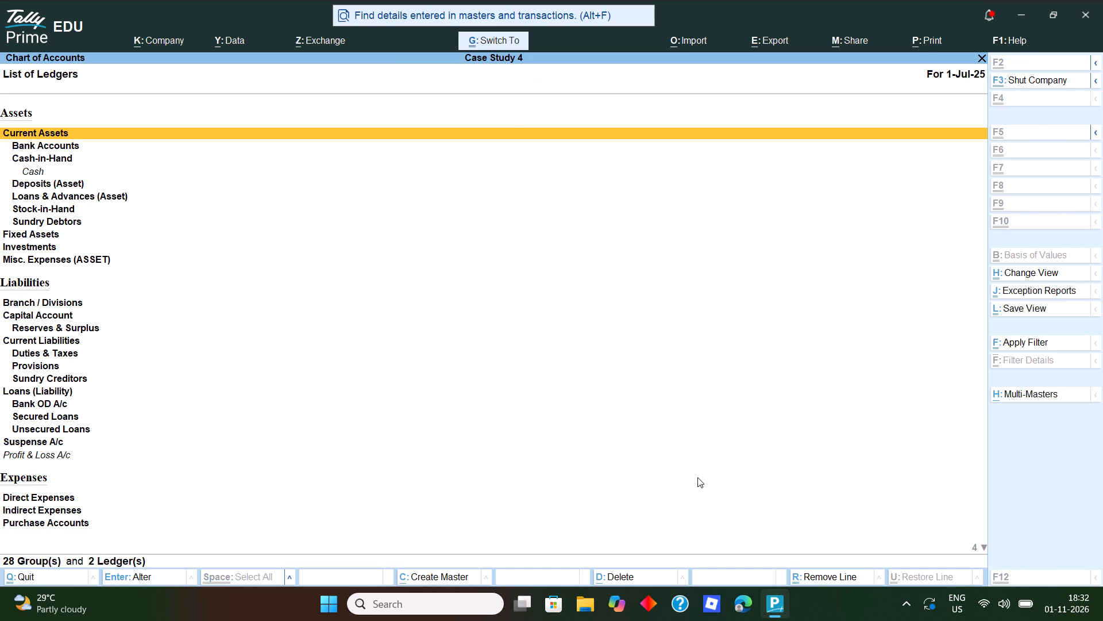
Start Multi Create for ledgers with Under Group set to All Items.
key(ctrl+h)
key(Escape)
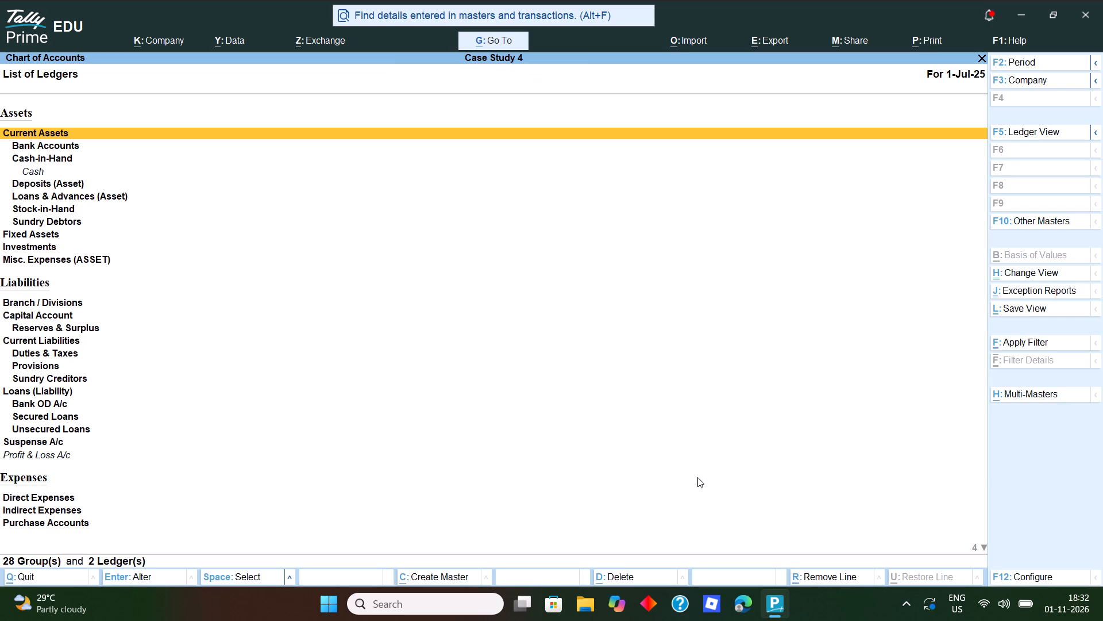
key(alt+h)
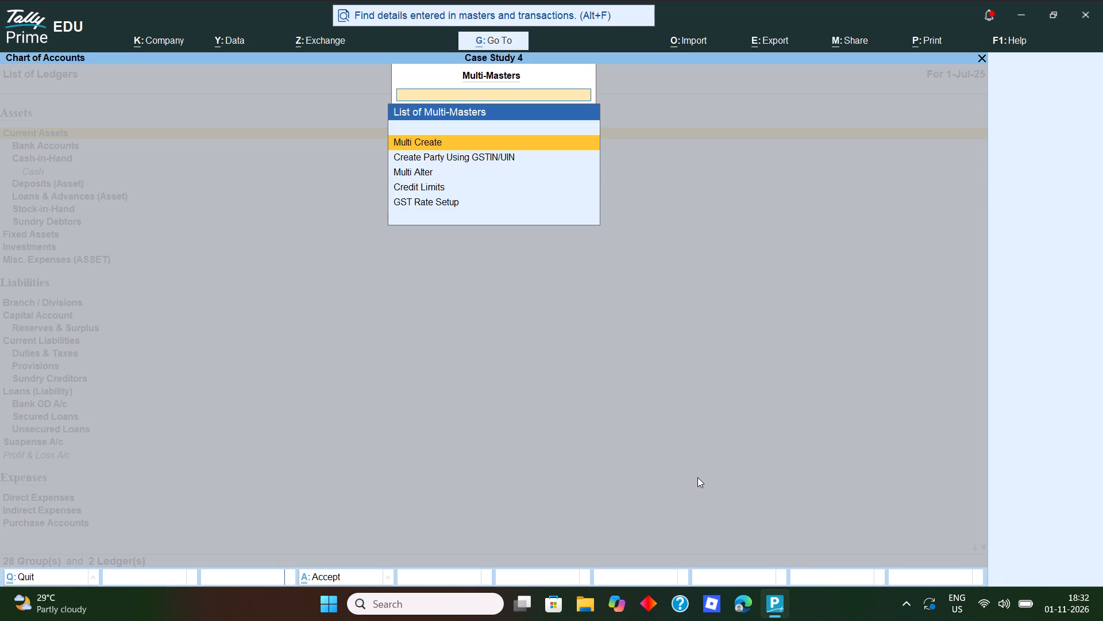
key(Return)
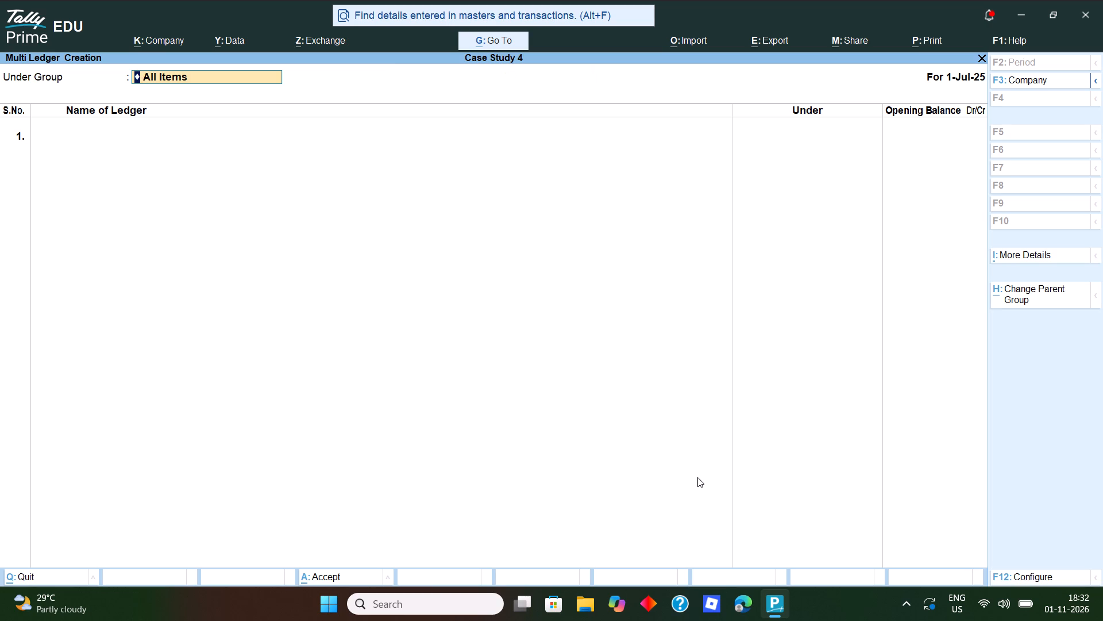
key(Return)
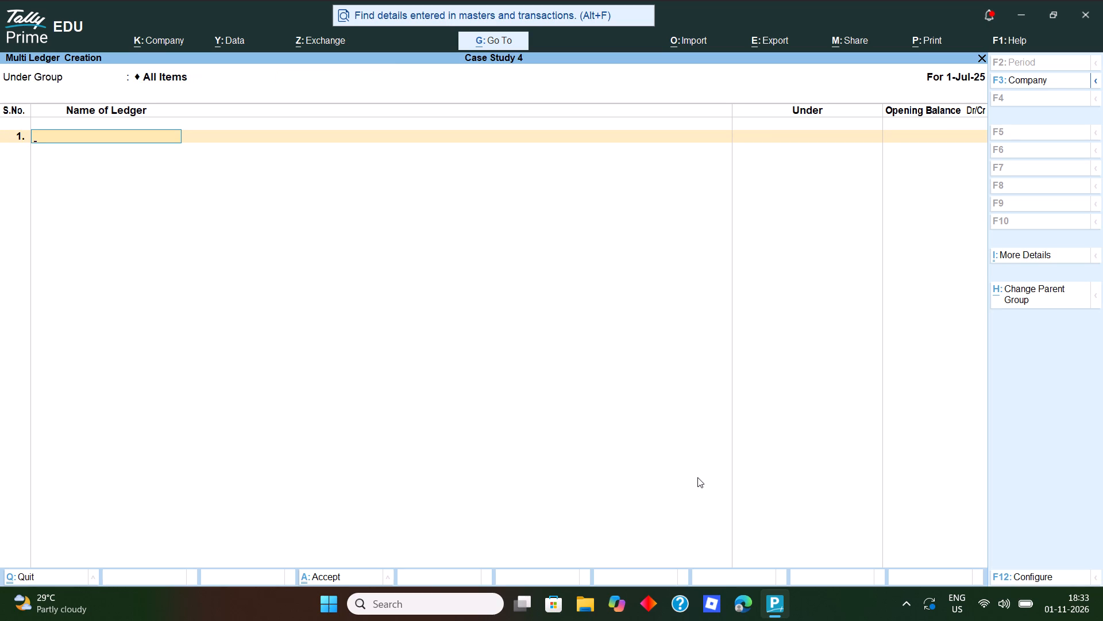
Add the ledger Assembling Table under Fixed Assets with an opening balance of 15,000 Dr.
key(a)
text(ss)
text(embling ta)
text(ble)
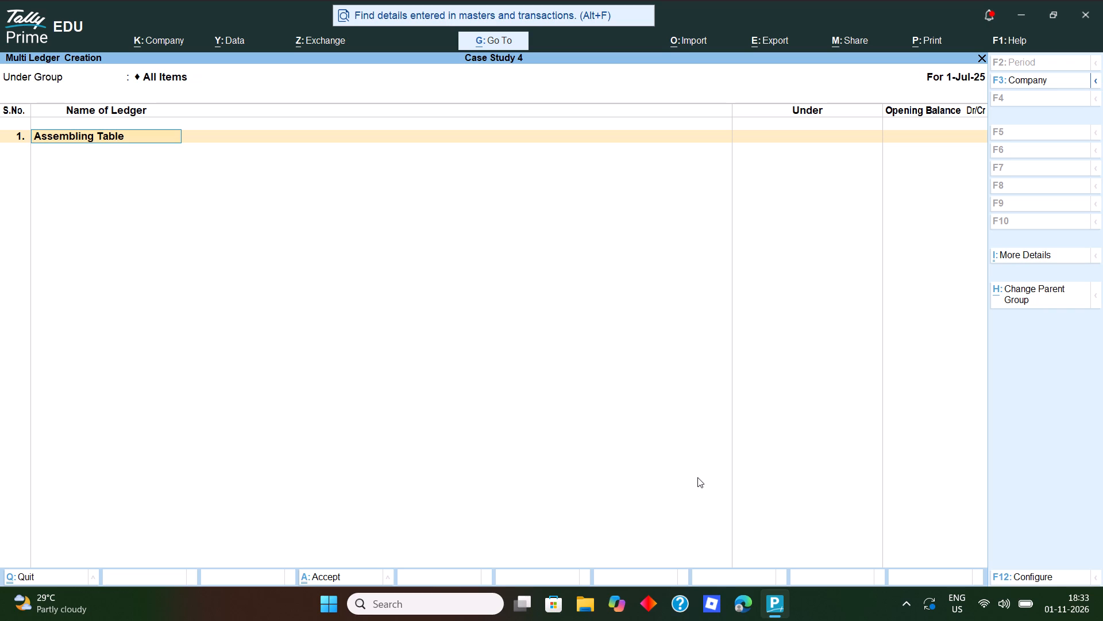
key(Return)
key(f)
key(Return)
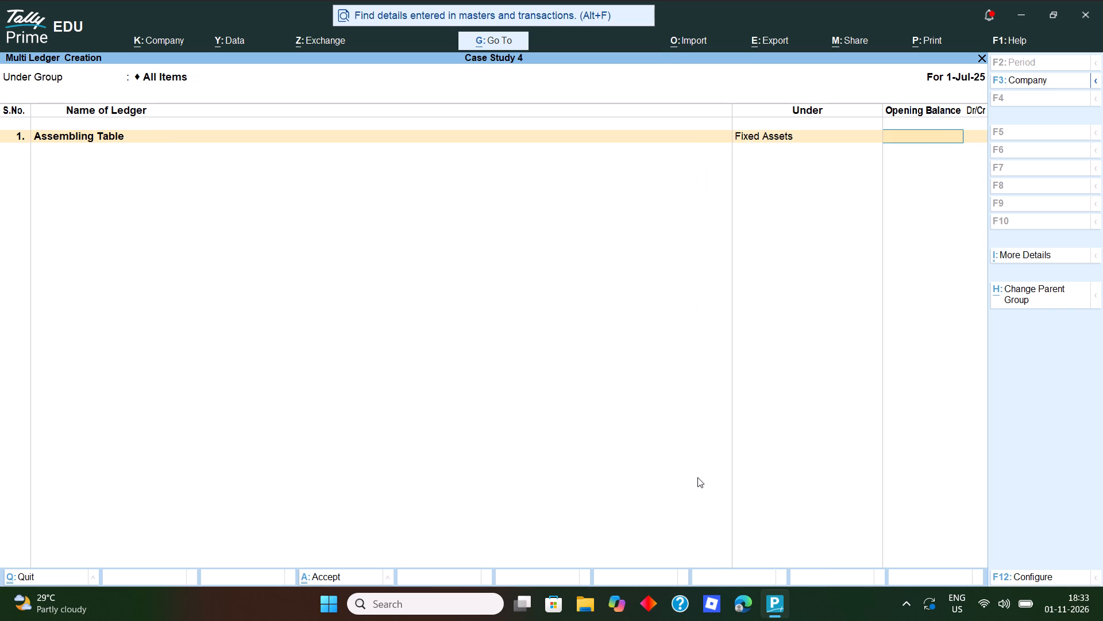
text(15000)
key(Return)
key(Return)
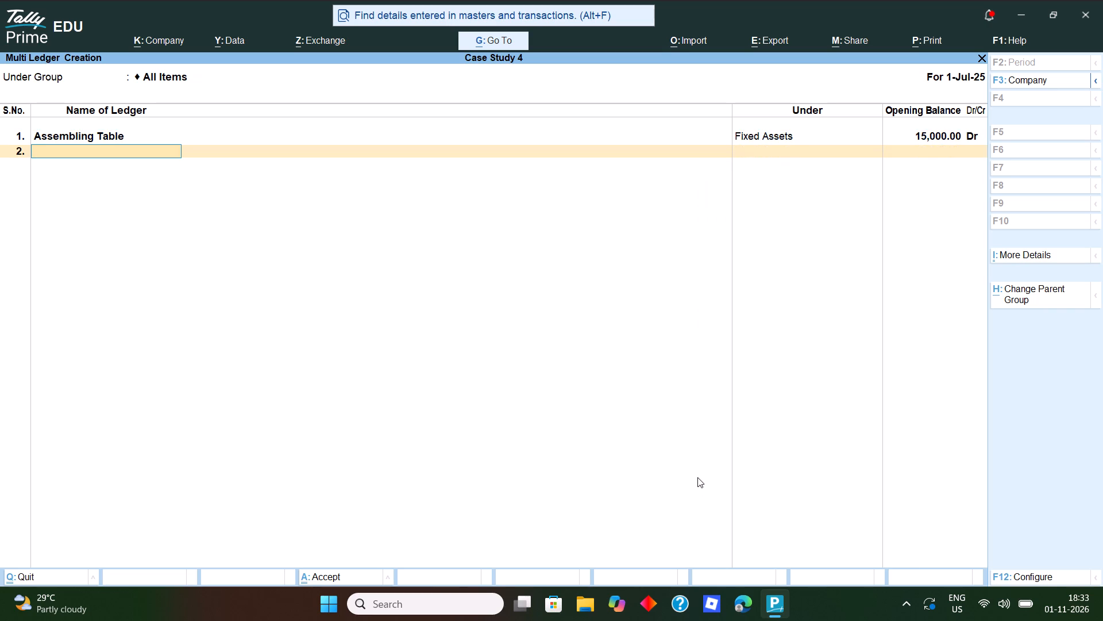
Add the ledger Computer under Fixed Assets with an opening balance of 25,000 Dr.
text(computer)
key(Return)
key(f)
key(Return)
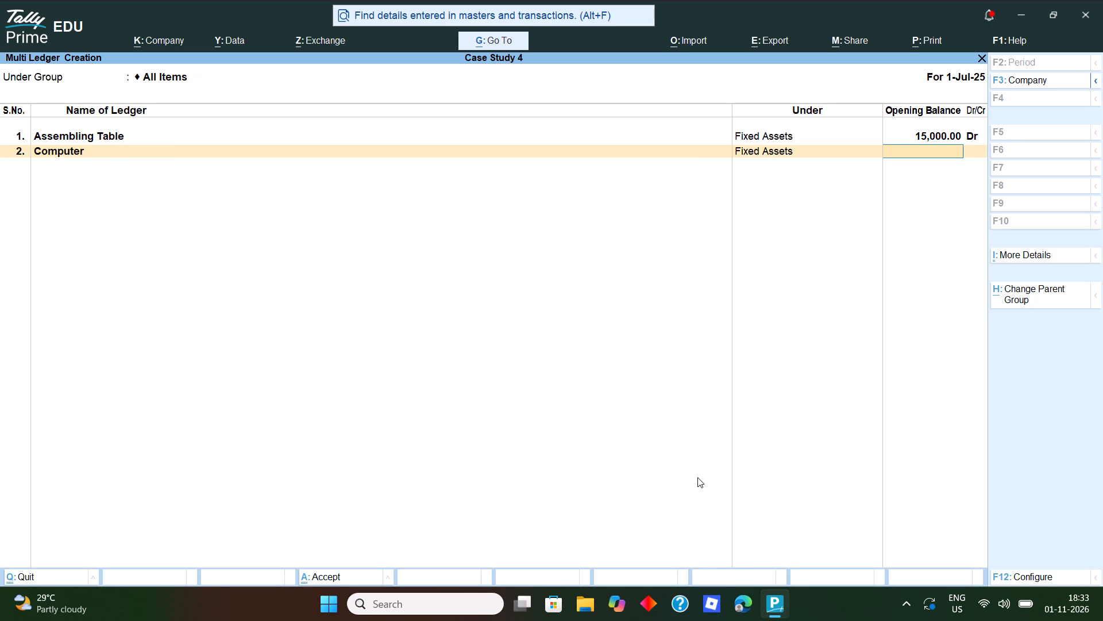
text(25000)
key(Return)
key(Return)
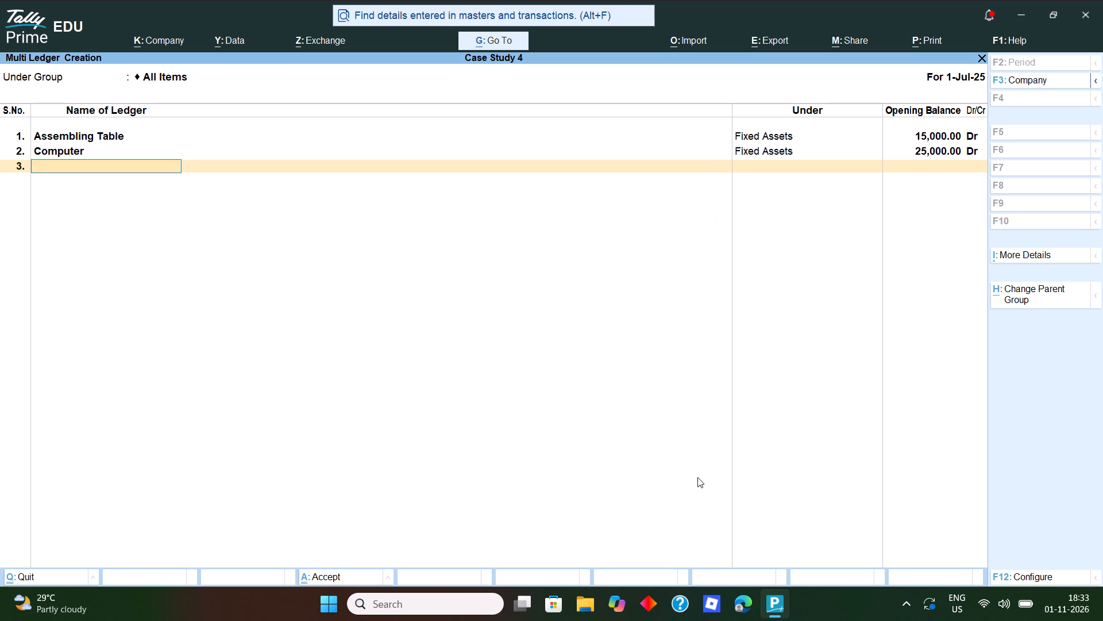
Add the ledger Electrical Equipment under Fixed Assets with an opening balance of 12,000 Dr.
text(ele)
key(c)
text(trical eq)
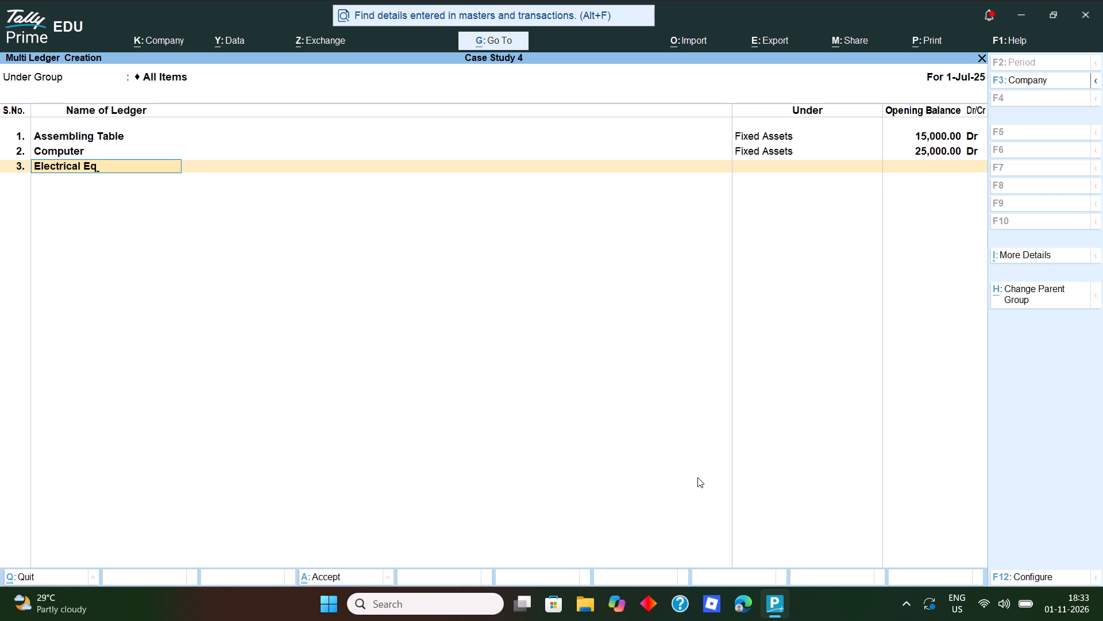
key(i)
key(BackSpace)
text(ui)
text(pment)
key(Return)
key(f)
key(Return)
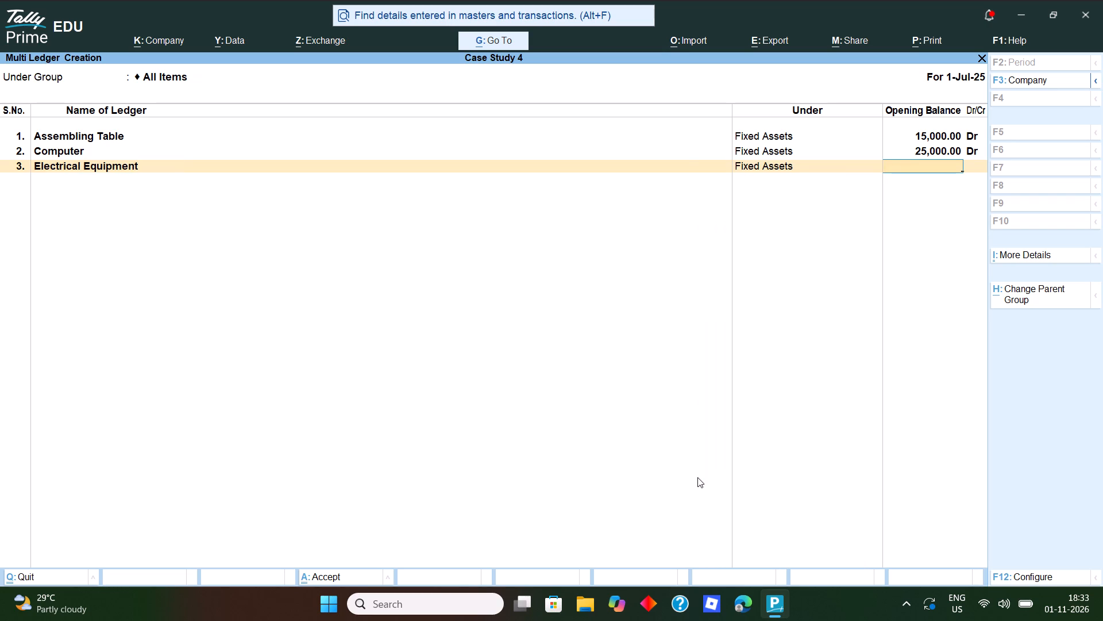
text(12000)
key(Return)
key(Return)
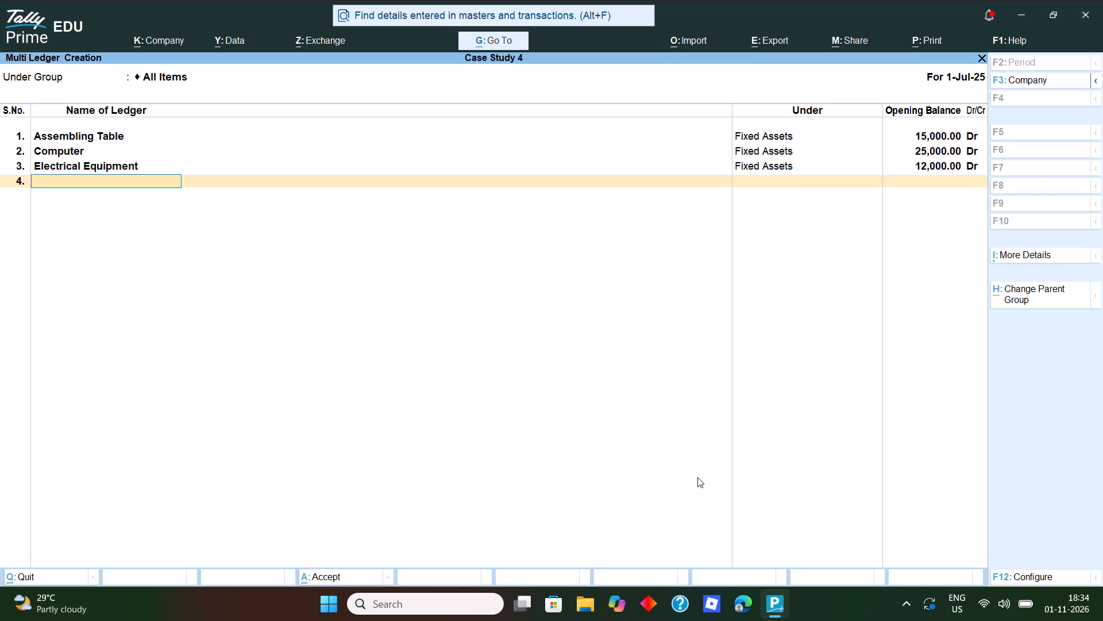
Add the ledger Electrical Fittings under Fixed Assets with an opening balance of 15,000 Dr.
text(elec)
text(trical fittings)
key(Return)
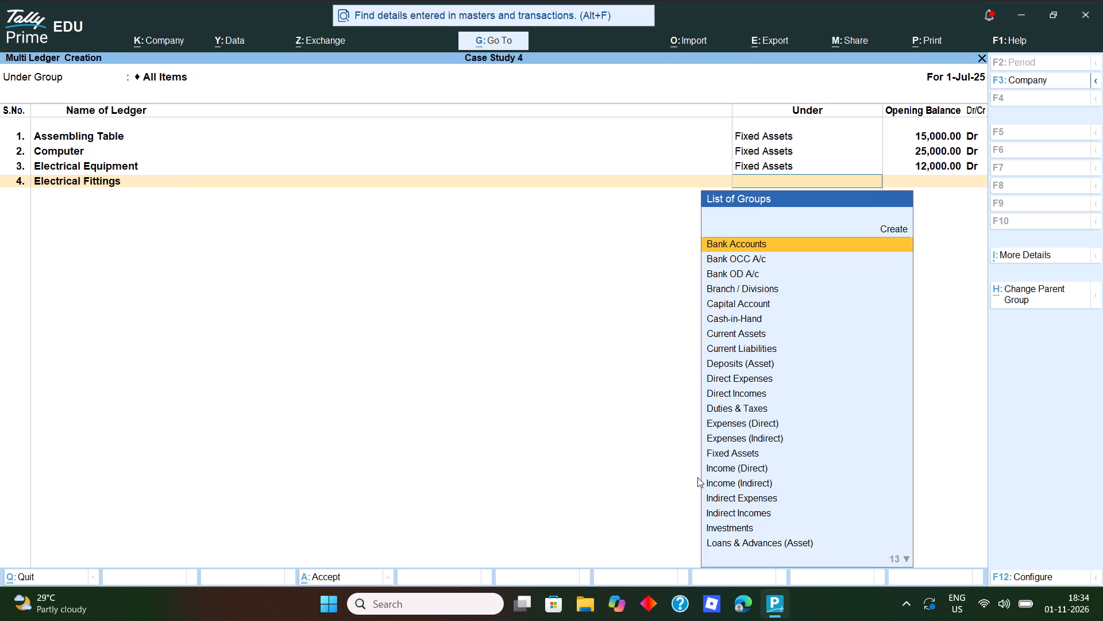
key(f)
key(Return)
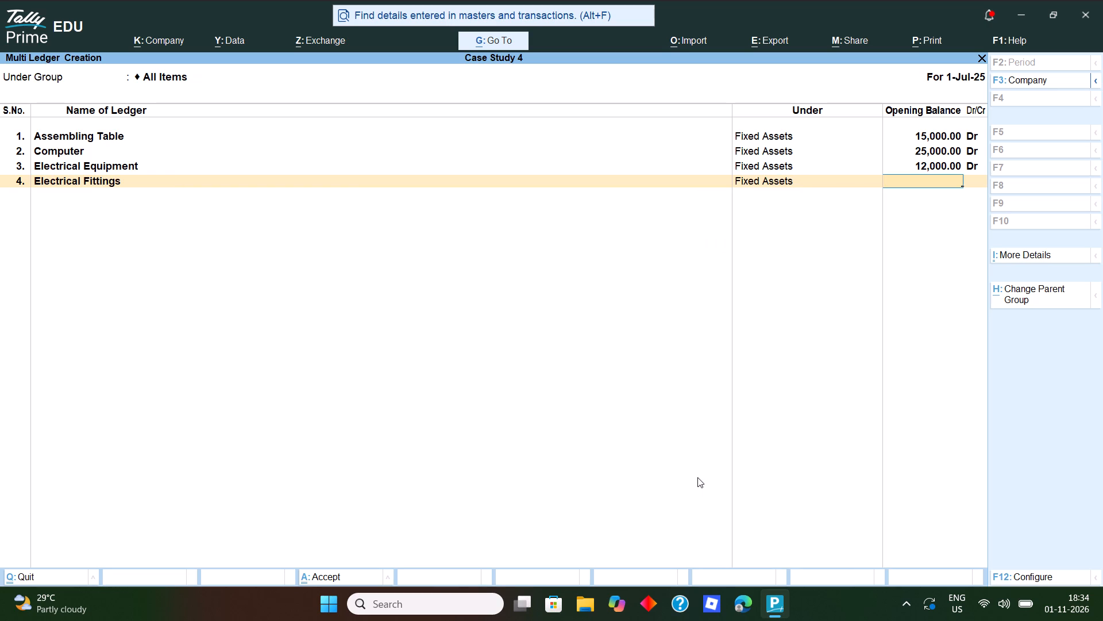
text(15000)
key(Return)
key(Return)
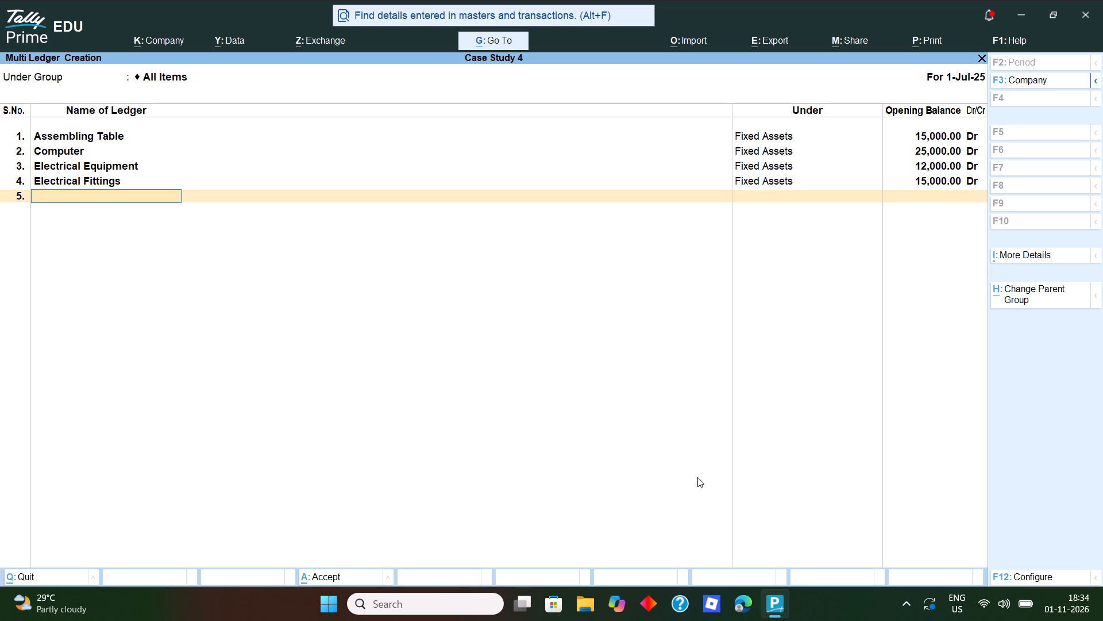
Add the ledger Furniture & Fixture under Fixed Assets with an opening balance of 25,000 Dr.
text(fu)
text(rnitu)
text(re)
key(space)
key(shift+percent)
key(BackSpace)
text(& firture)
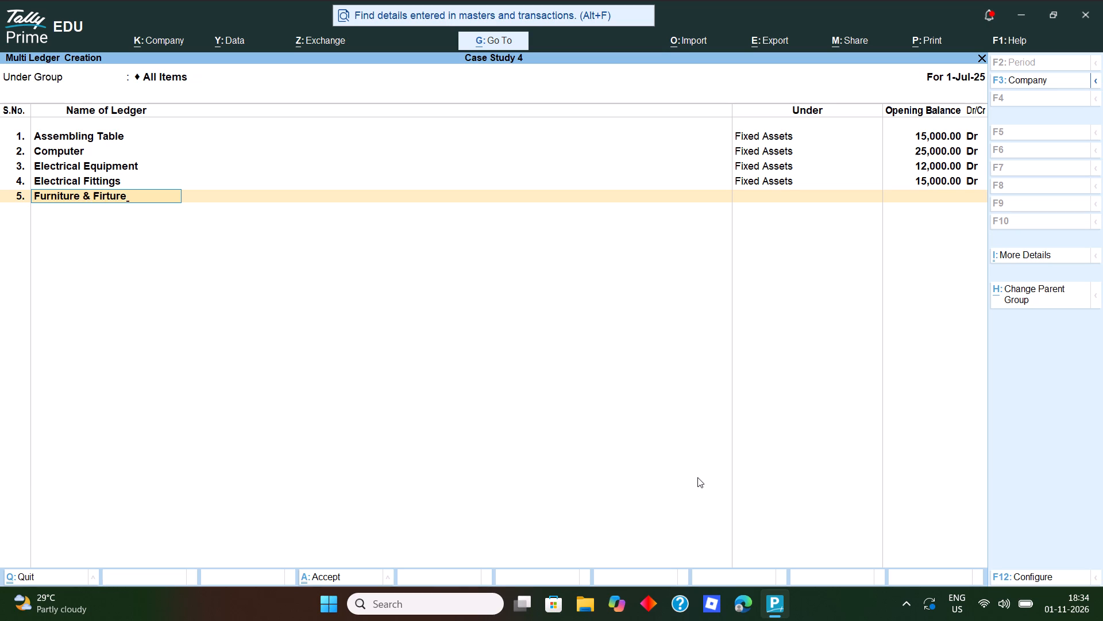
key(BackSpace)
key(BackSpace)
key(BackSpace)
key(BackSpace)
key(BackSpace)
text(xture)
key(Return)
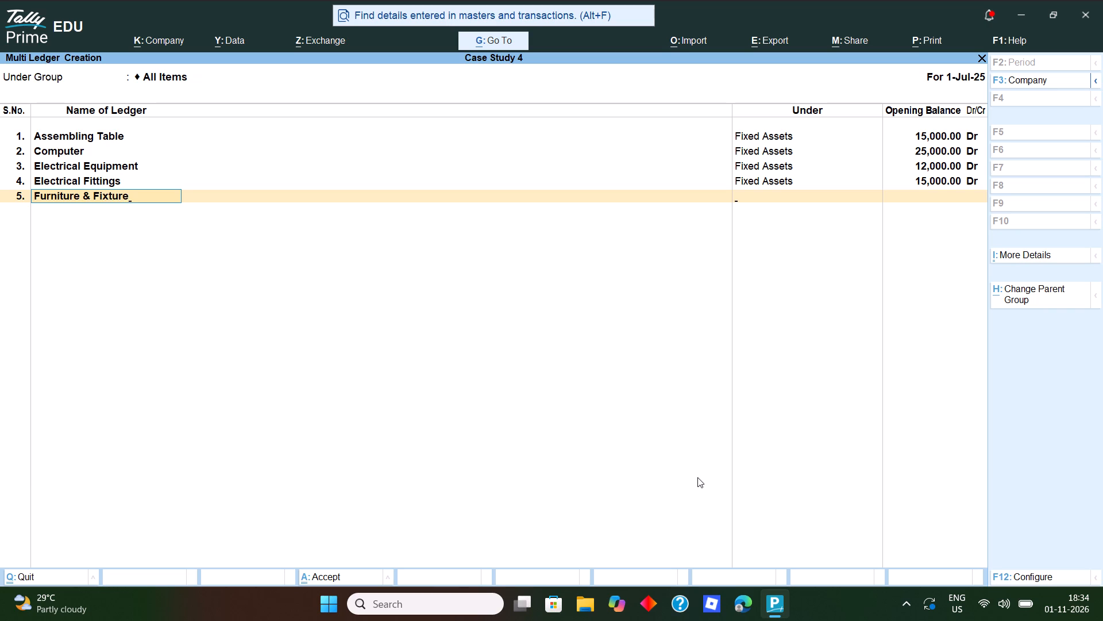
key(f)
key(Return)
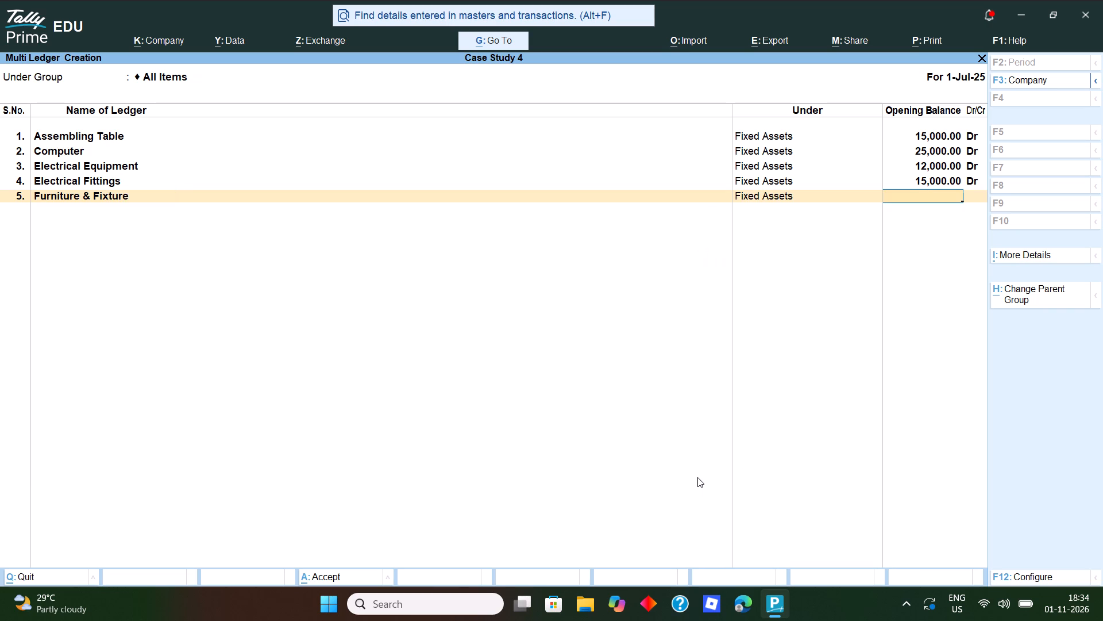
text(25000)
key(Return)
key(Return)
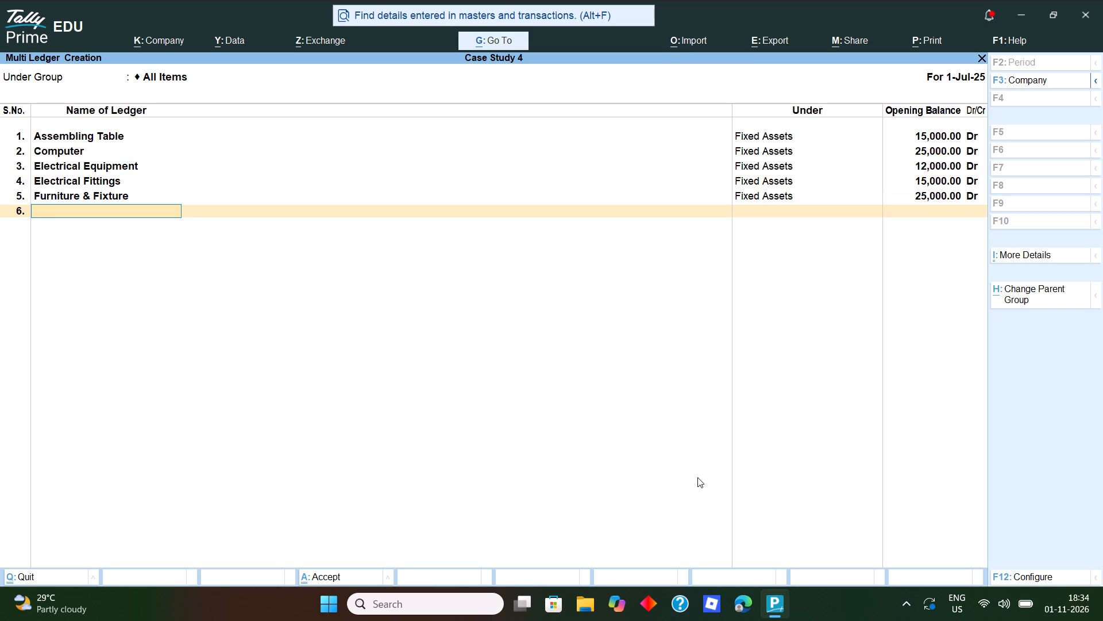
Add the ledger ICICI Bank under Bank Accounts with an opening balance of 13,00,000 Dr.
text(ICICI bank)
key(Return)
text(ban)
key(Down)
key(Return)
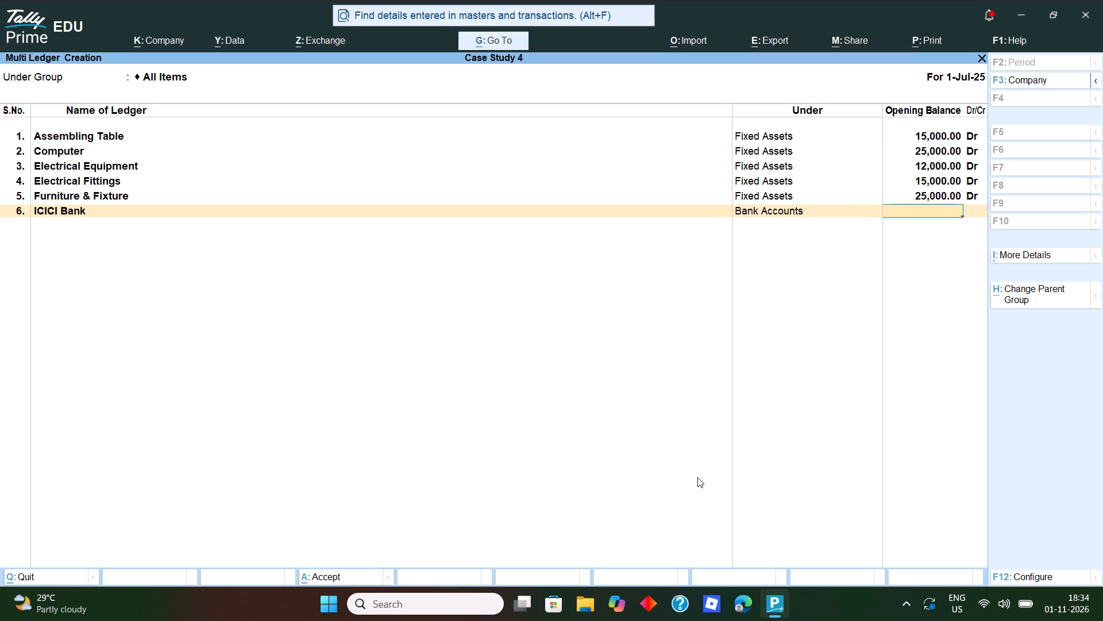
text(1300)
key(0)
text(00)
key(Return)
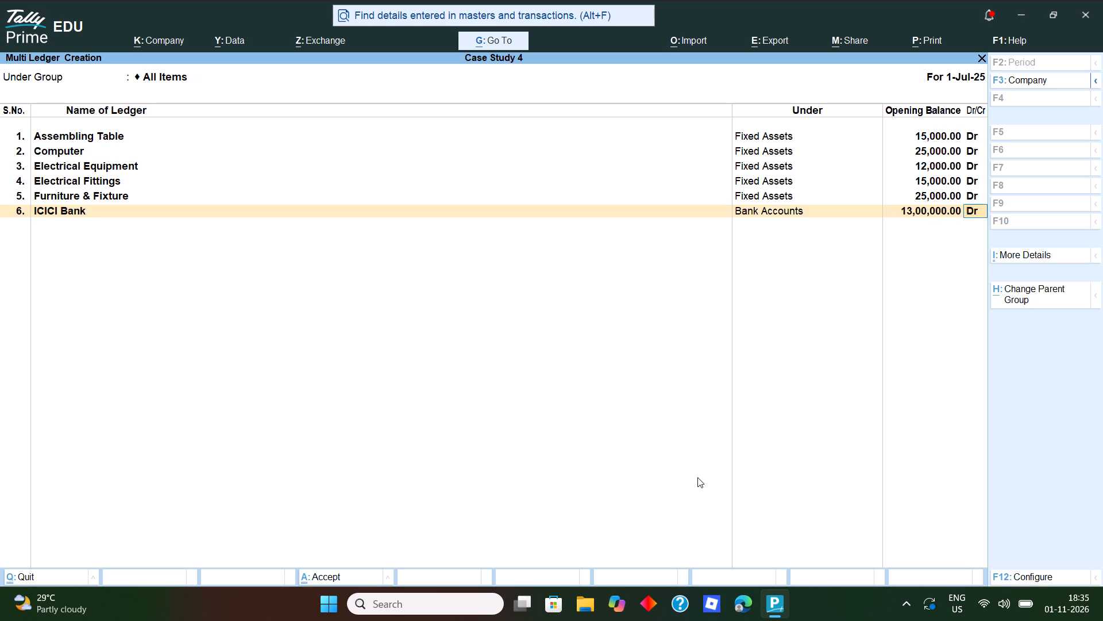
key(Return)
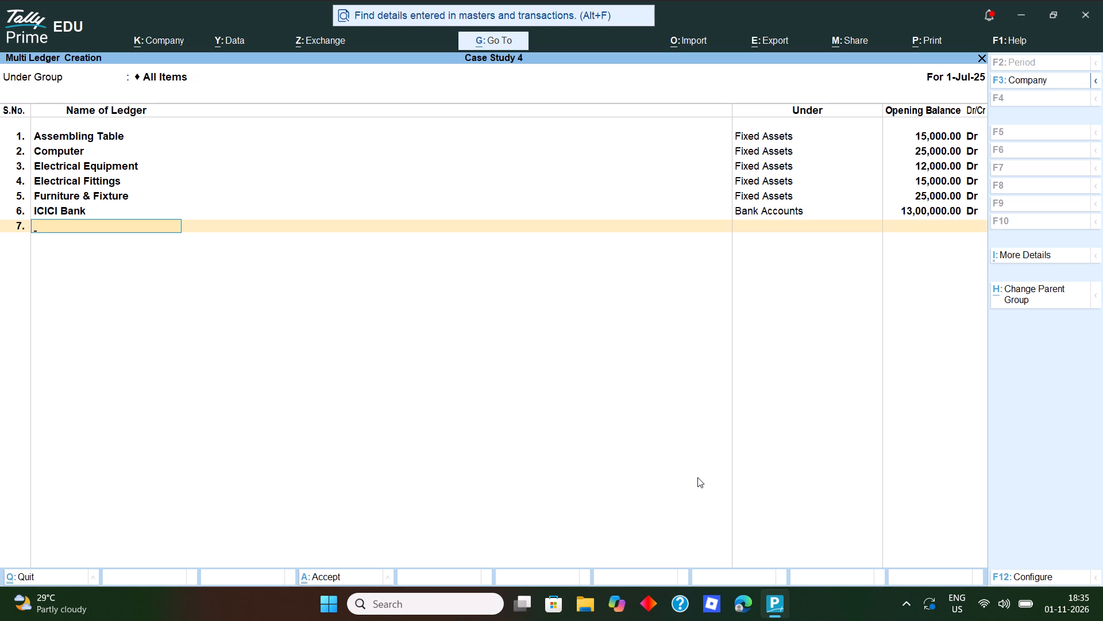
Add the first partner's named ledger under Capital Account with an opening balance of 7,00,000 Cr.
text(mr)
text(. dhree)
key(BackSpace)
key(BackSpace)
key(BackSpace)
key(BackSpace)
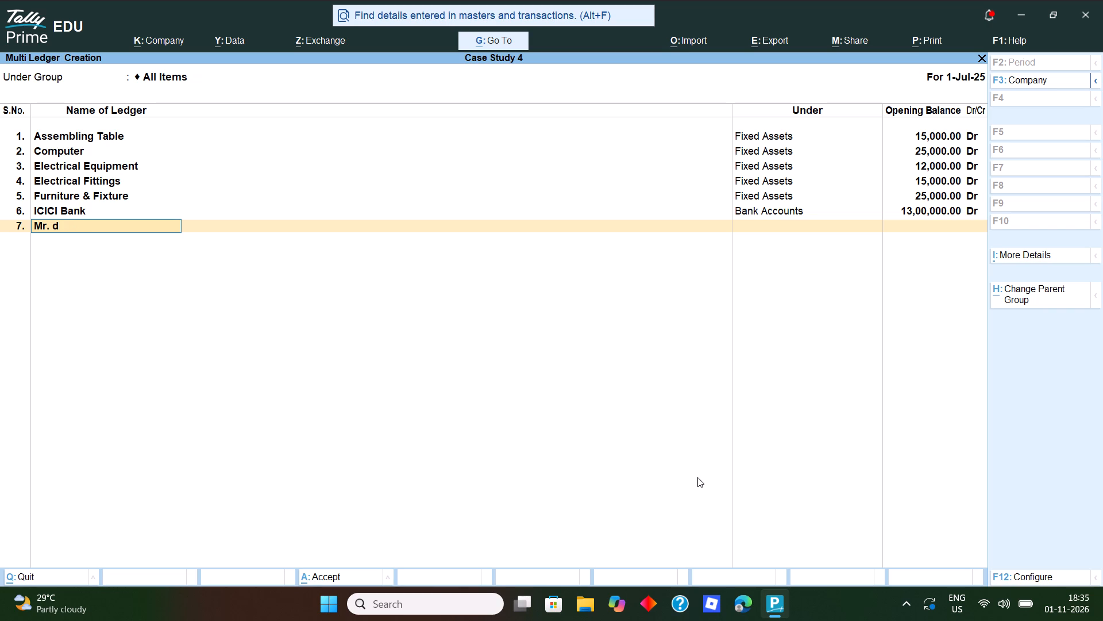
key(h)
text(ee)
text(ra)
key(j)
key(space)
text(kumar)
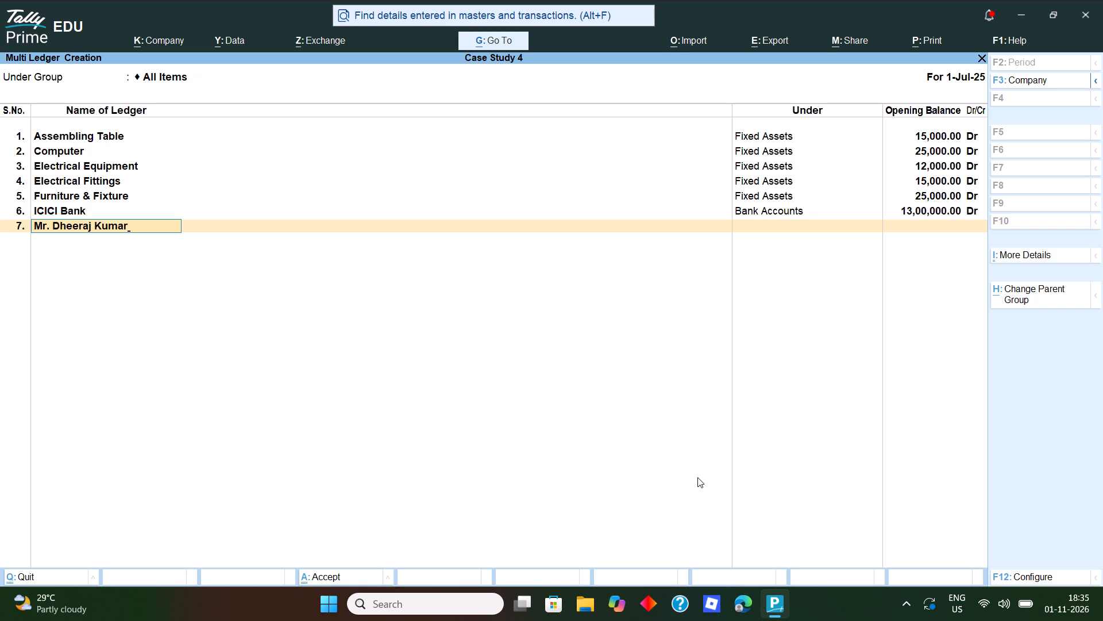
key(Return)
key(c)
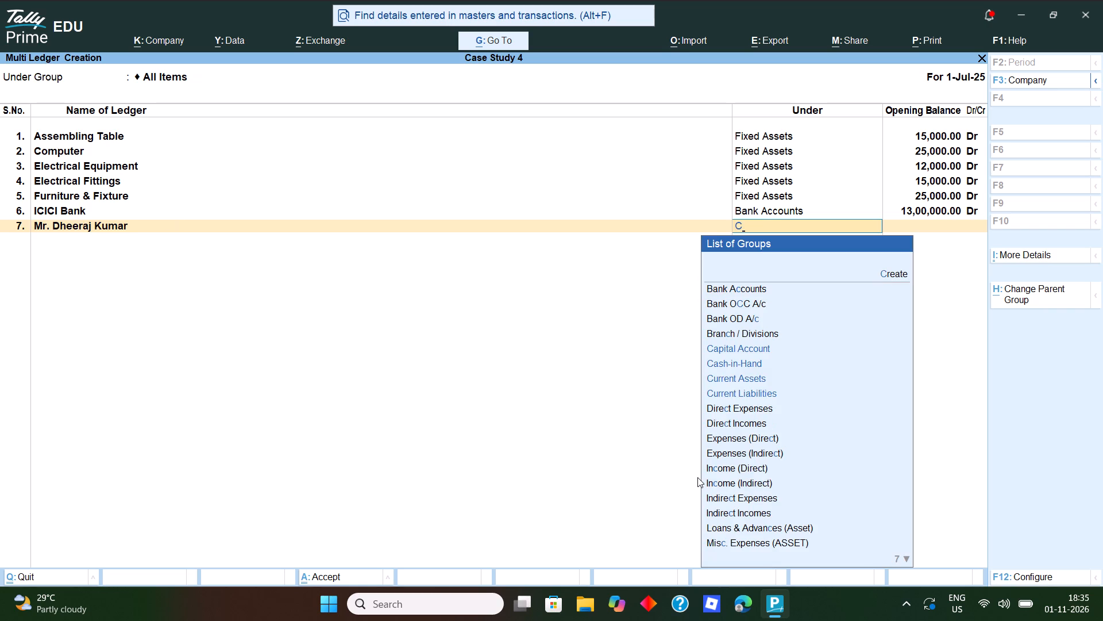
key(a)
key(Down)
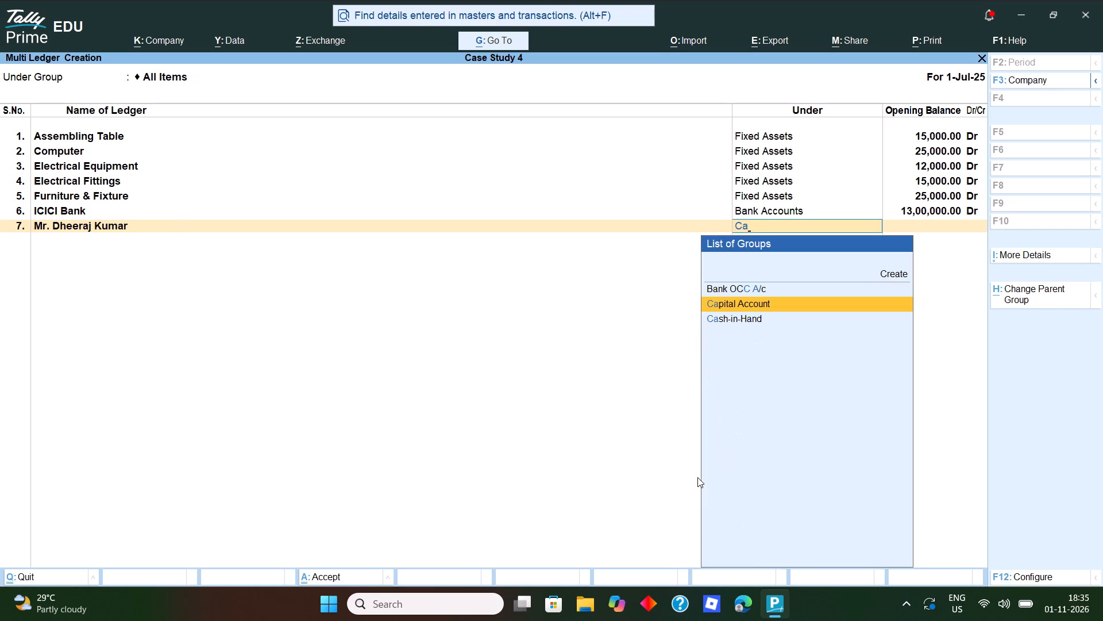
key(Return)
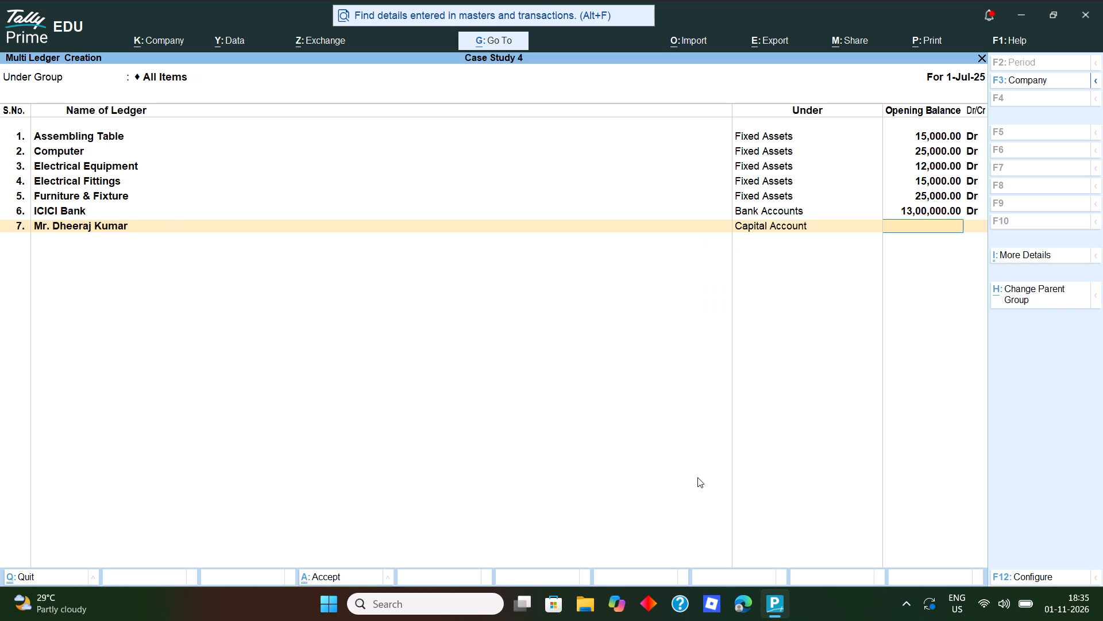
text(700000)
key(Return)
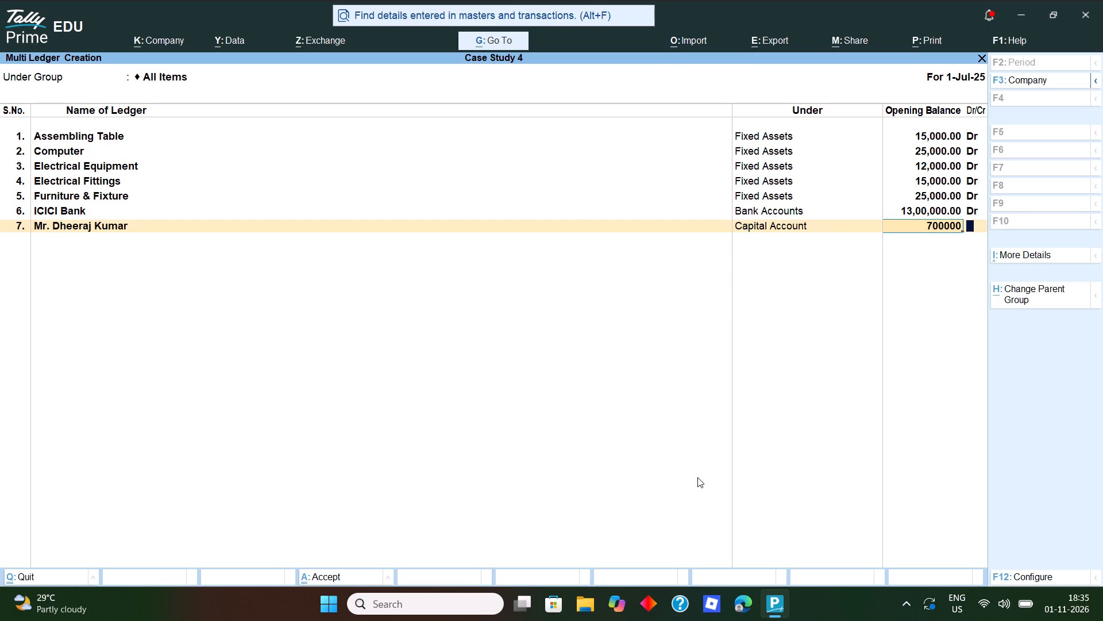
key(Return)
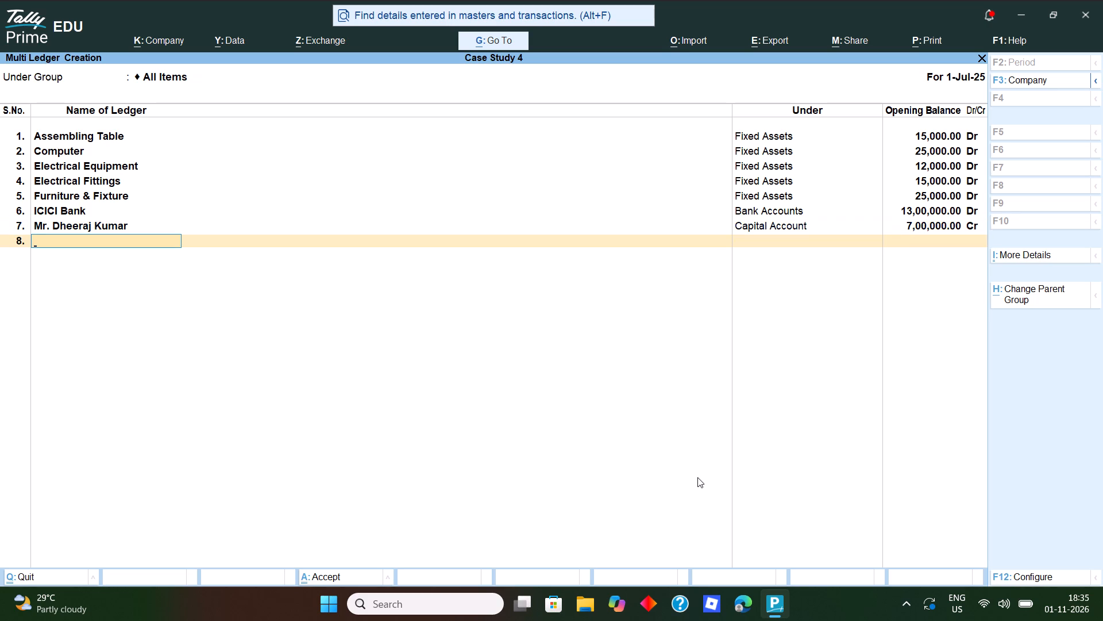
Add the second partner's named ledger under Capital Account with an opening balance of 5,00,000 Cr.
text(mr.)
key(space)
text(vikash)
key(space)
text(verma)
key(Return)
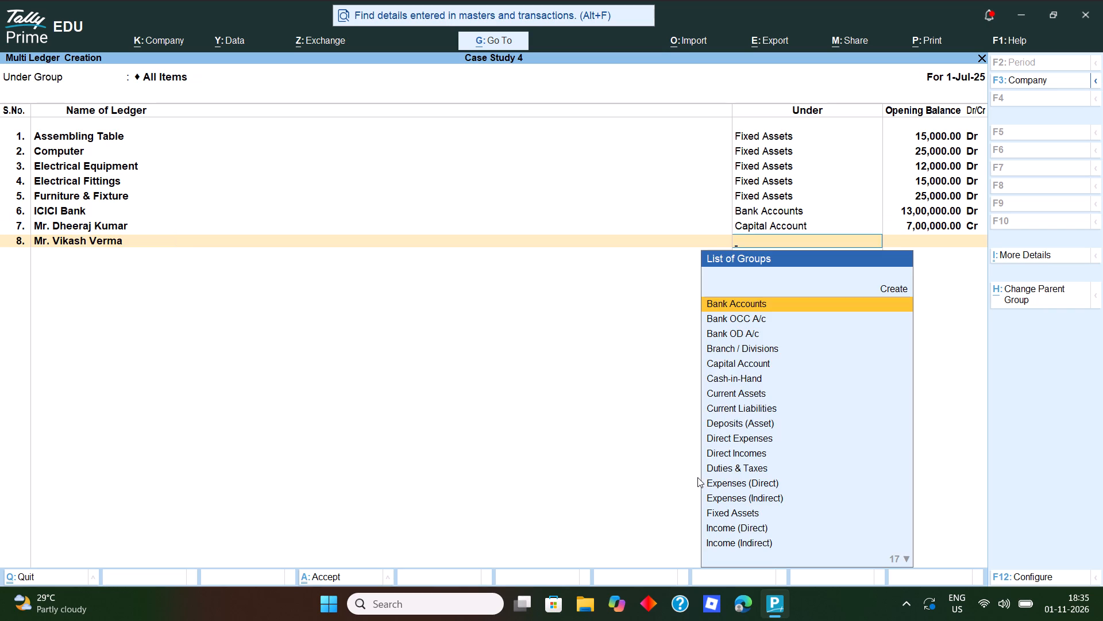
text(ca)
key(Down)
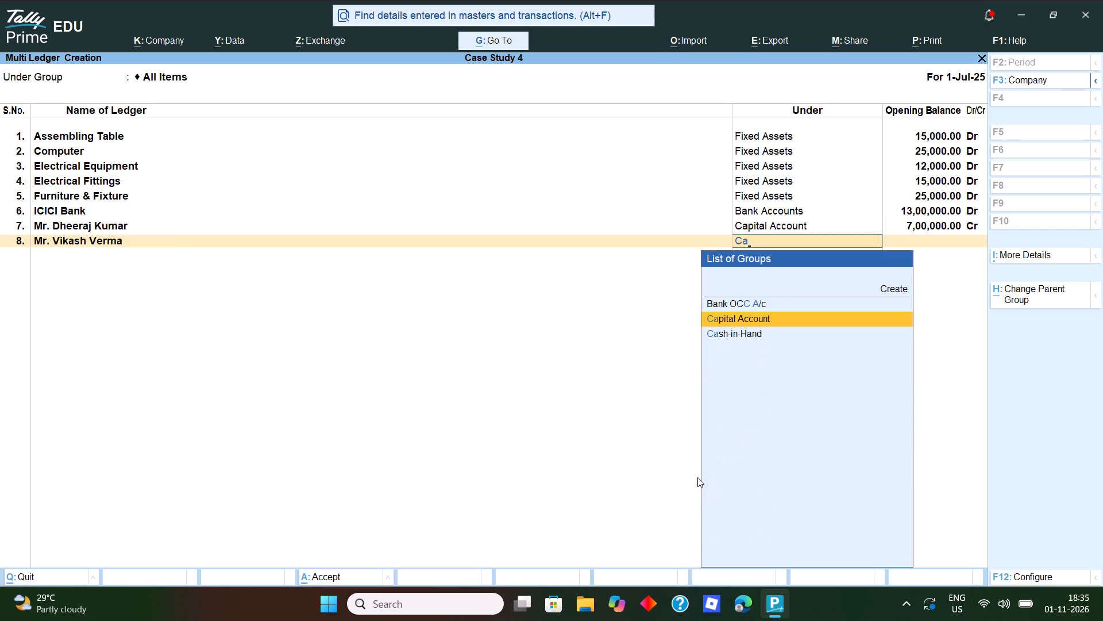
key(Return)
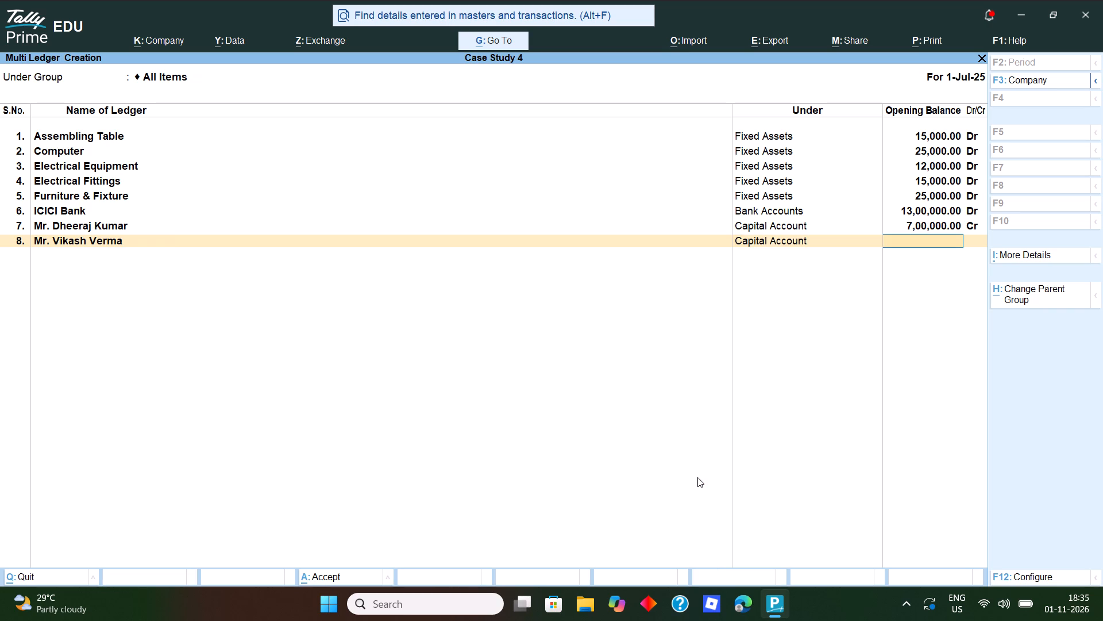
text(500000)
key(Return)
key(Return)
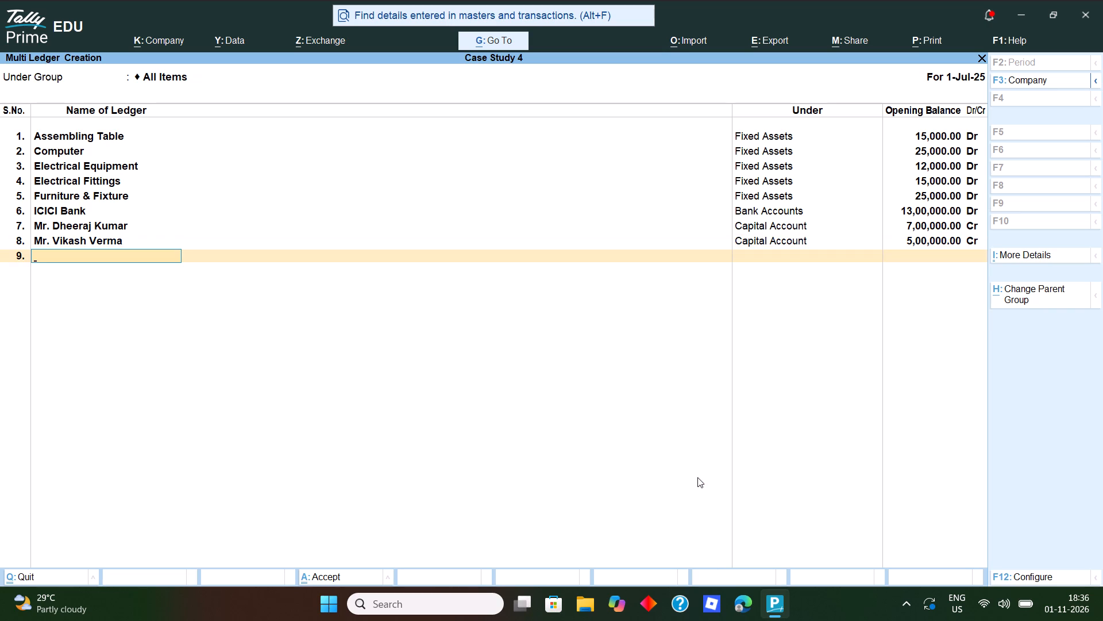
Add the third partner's named ledger under Capital Account.
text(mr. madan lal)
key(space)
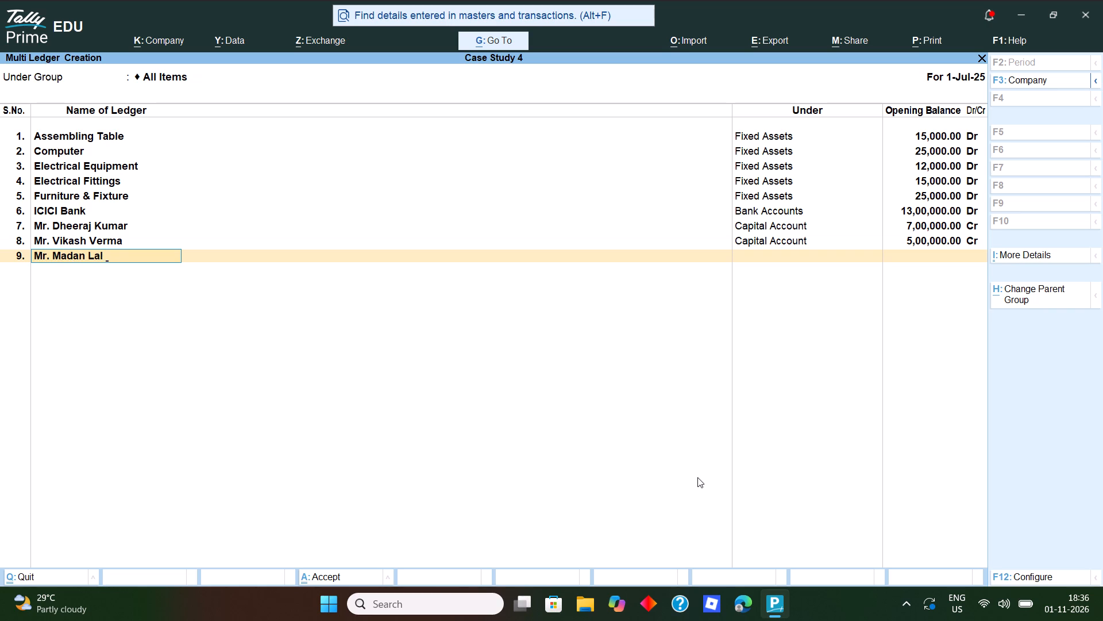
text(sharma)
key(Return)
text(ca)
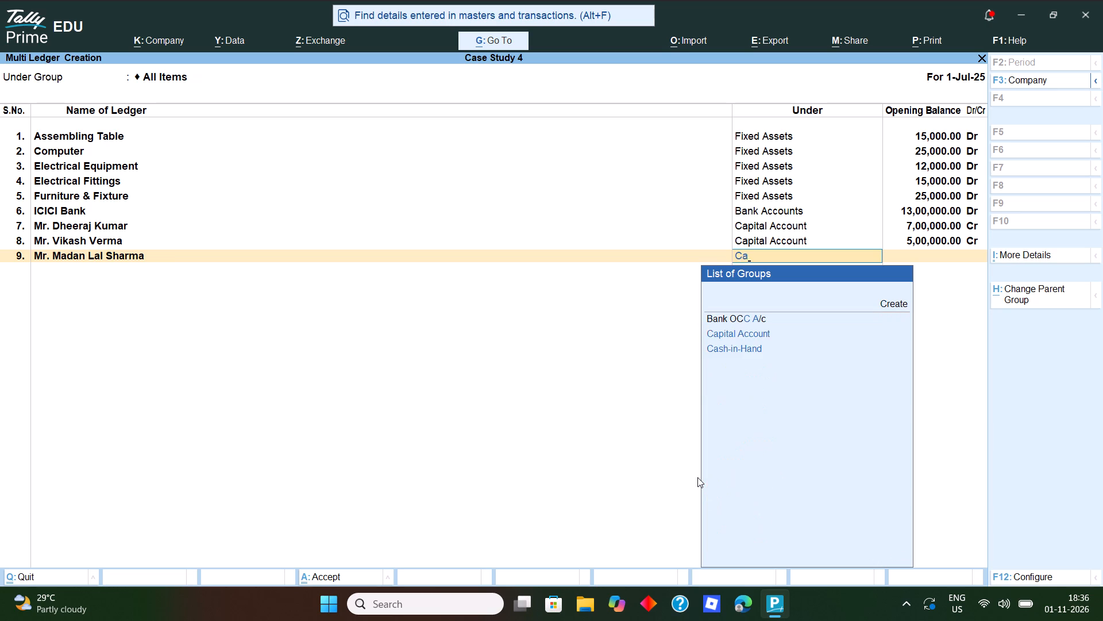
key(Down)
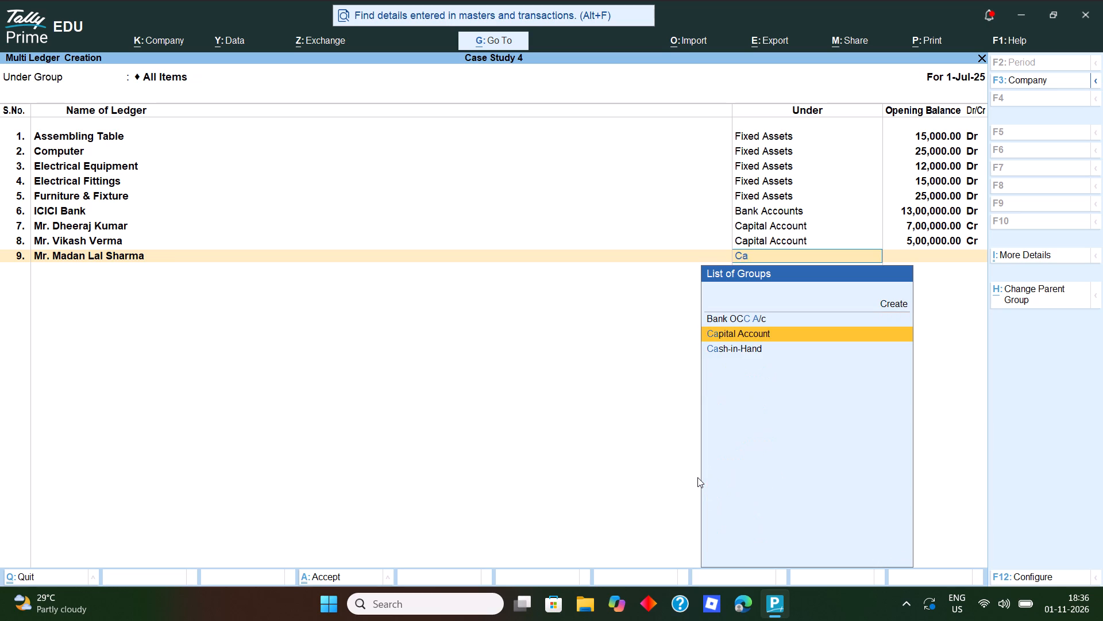
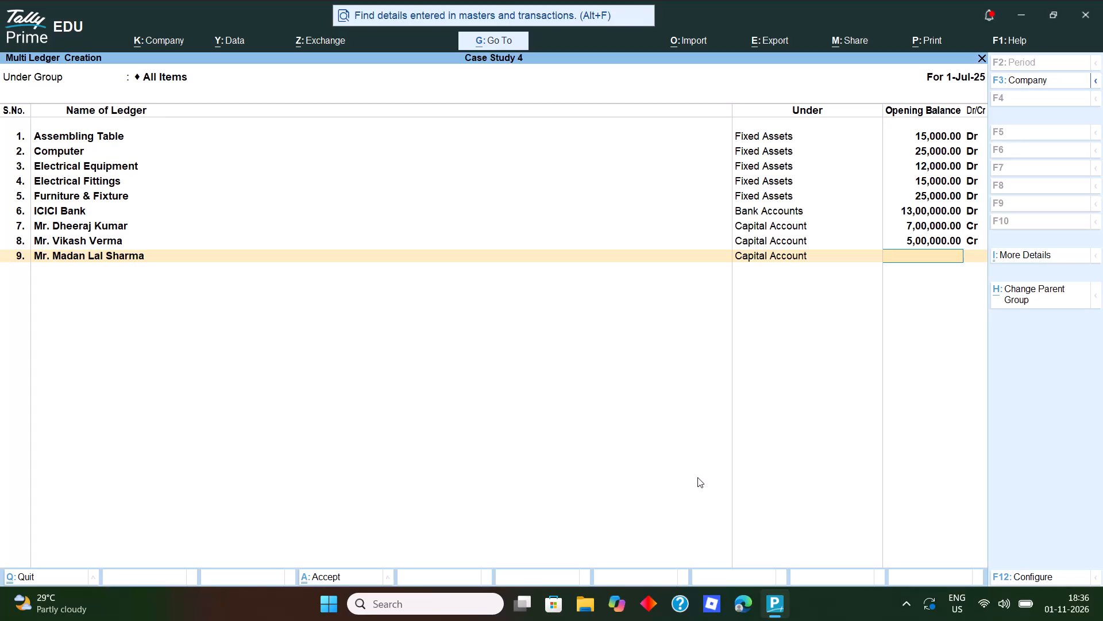
Set the opening balance of the ninth ledger, the partner's account under Capital Account, to 8,00,000 Cr.
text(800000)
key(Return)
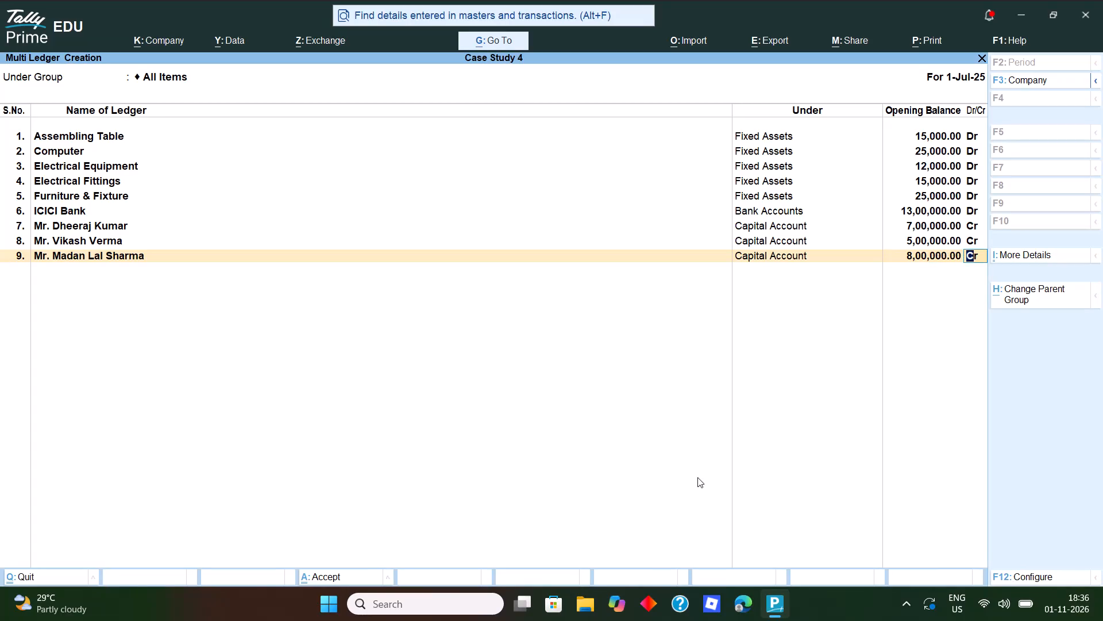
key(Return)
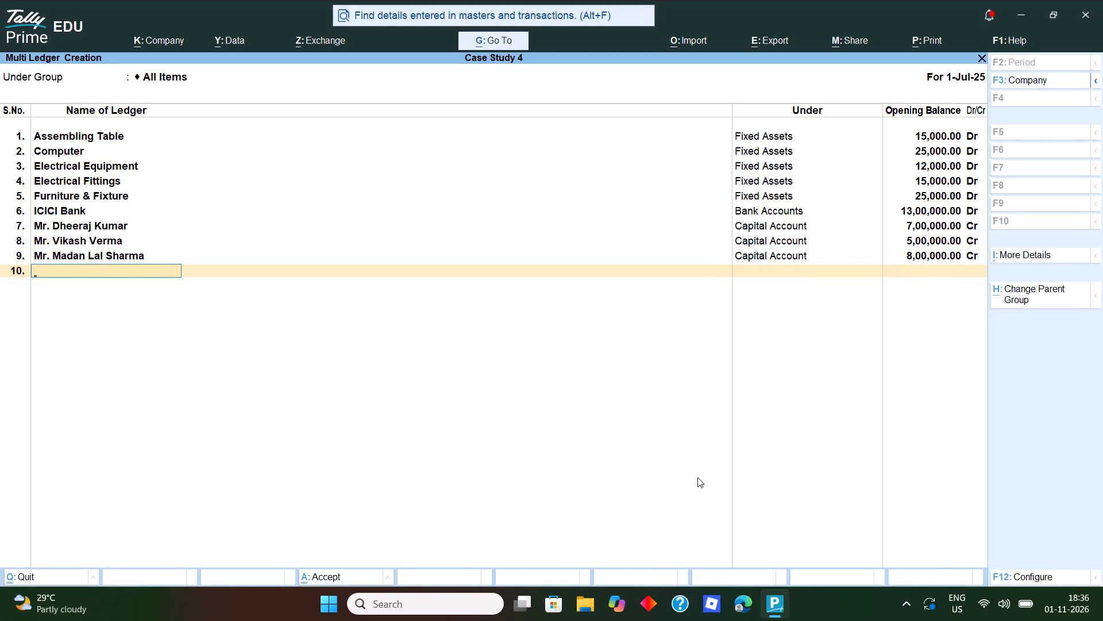
Add a tenth ledger named Security Deposits.
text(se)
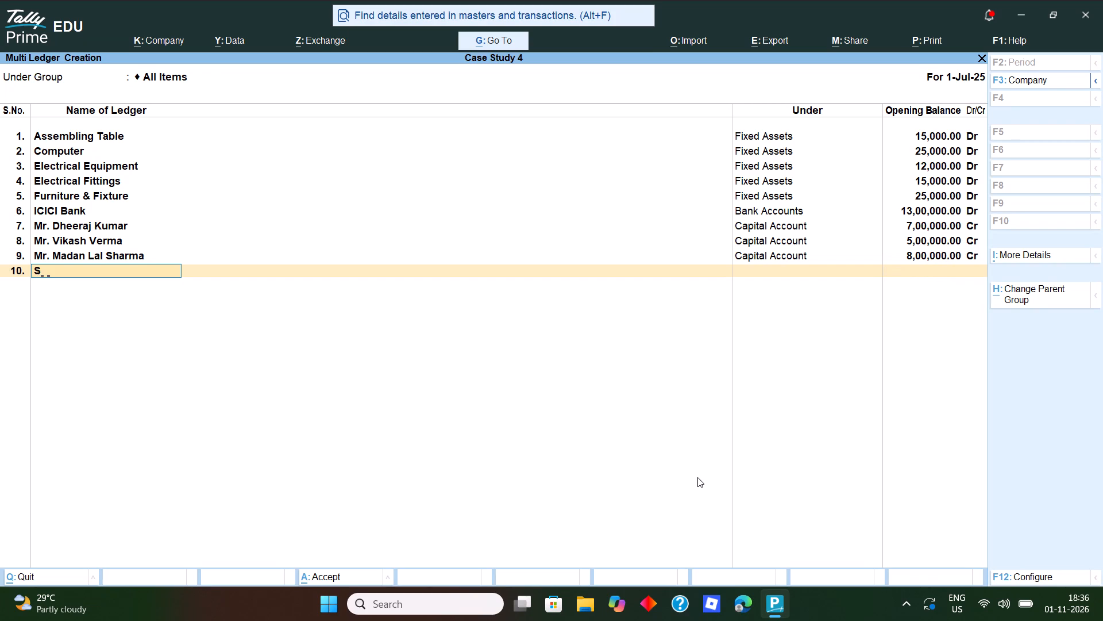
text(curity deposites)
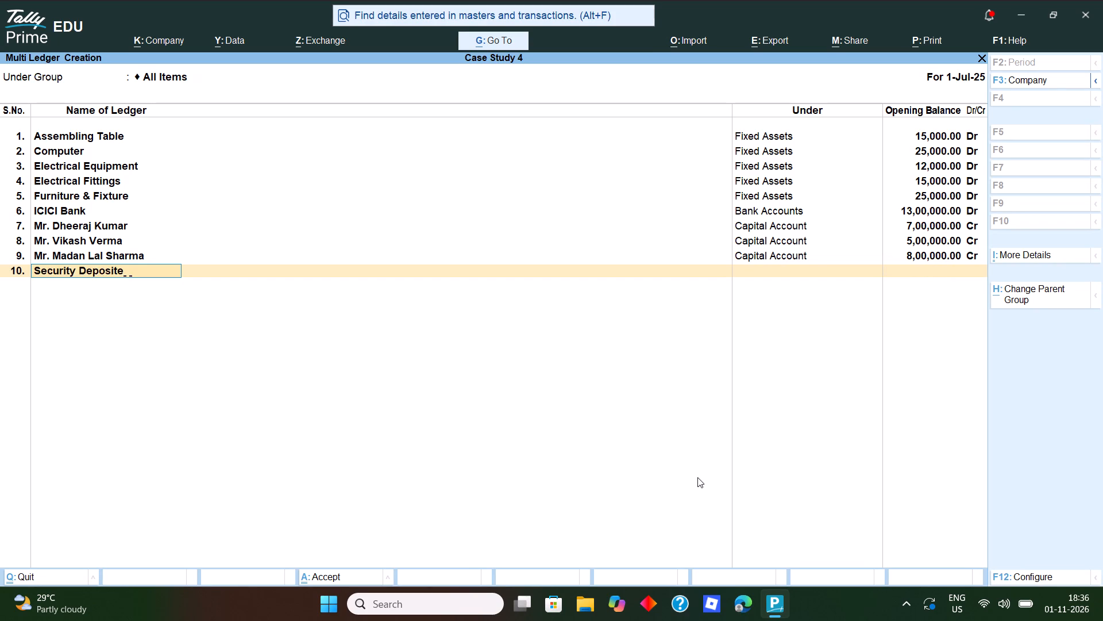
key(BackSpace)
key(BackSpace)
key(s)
Place the ledger Security Deposits under Deposits (Asset) with an opening balance of 45,000 Dr.
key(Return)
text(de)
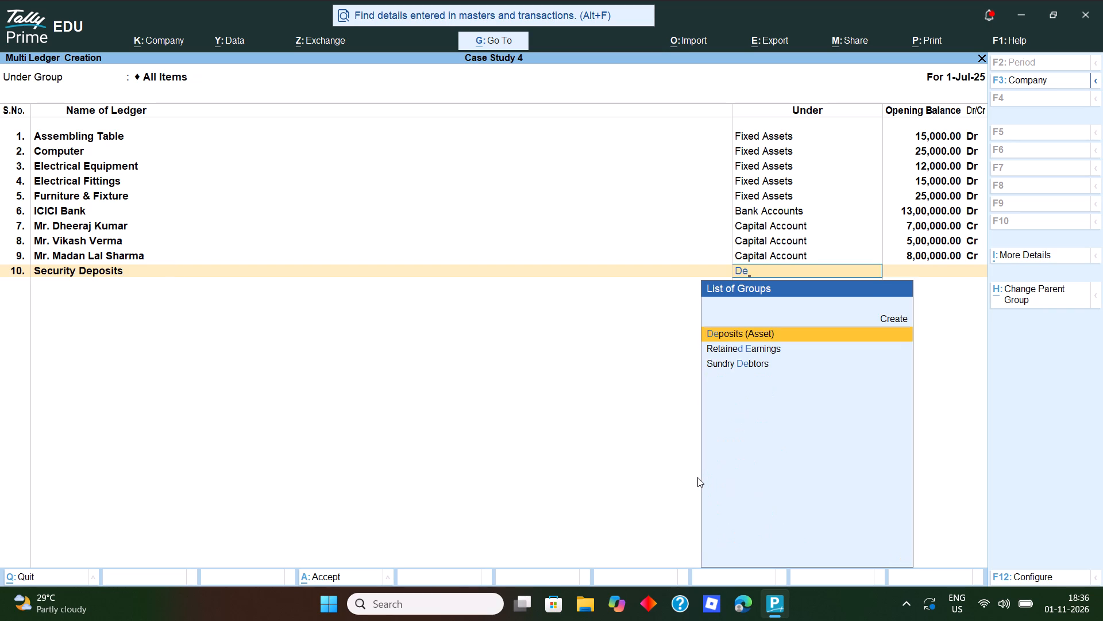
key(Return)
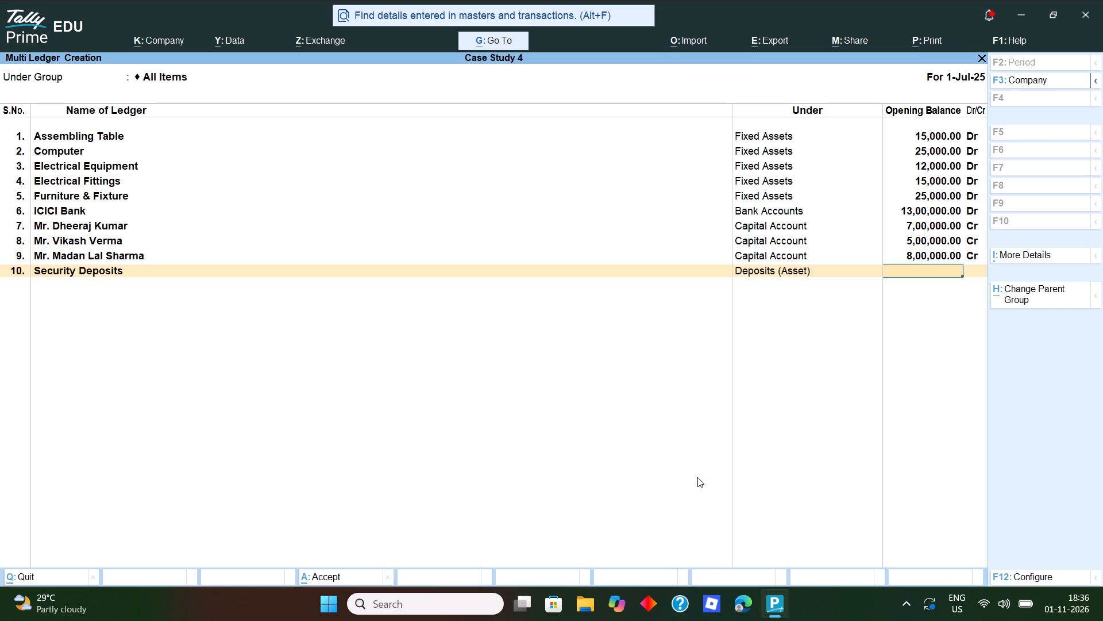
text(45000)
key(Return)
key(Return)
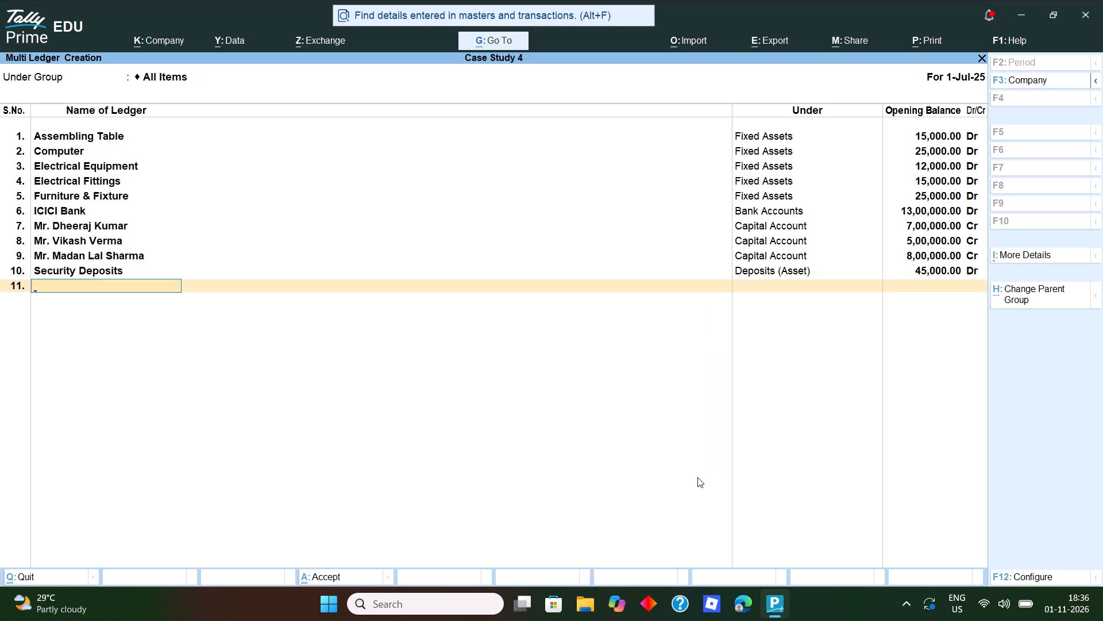
Add the ledger Voltage Meter under Fixed Assets with an opening balance of 10,000 Dr, and save the ledger batch.
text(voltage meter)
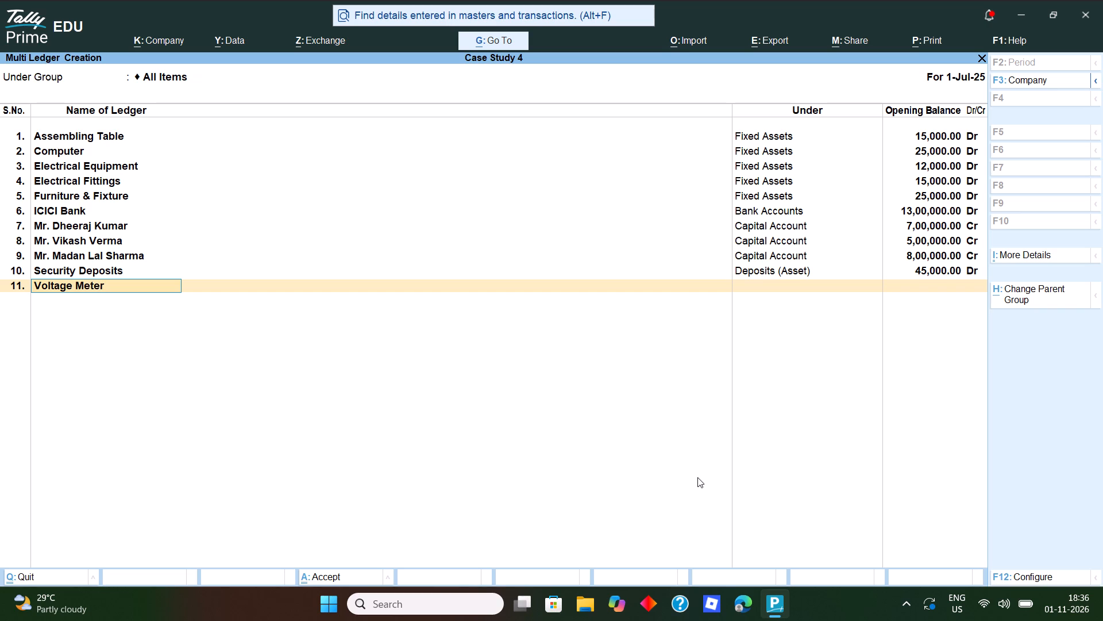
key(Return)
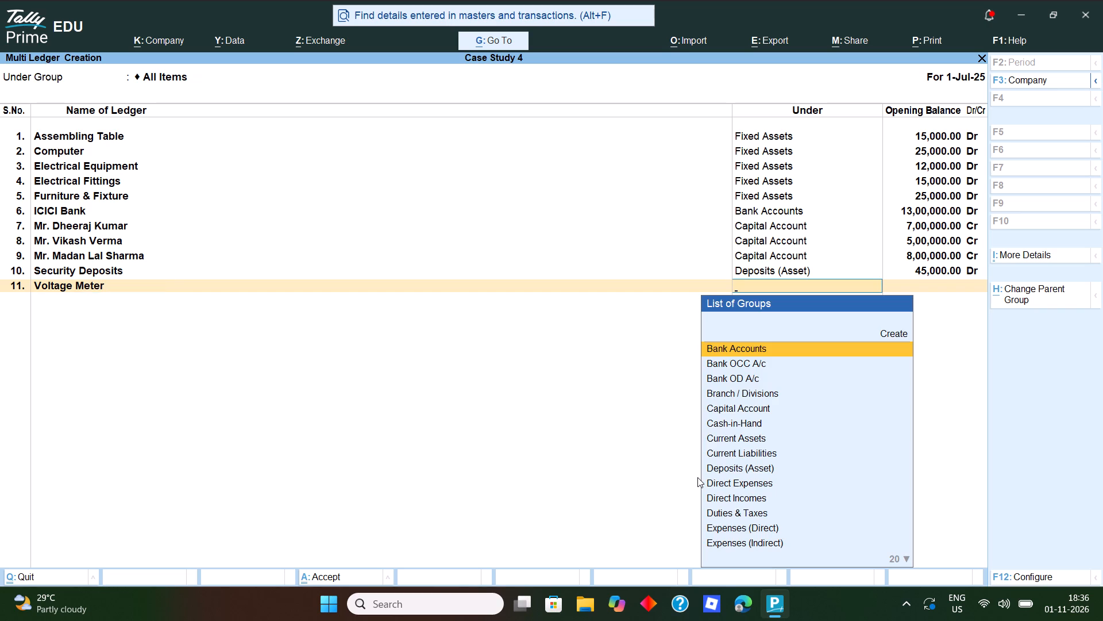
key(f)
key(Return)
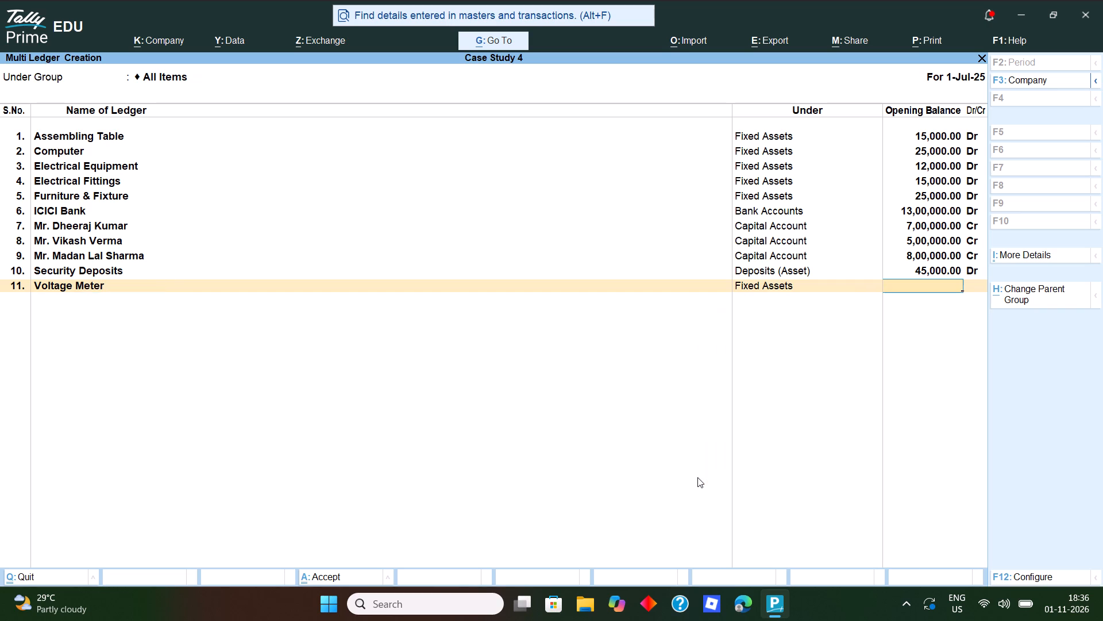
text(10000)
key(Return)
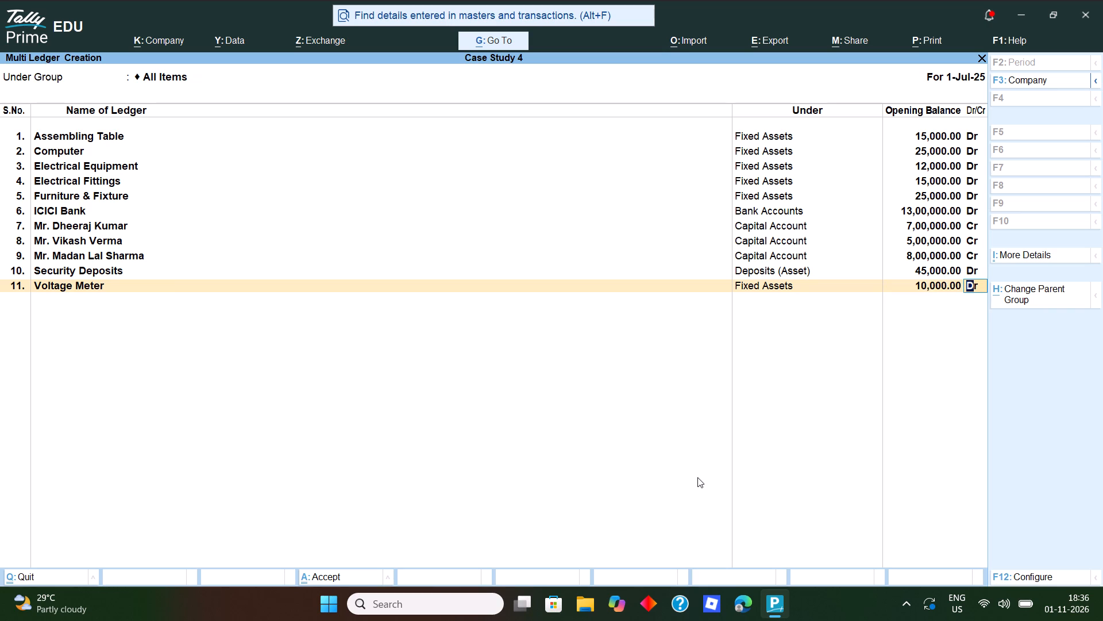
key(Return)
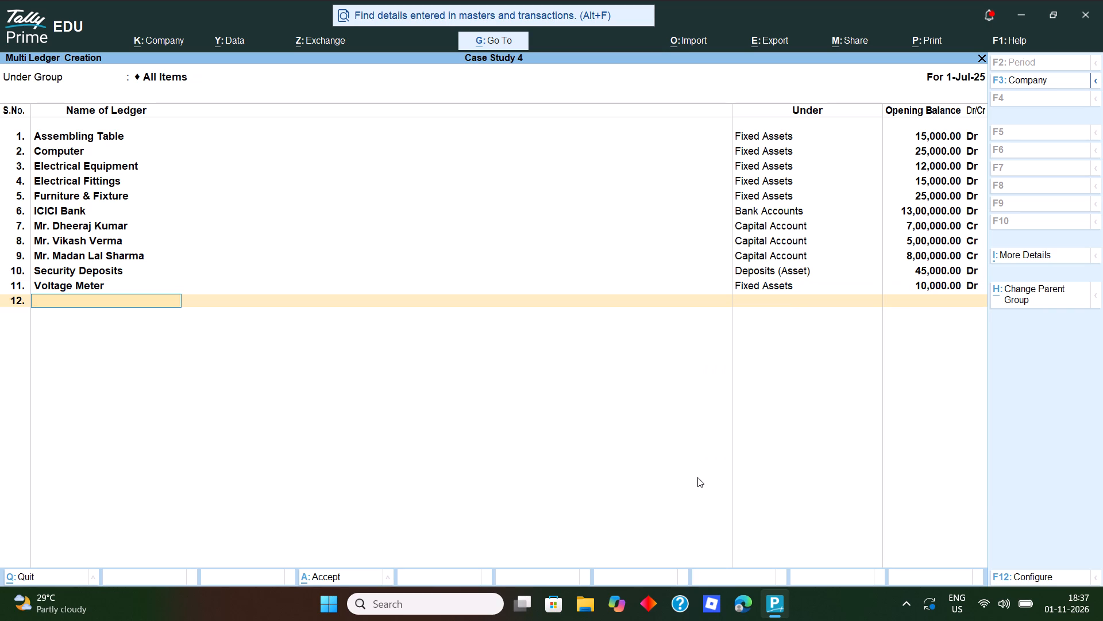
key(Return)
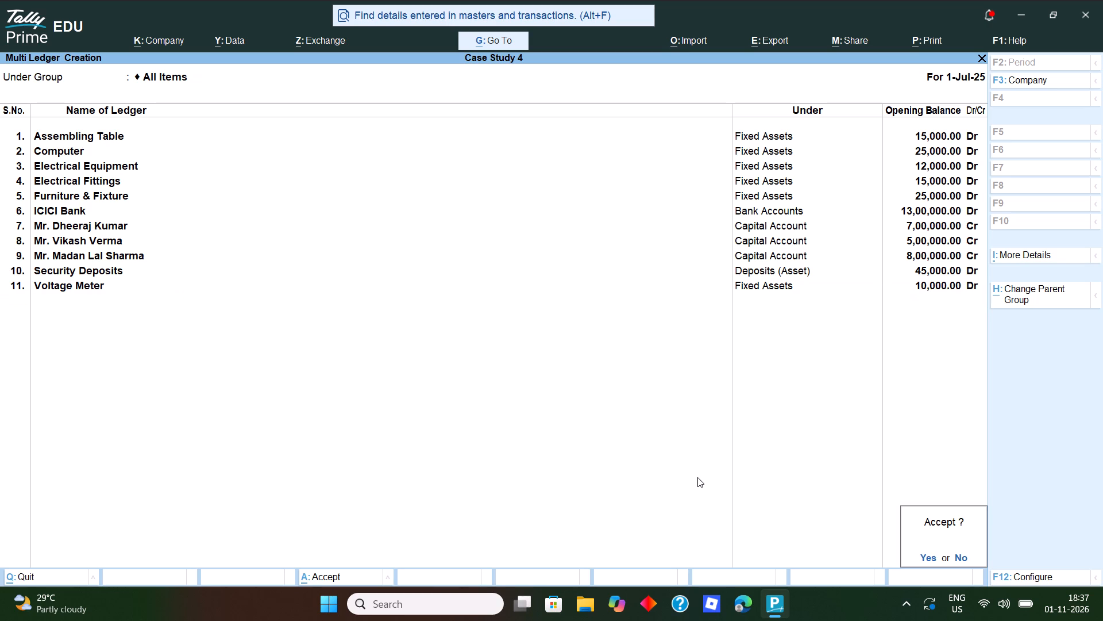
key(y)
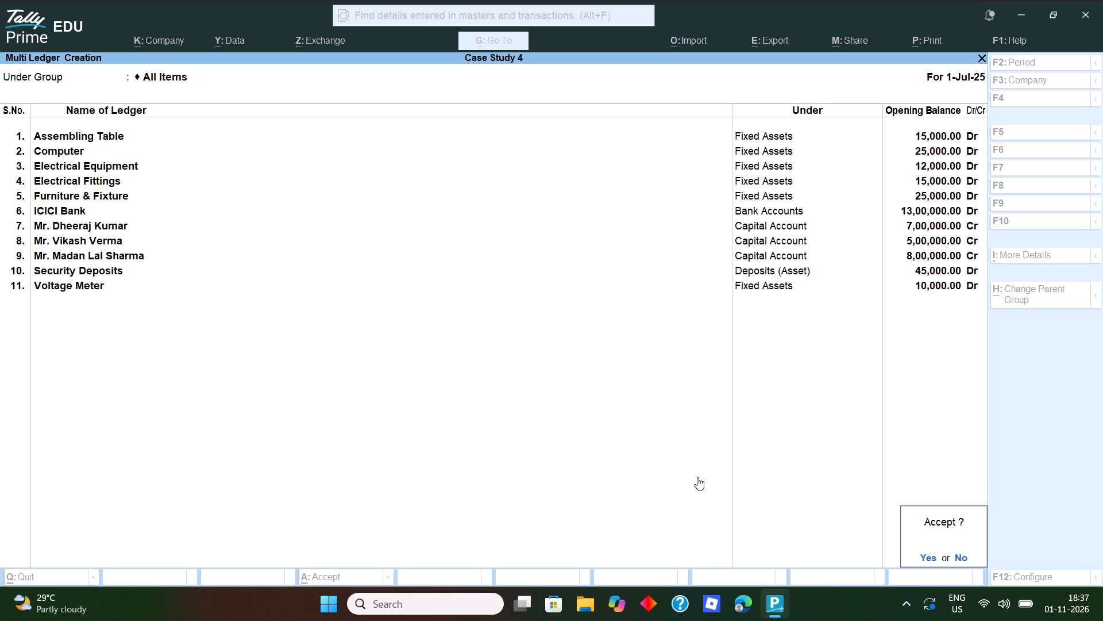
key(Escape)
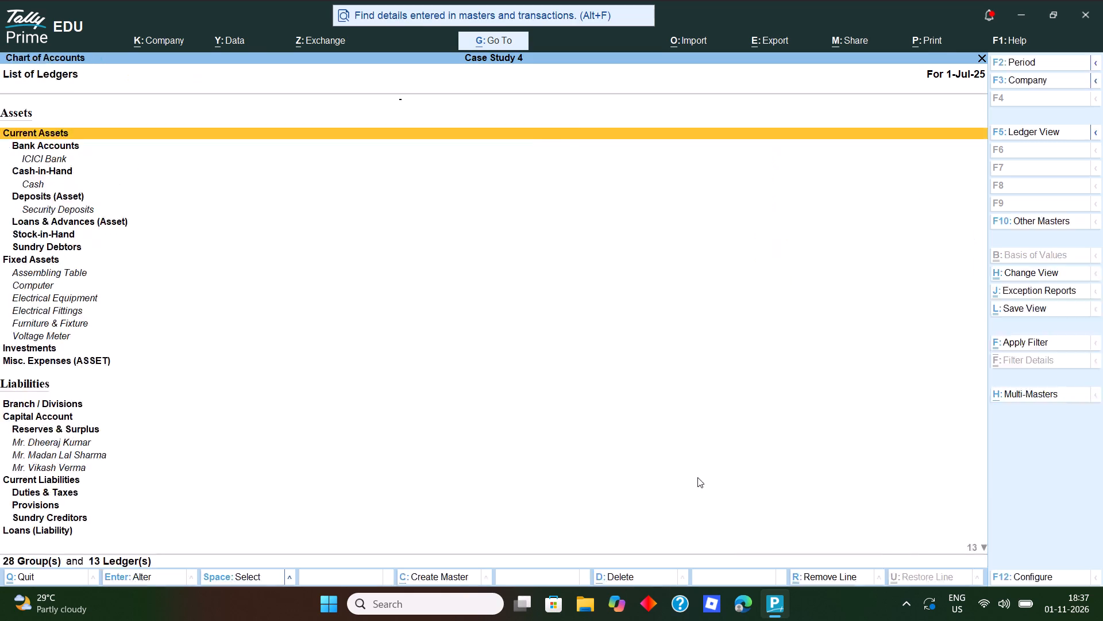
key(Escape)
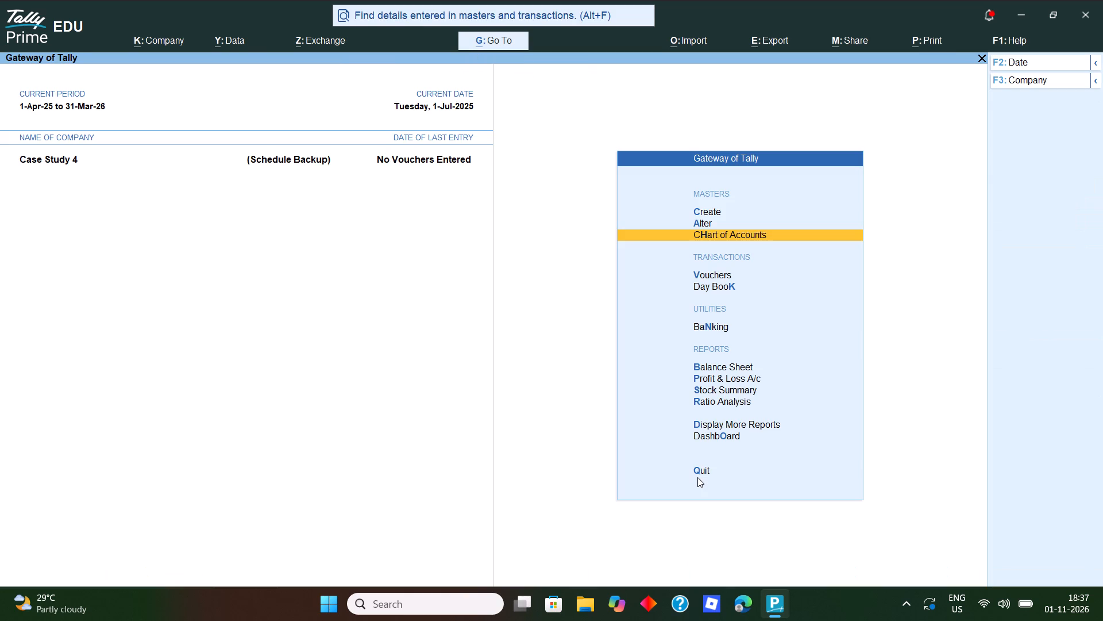
Alter the existing Cash ledger to have an opening balance of 5,53,000 Dr and save it.
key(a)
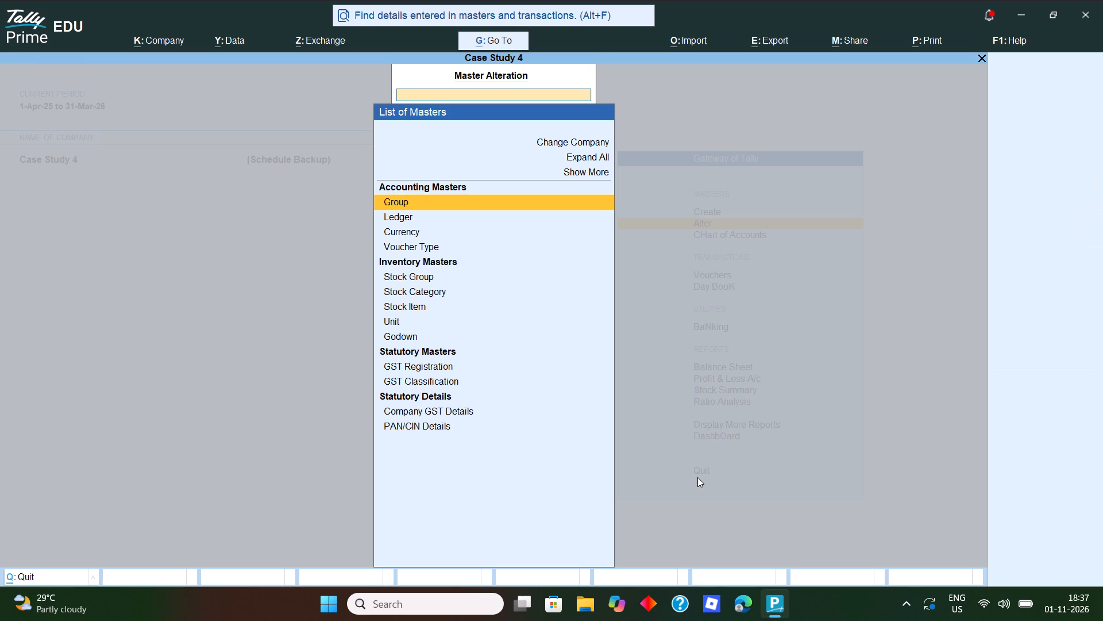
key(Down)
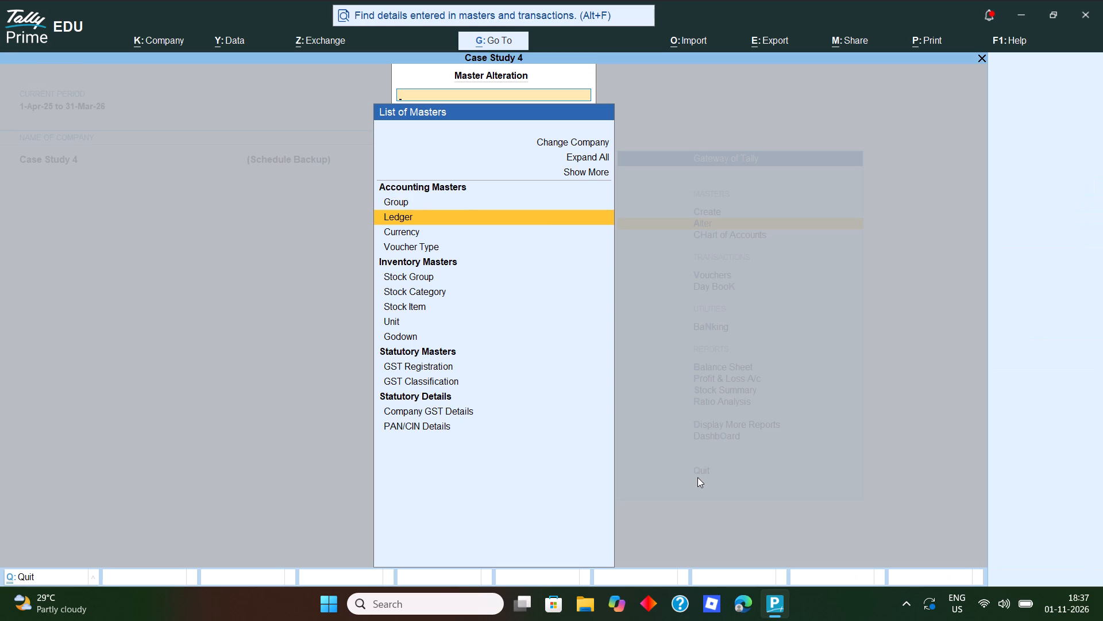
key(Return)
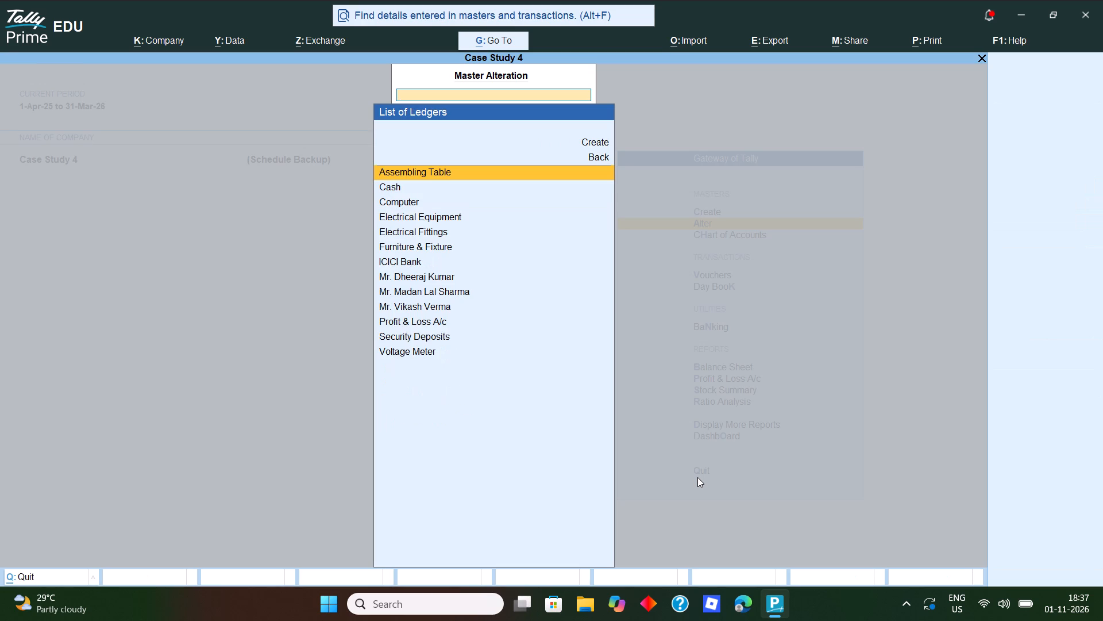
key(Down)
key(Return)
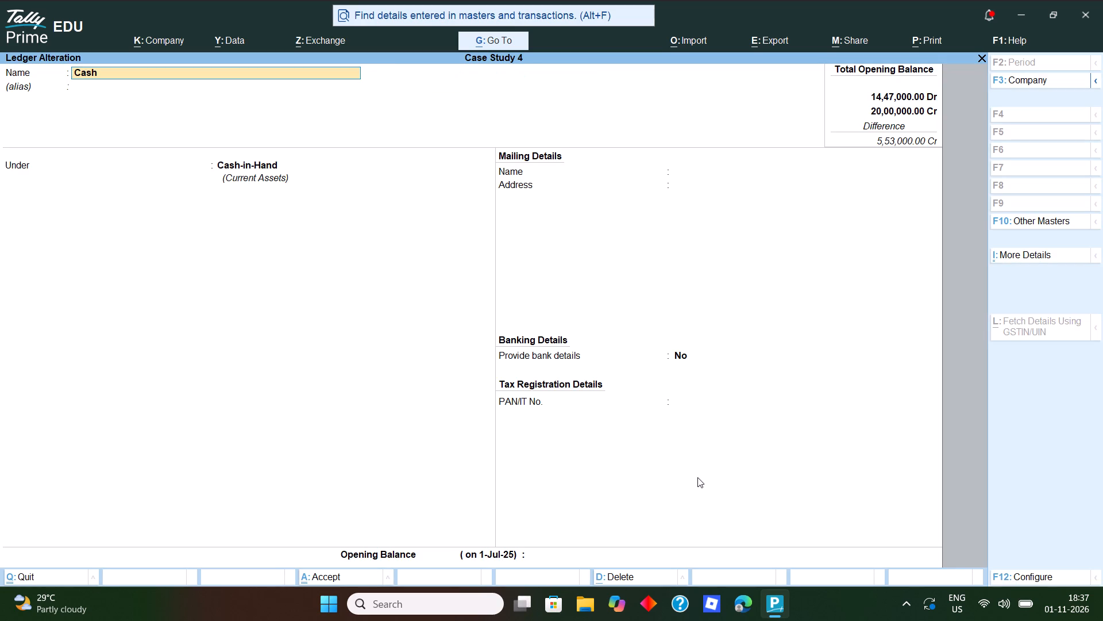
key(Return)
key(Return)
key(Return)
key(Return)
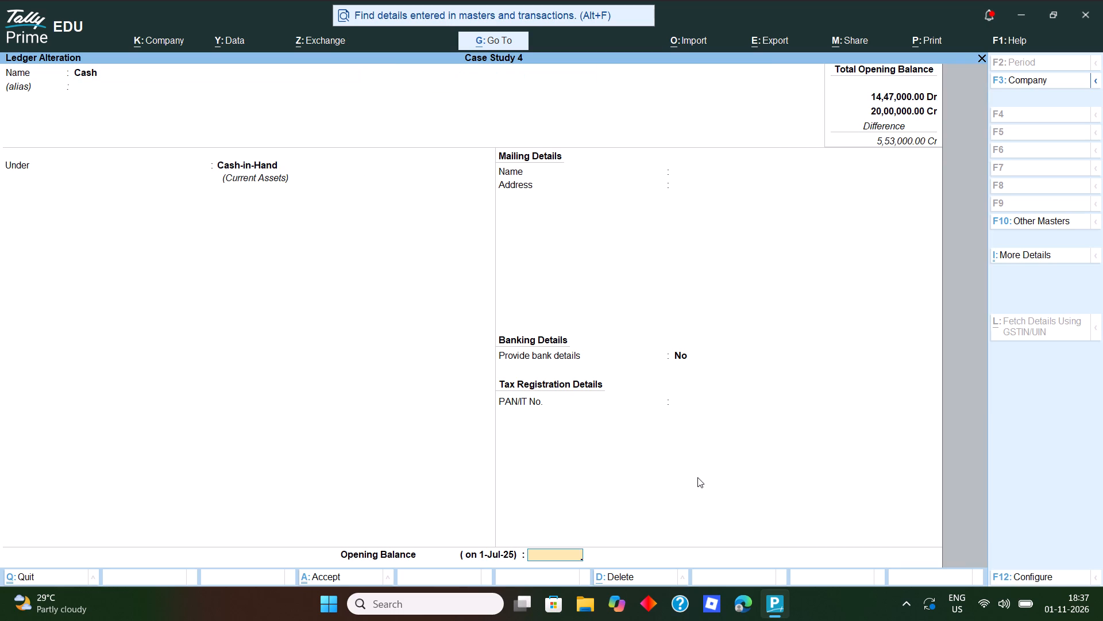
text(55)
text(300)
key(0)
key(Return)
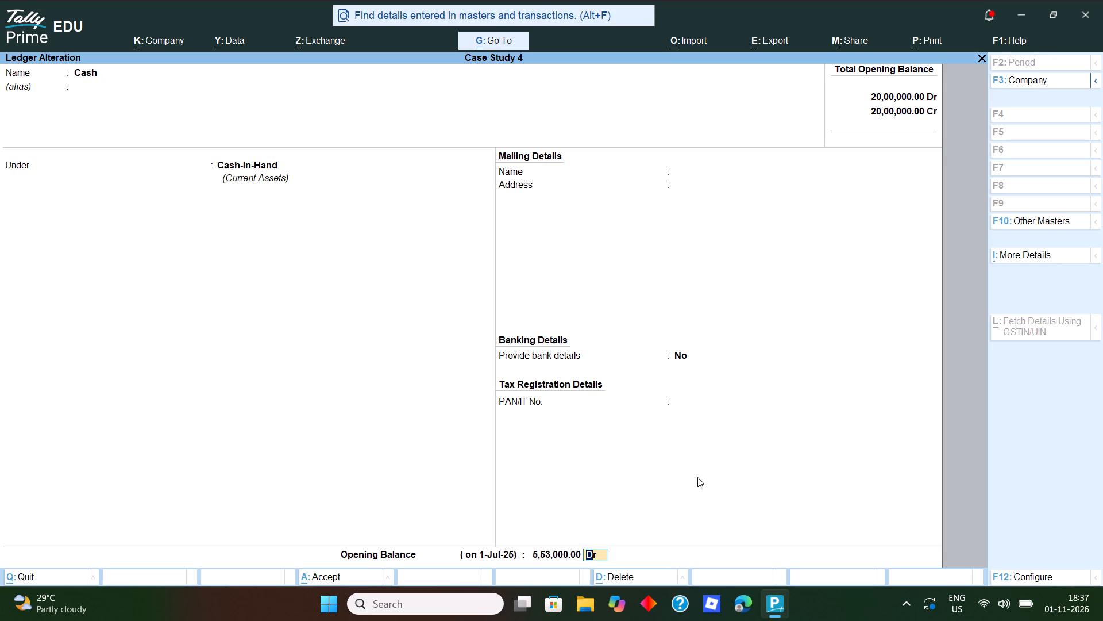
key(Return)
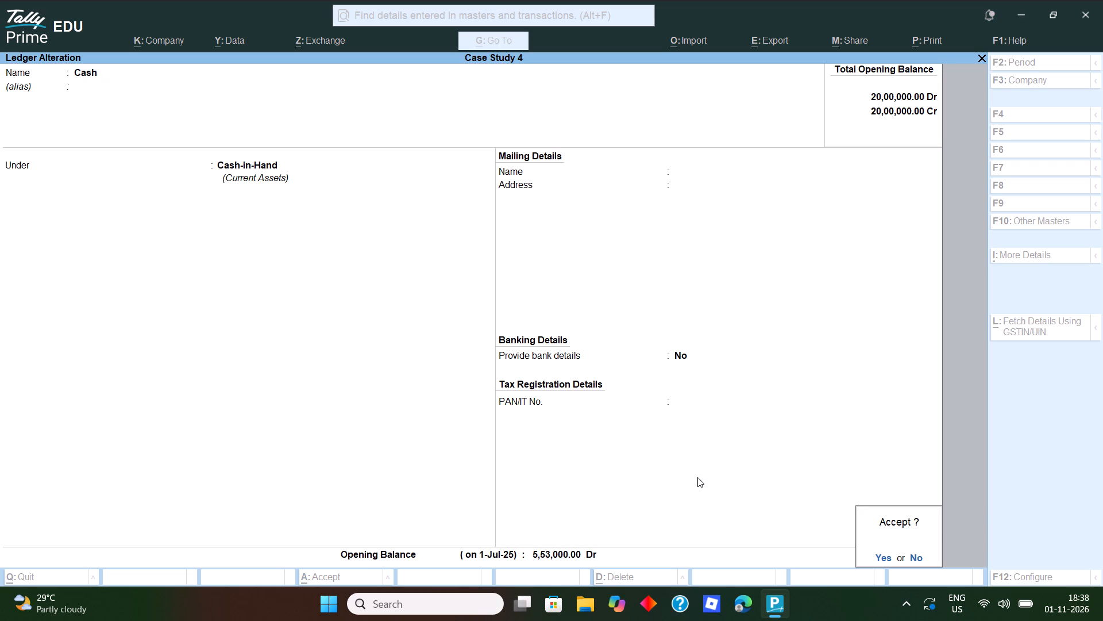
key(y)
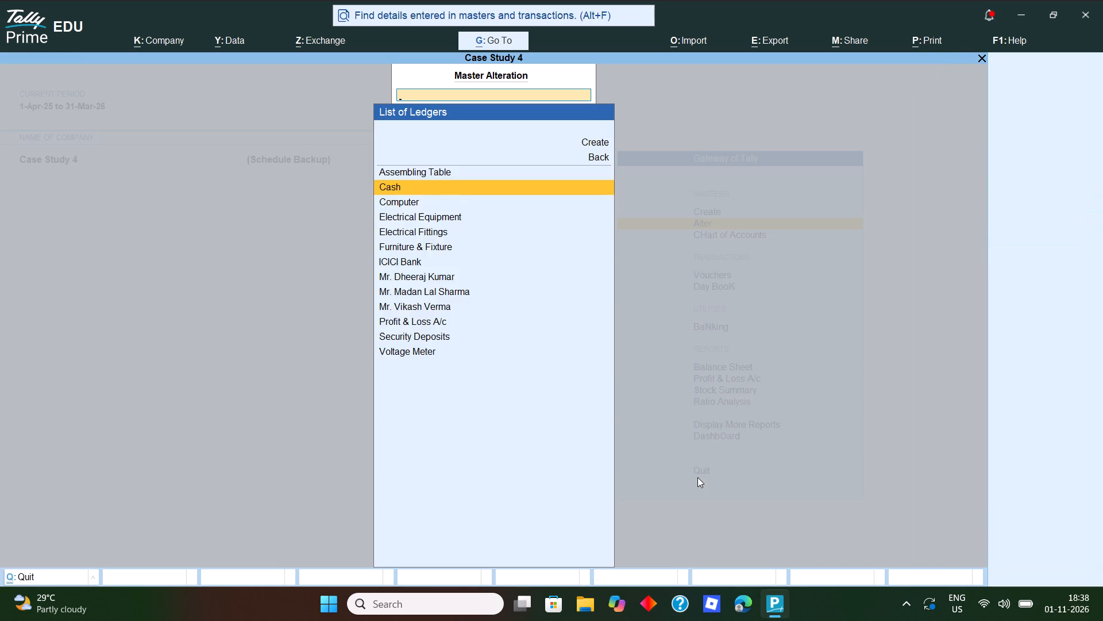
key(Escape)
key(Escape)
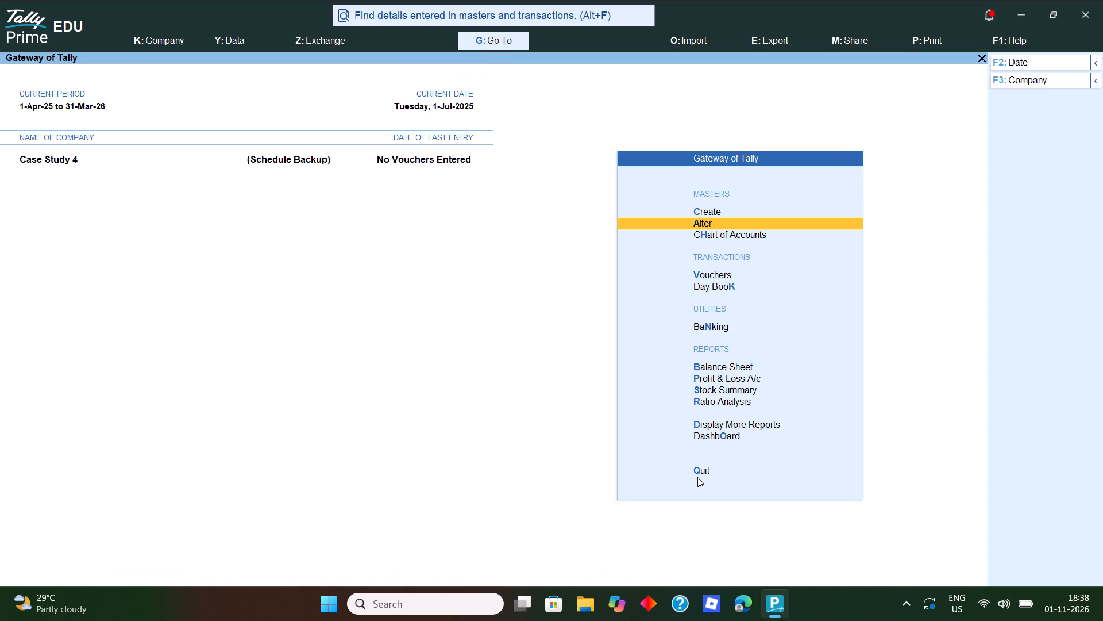
Create a contra voucher dated 1-Jul-25 crediting Cash and debiting ICICI Bank with 80,000.
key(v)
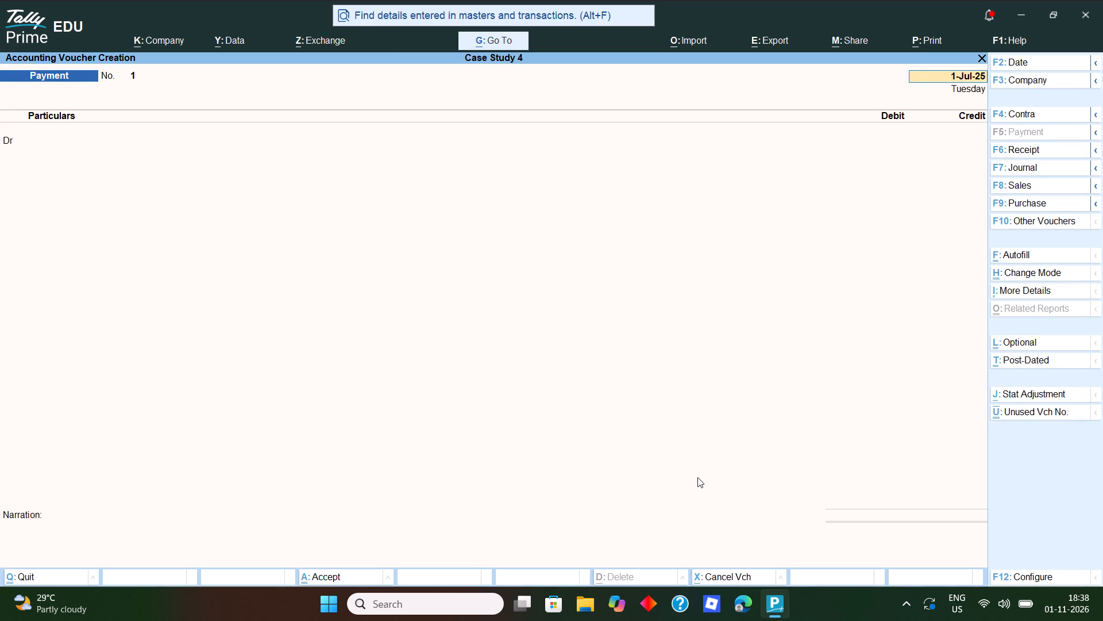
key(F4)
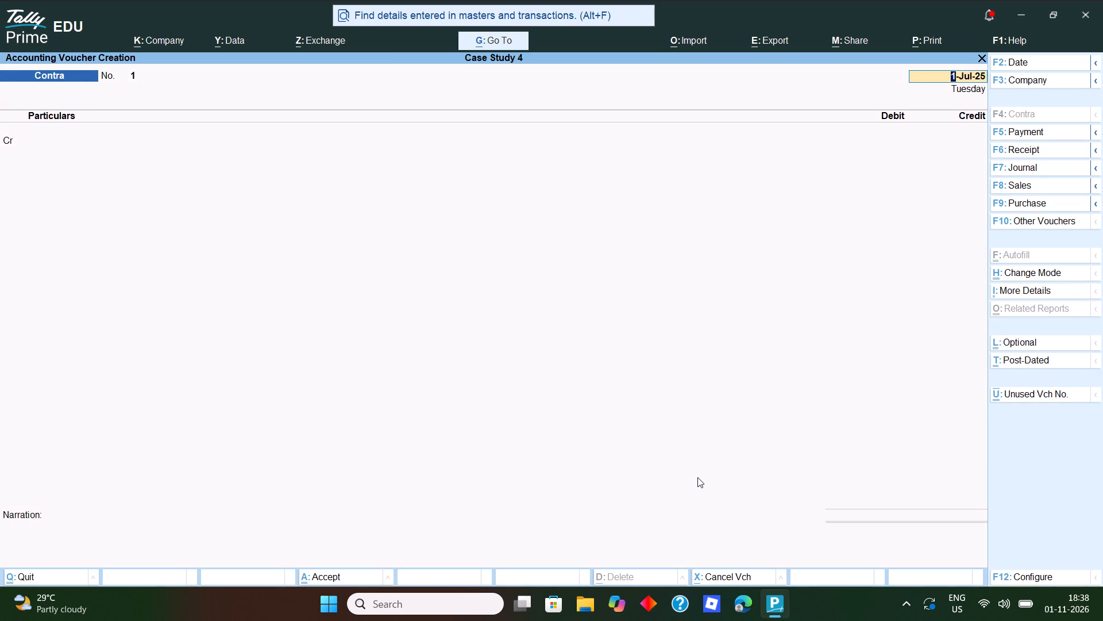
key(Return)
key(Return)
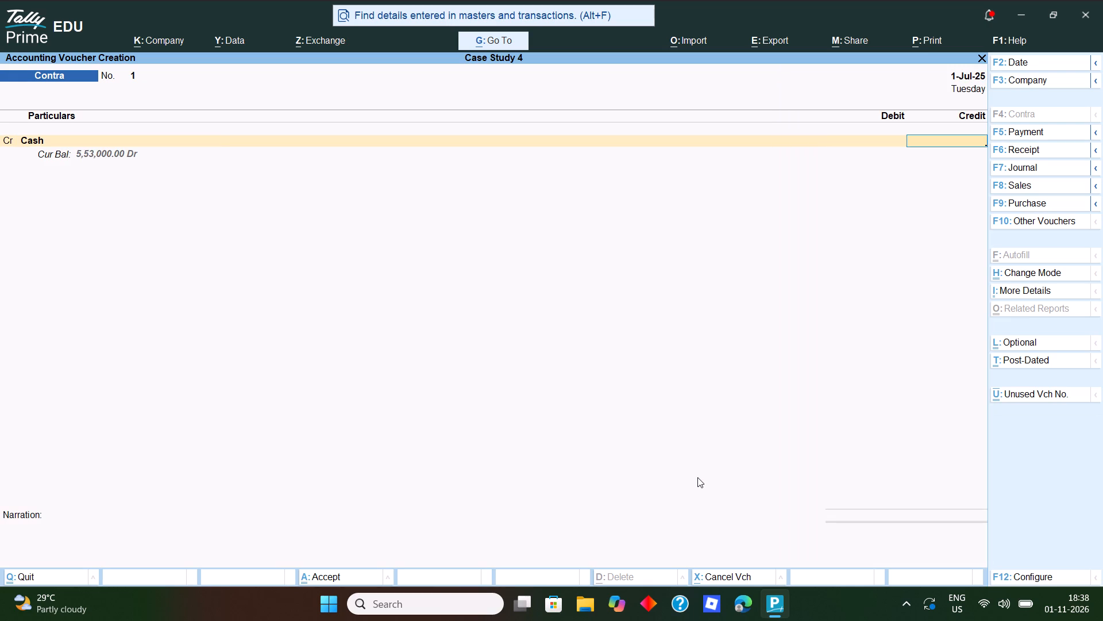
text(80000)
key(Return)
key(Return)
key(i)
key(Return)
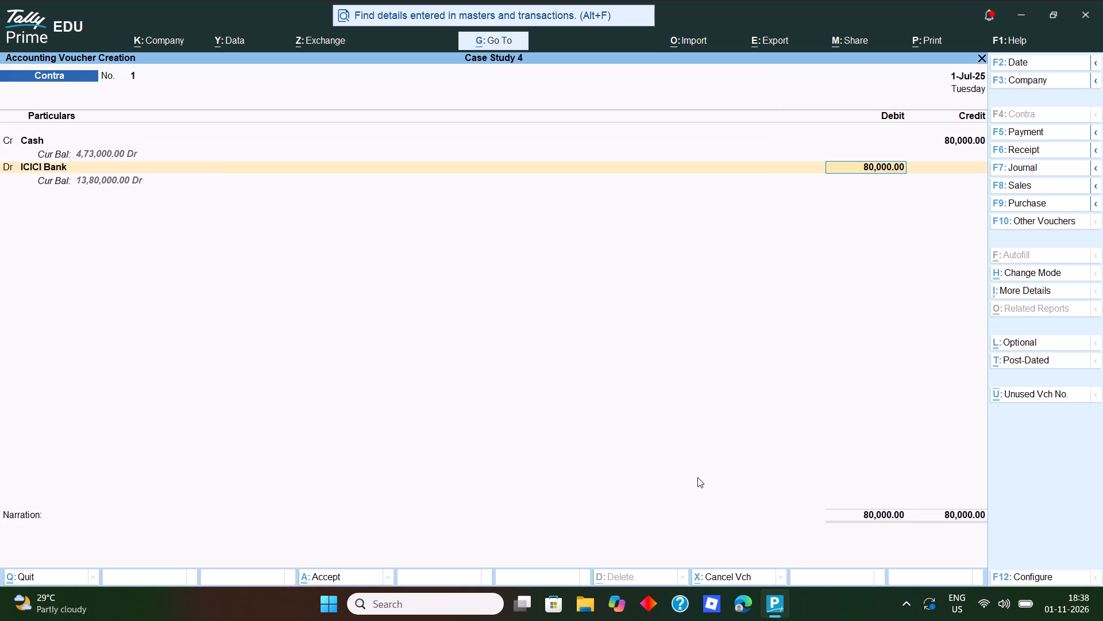
Record the ICICI Bank cash denominations as 40 notes of 2000 and save the contra voucher without a narration.
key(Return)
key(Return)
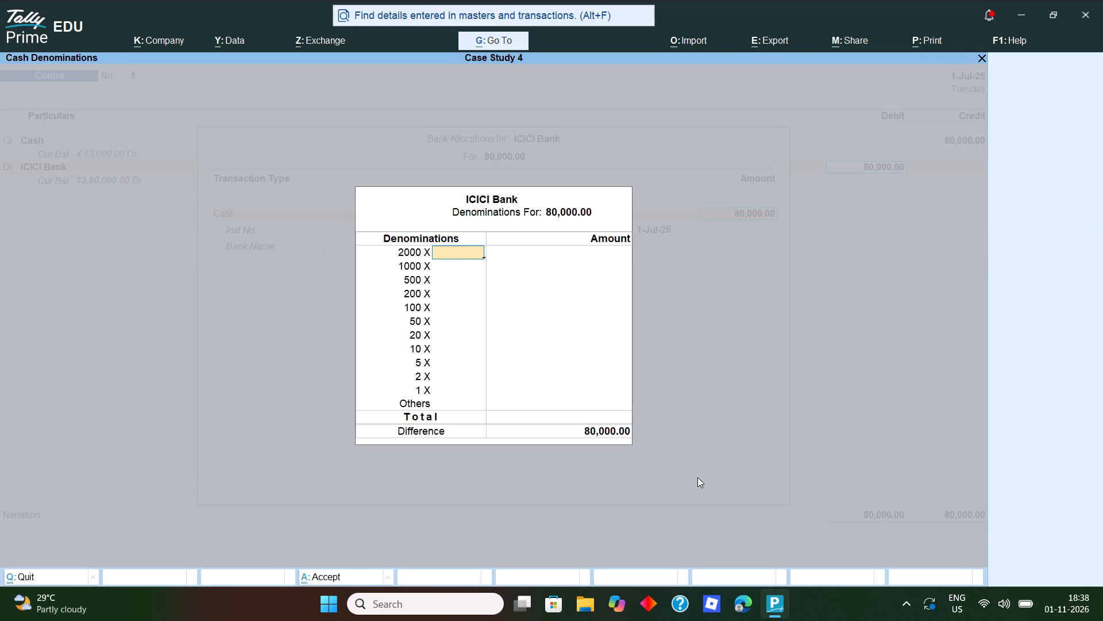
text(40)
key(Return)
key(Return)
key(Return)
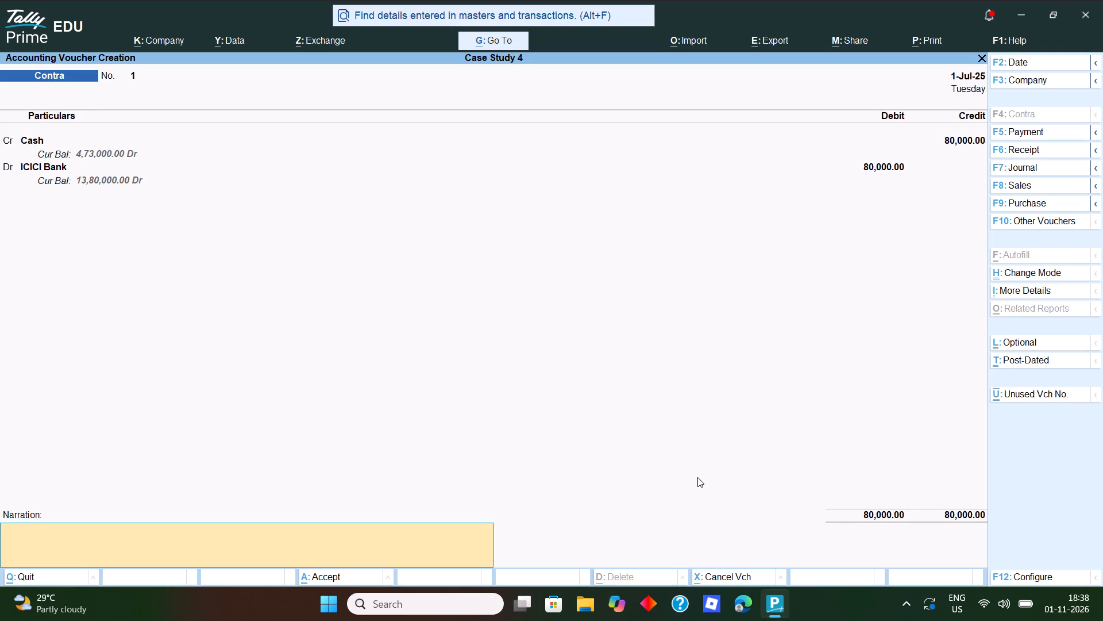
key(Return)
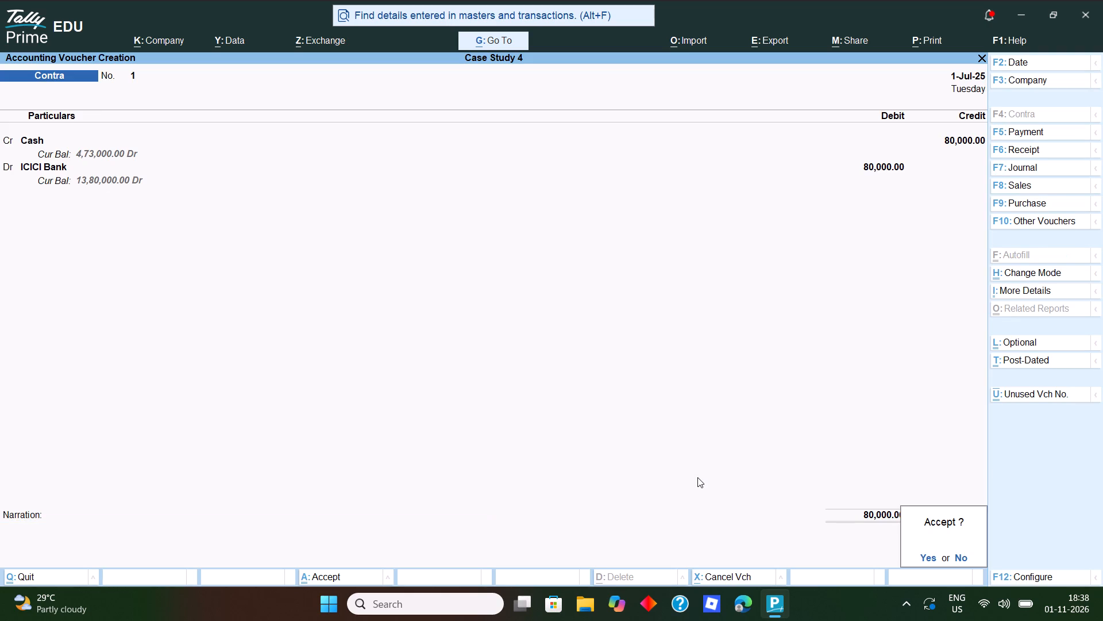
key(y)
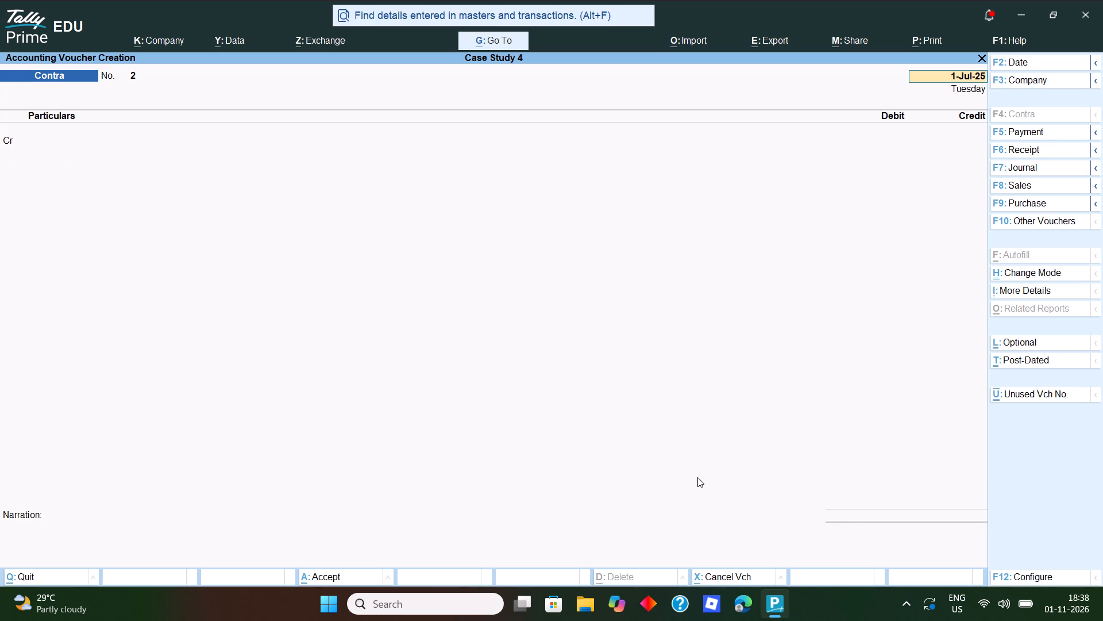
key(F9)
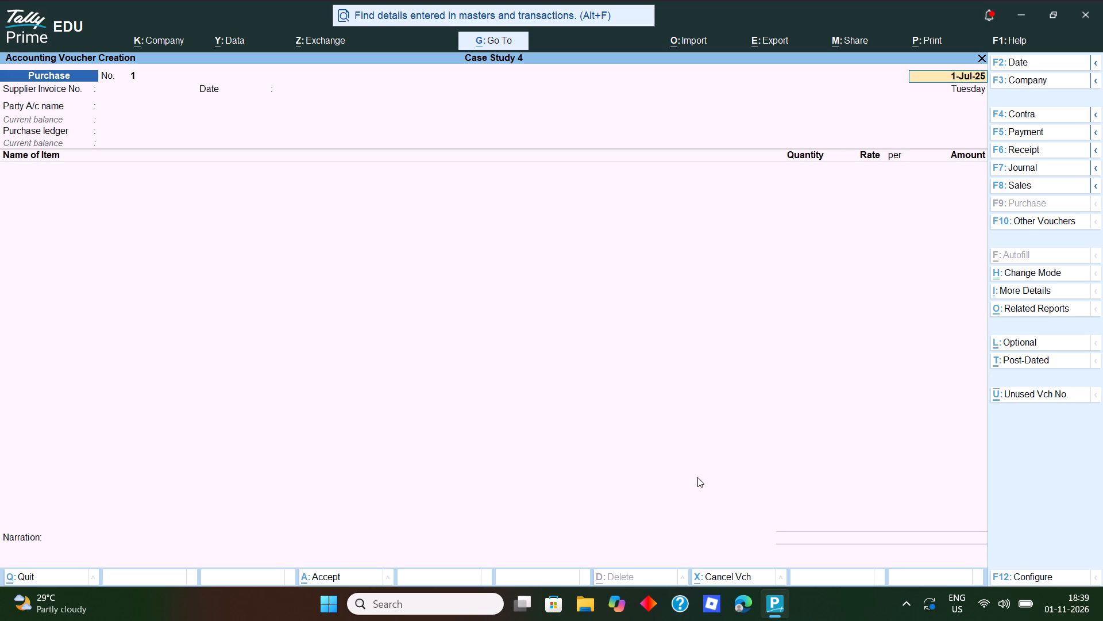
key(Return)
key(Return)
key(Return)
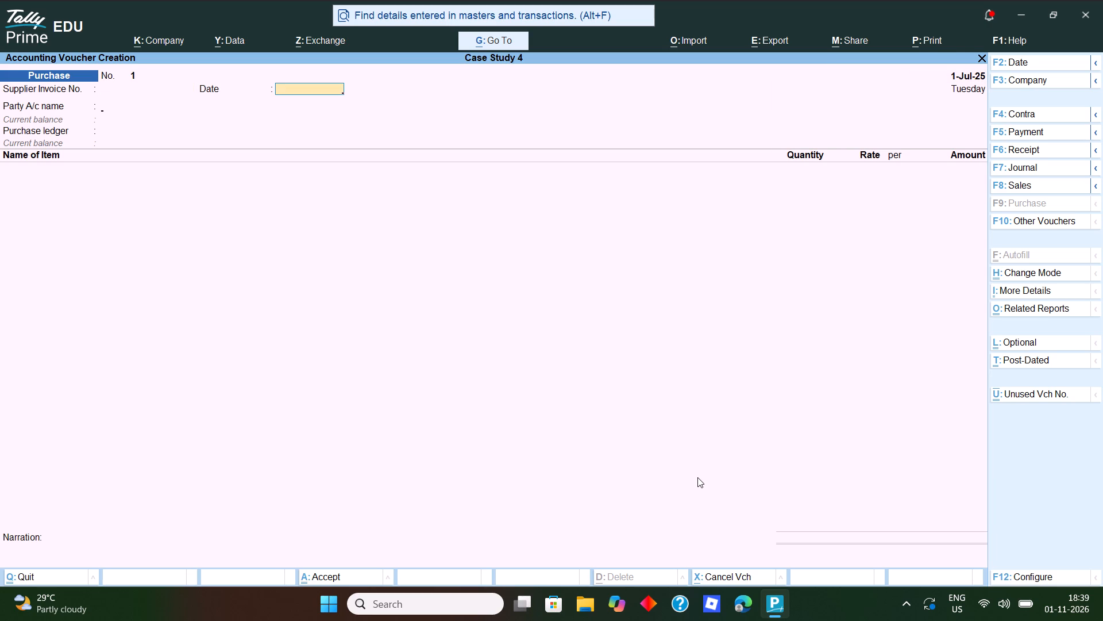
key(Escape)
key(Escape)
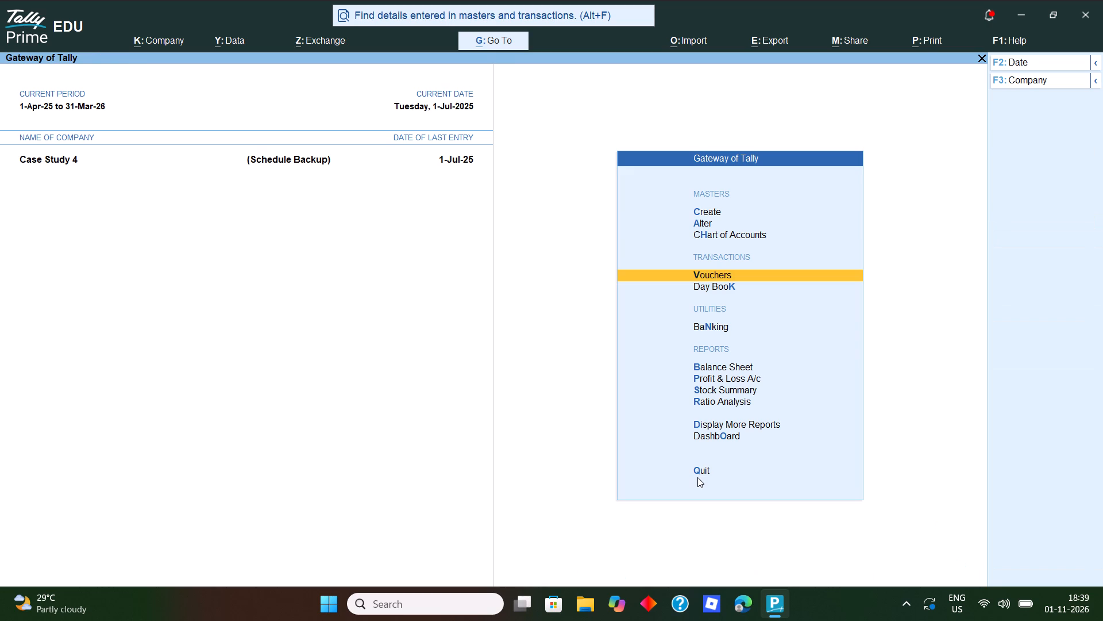
Create a new godown named Raw Material Godown under Primary and save it.
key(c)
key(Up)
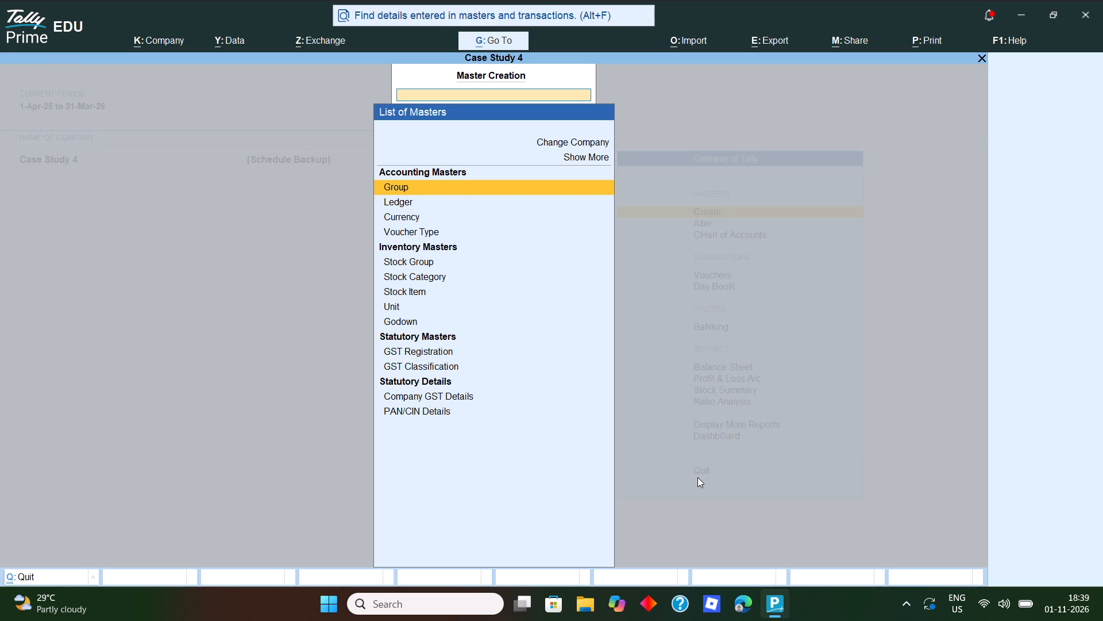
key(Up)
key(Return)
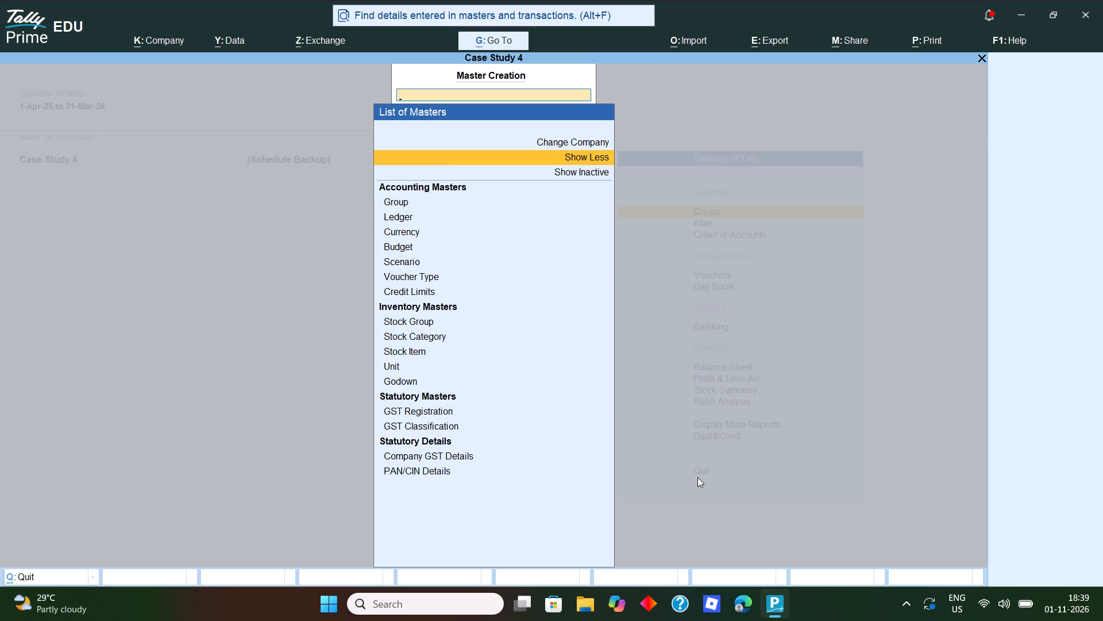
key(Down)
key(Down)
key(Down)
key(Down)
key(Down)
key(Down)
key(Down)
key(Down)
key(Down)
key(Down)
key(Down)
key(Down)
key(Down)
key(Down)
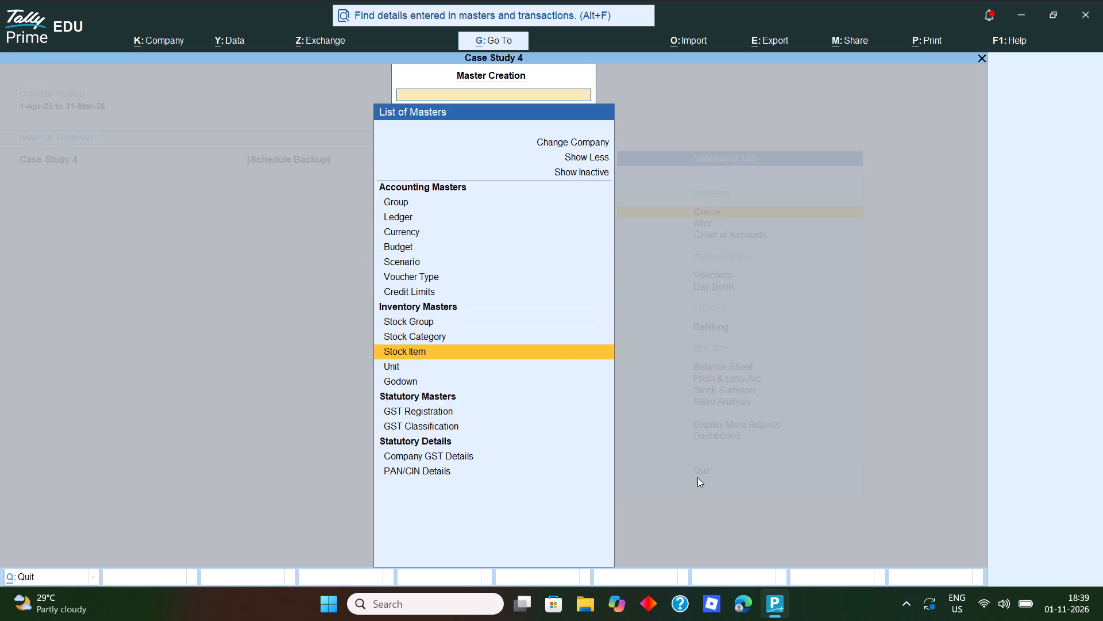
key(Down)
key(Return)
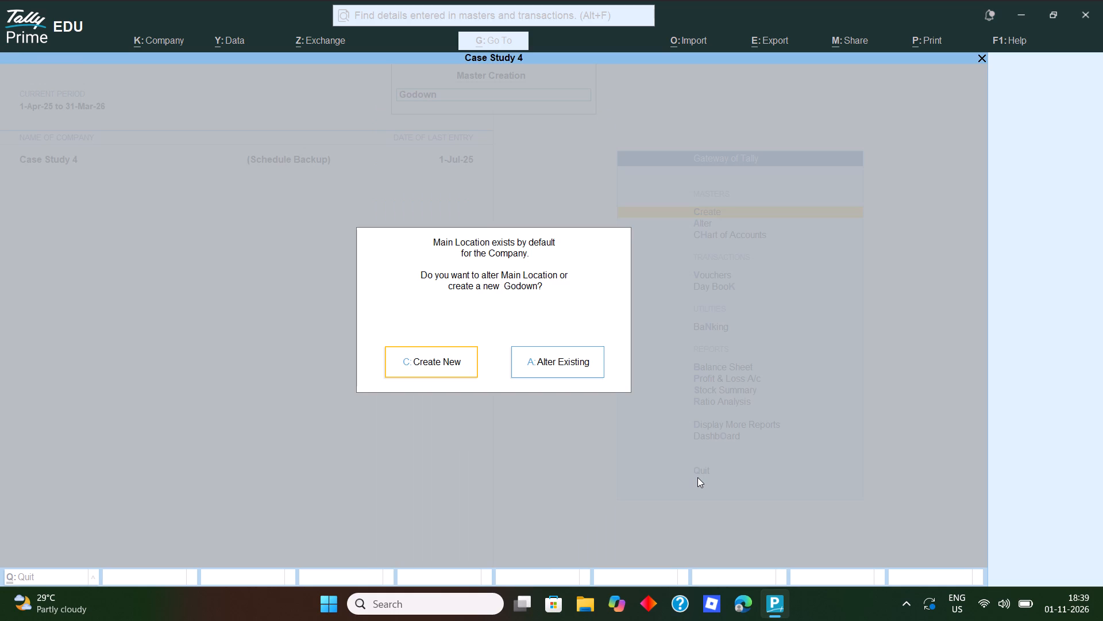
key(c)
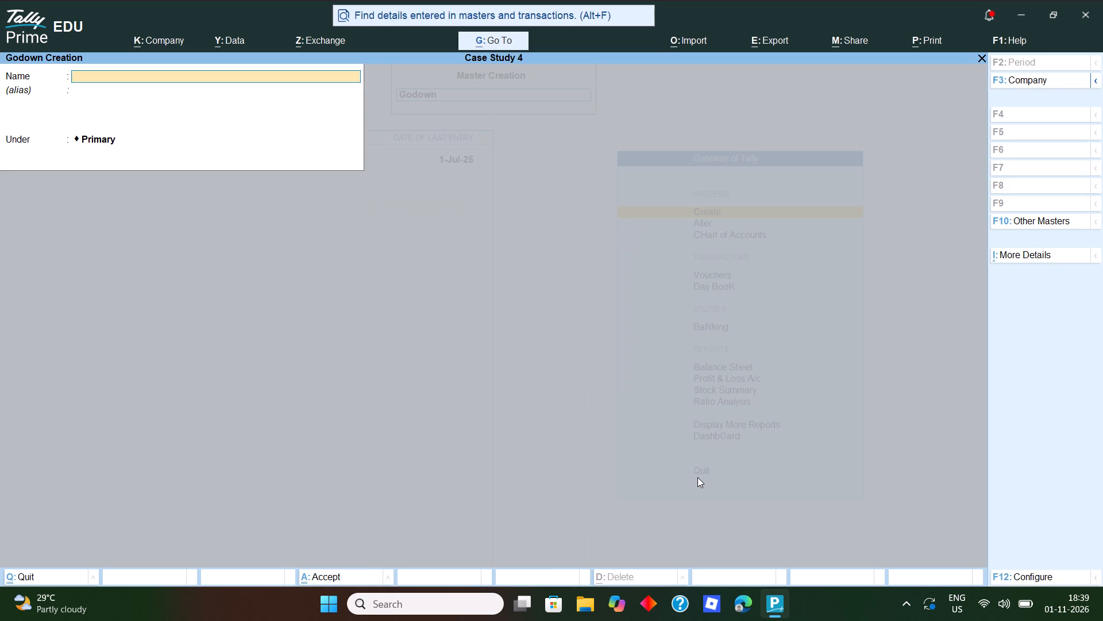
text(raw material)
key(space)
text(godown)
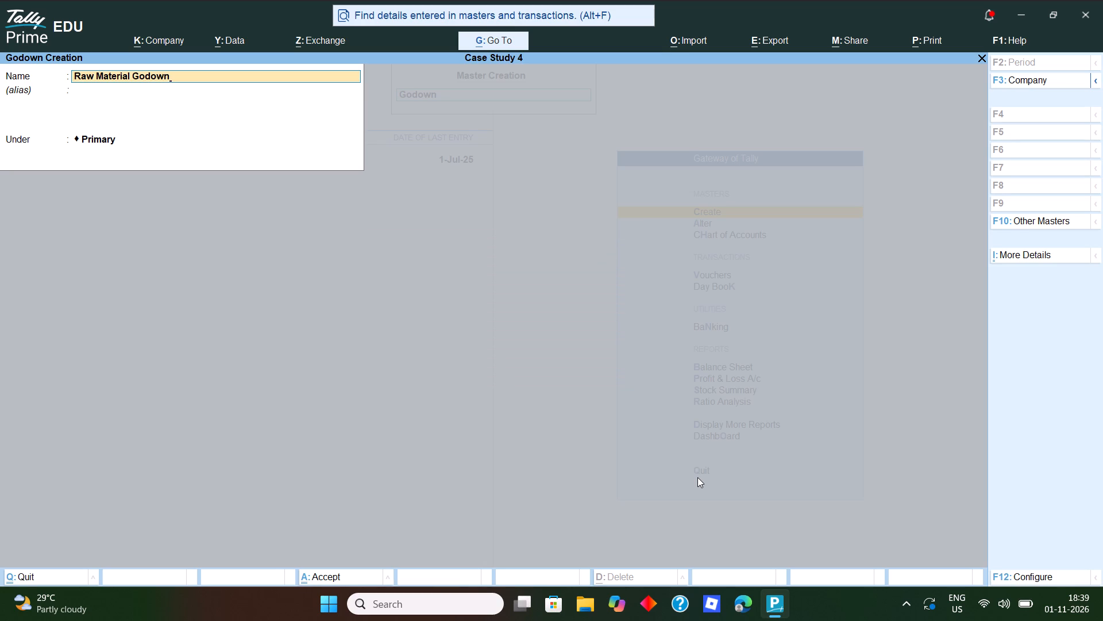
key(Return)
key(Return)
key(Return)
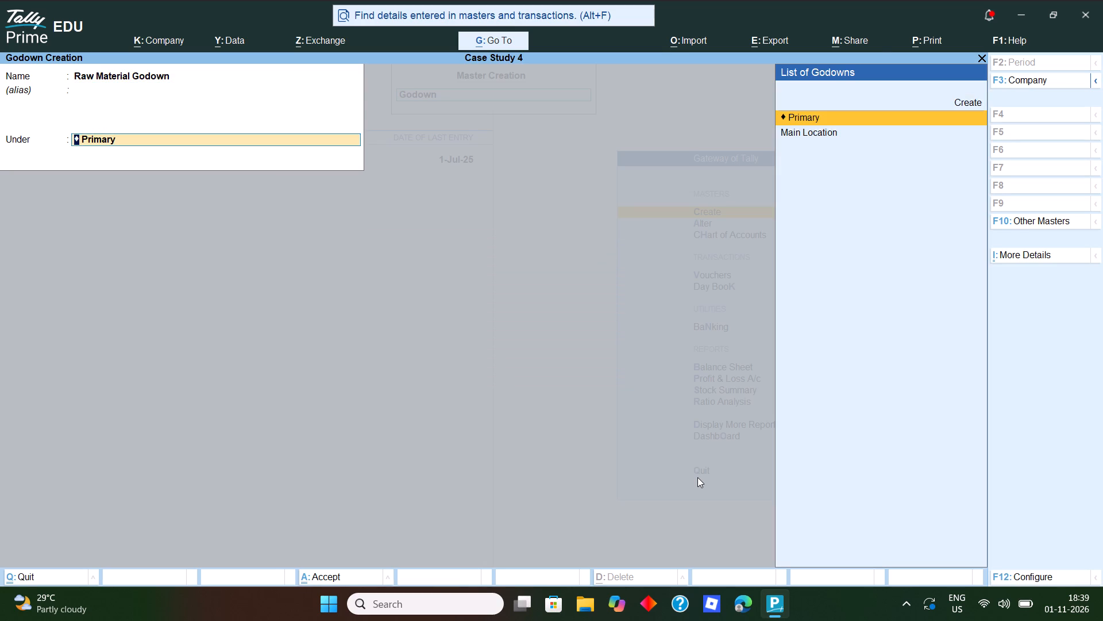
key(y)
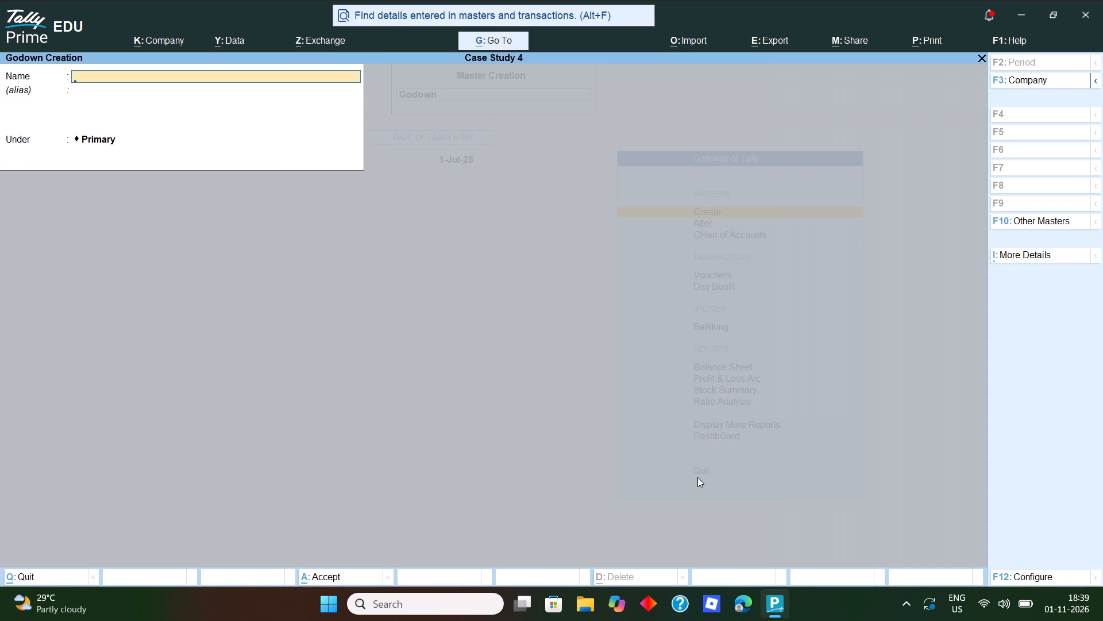
Create a godown named Job Work Godown under Primary and save it.
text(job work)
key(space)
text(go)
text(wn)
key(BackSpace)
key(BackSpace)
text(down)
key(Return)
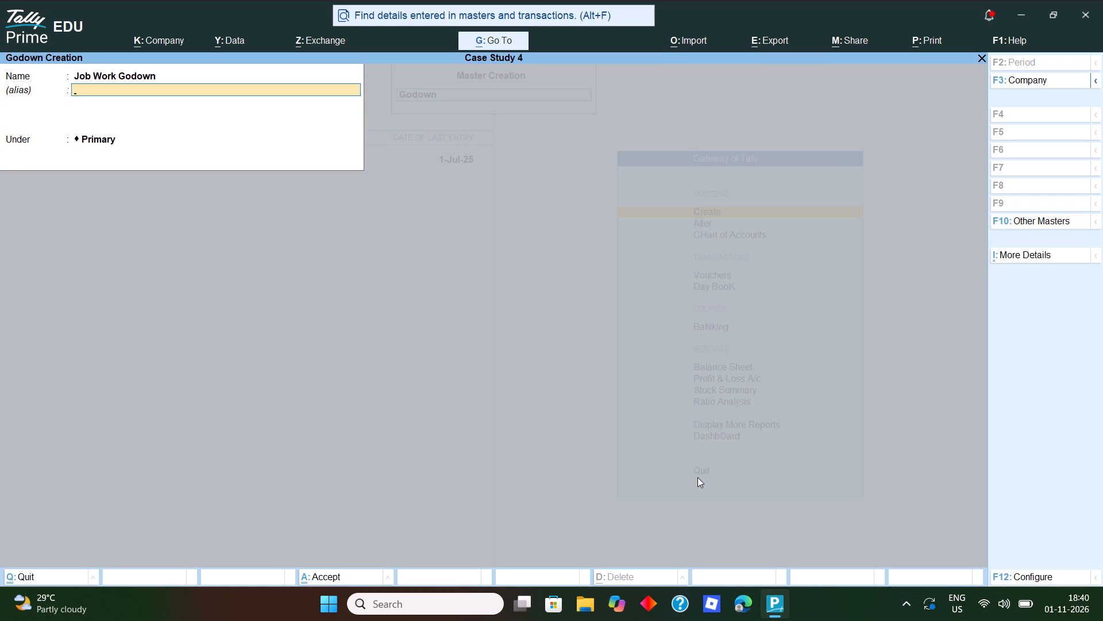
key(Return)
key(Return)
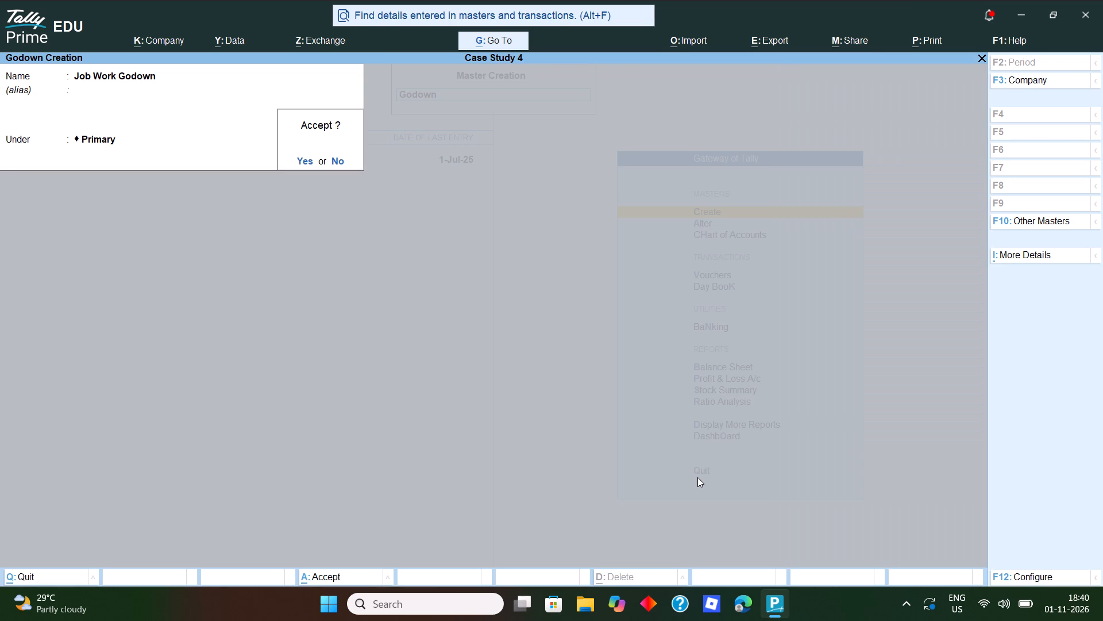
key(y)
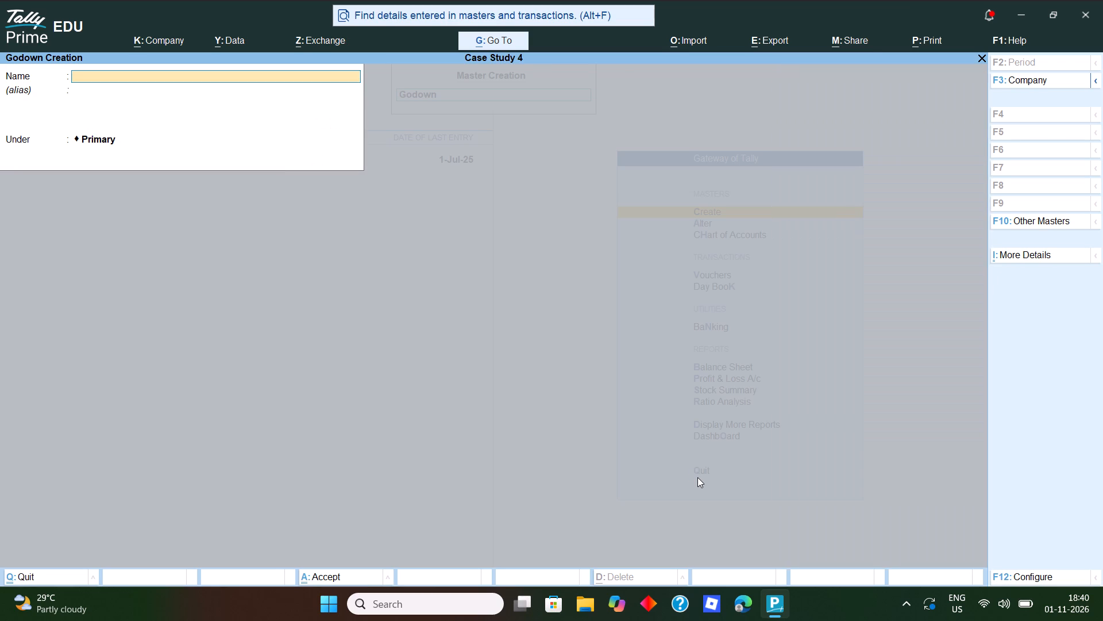
Create a godown named Finished Goods Godown under Primary, save it, and leave godown creation.
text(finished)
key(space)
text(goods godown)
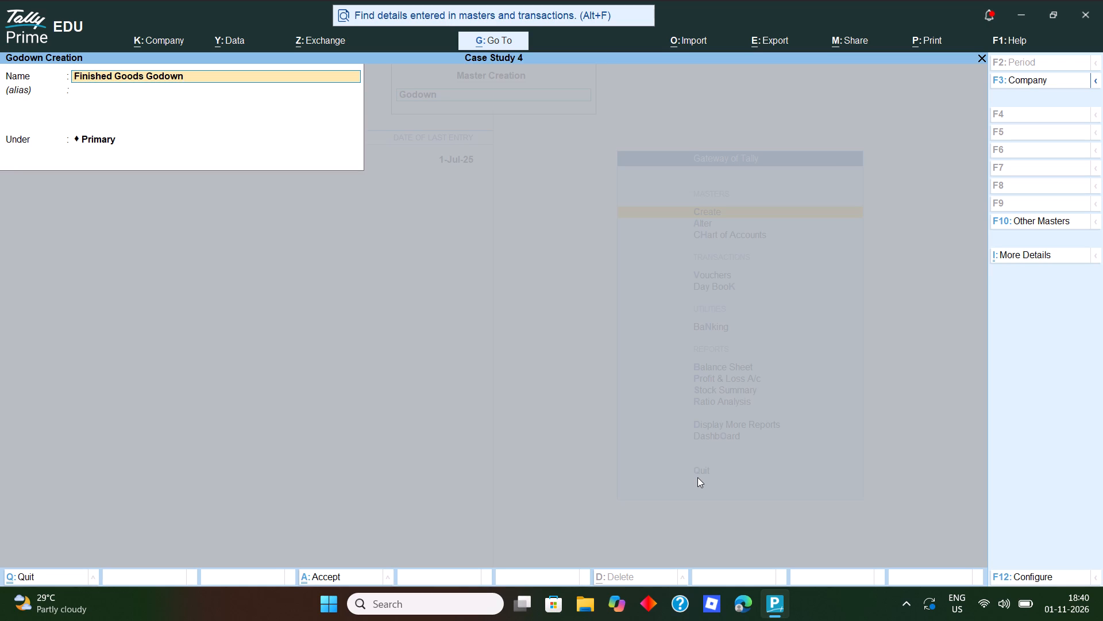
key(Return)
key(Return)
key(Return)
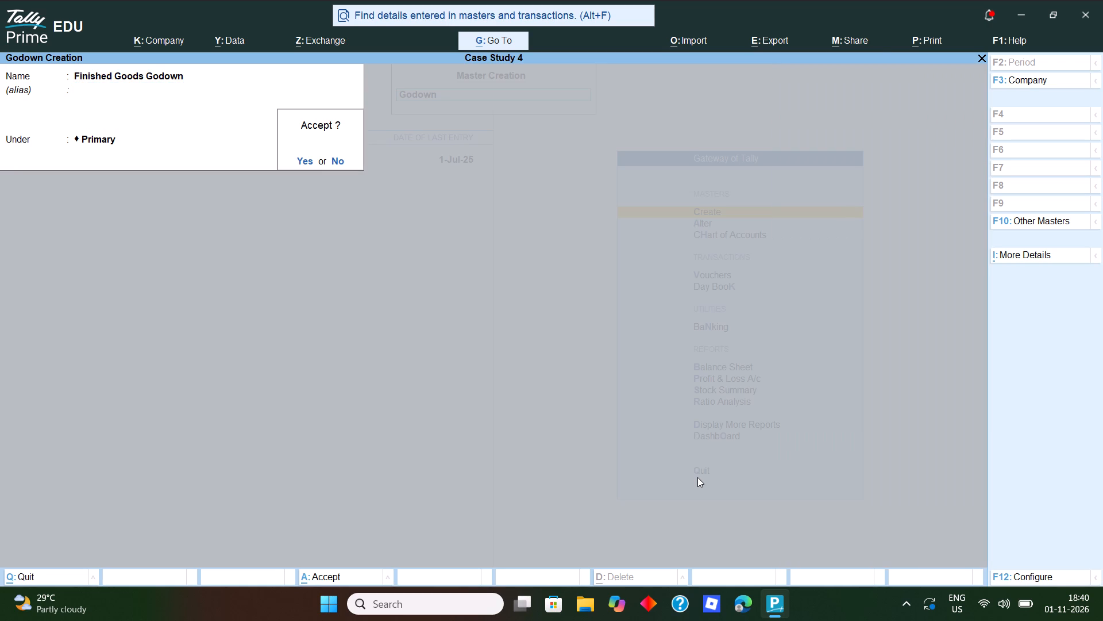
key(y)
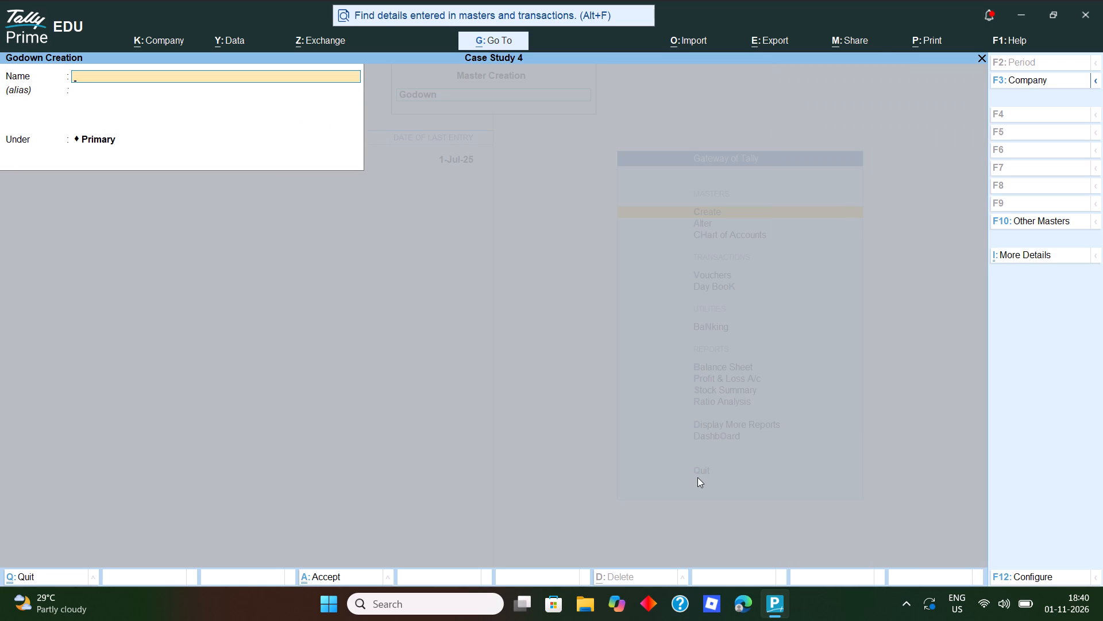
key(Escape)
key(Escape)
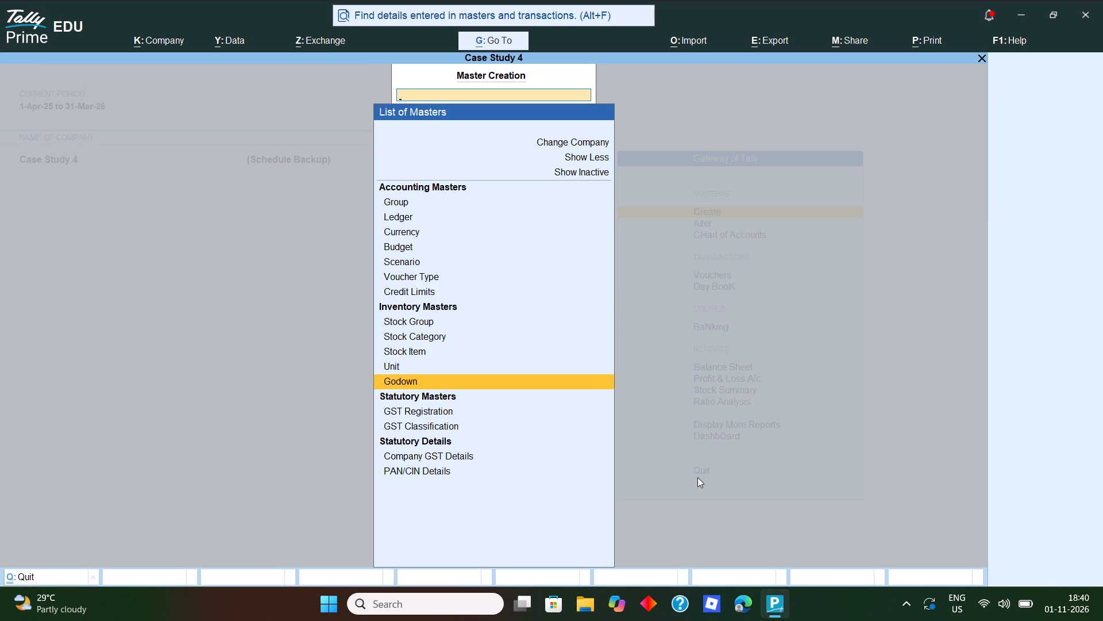
Create the stock group Raw Material under Primary with HSN/SAC and GST rate details as per Company/Stock Group, and return to the Gateway.
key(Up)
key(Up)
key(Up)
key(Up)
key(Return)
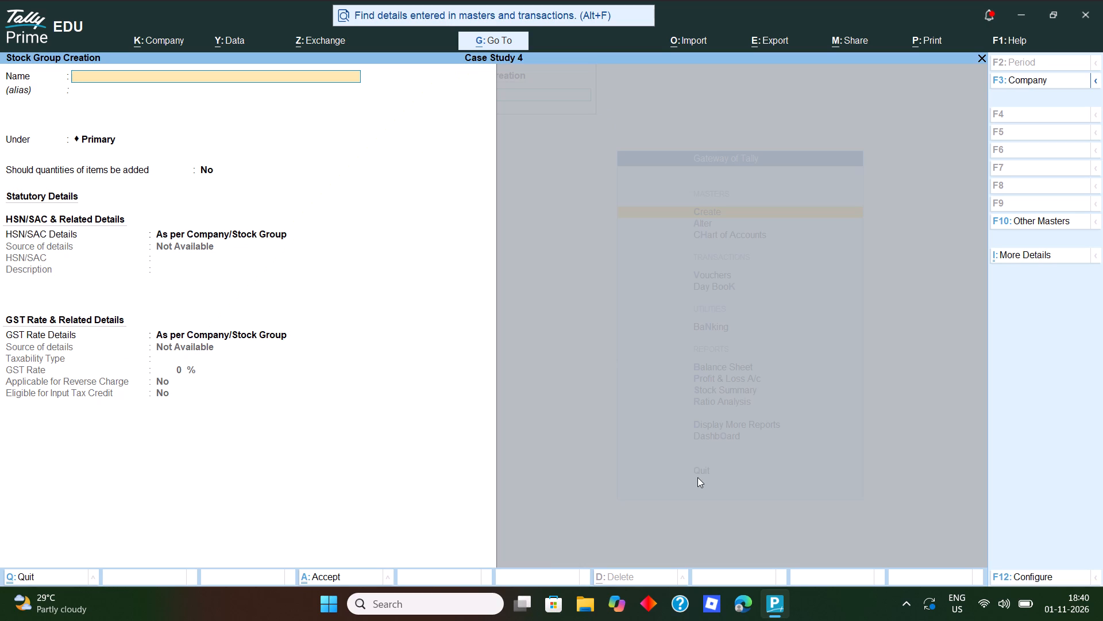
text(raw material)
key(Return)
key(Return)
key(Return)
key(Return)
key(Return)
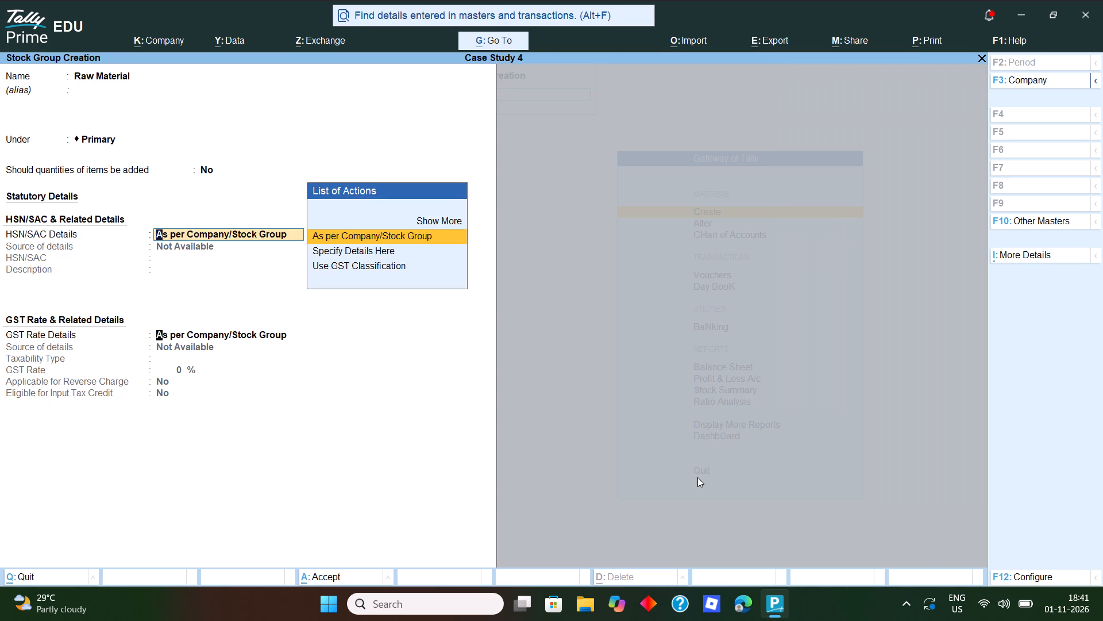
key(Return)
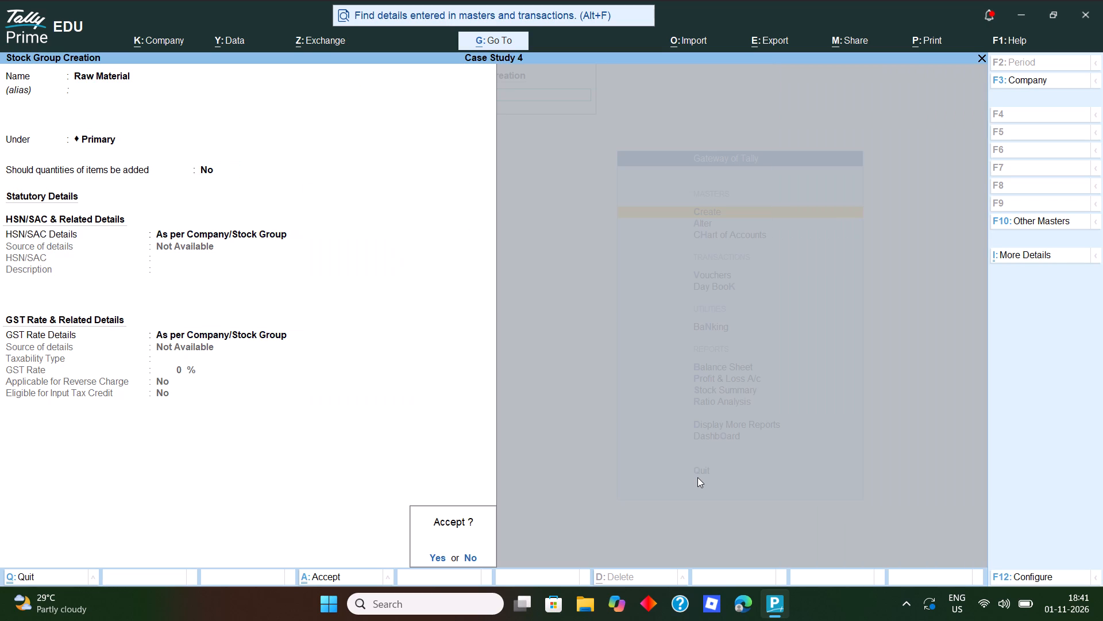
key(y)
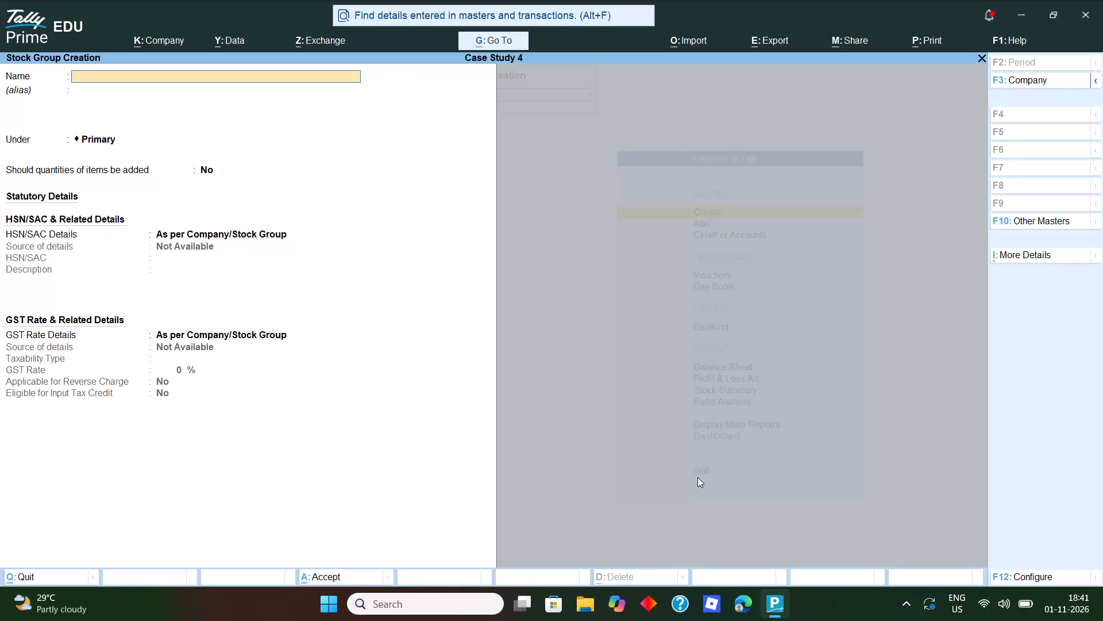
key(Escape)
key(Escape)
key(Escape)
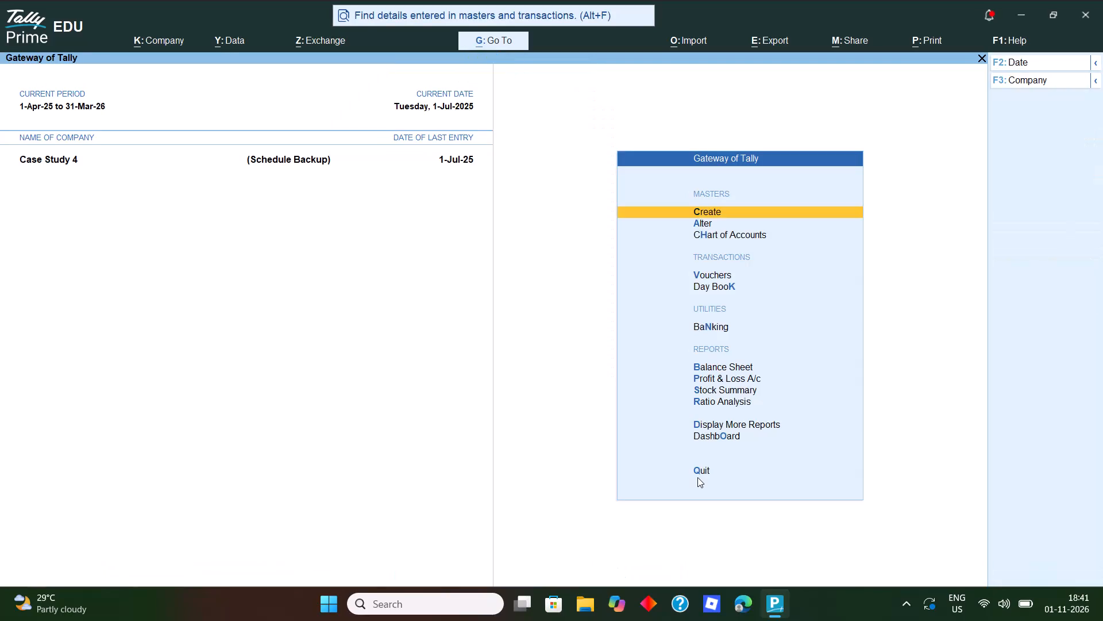
Start a purchase voucher dated 1-Jul-25, leaving the supplier invoice number and date blank.
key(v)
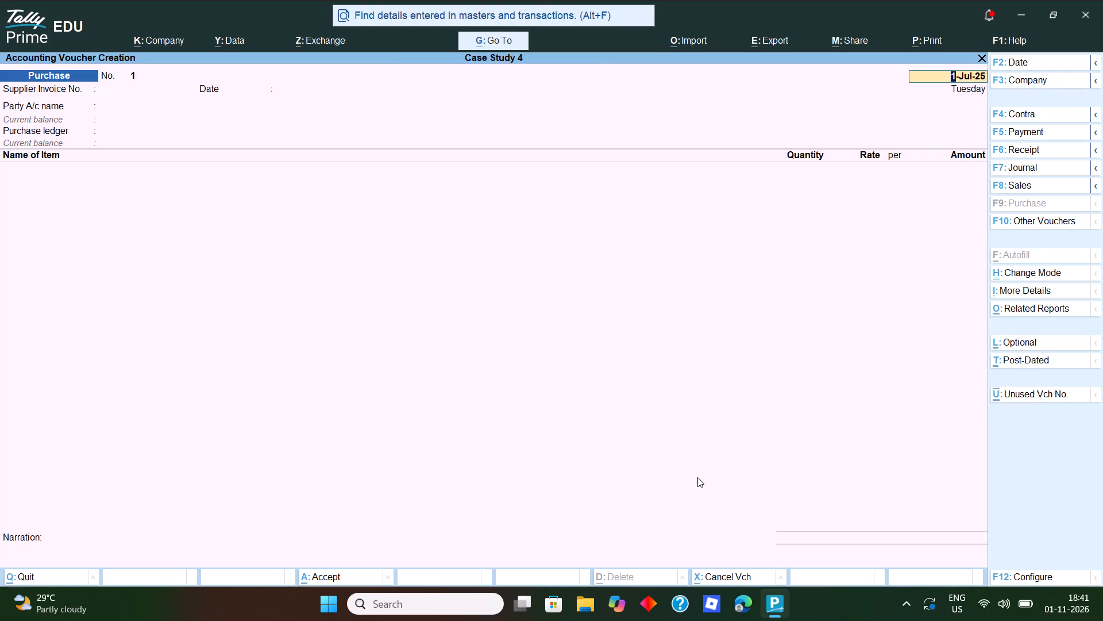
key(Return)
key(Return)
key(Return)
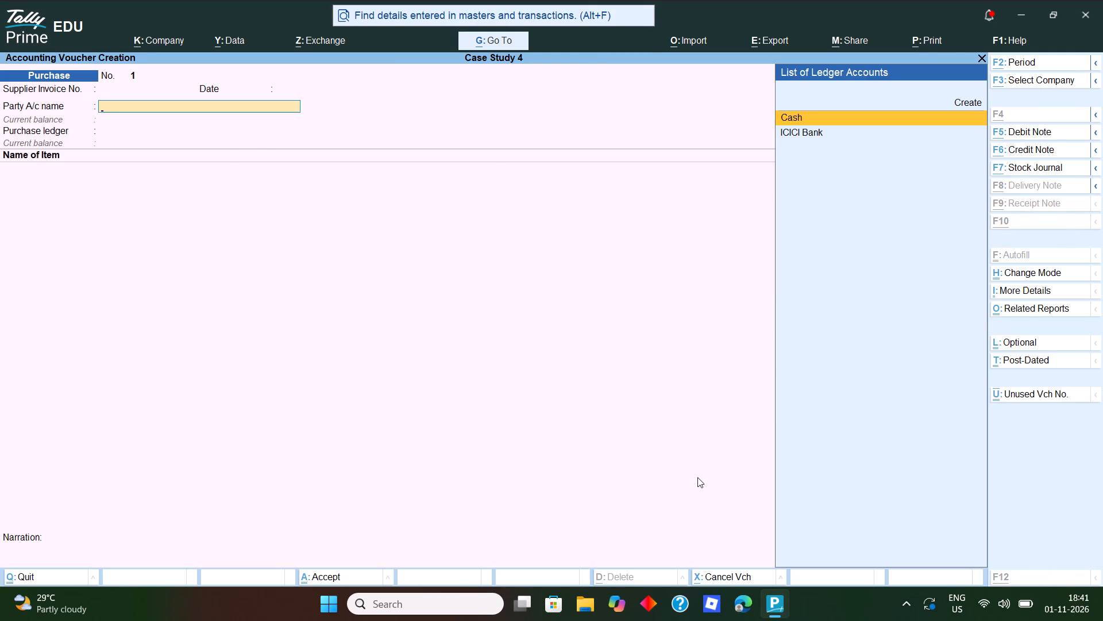
For the voucher's party account, start a new ledger named Neha Computer under Sundry Creditors.
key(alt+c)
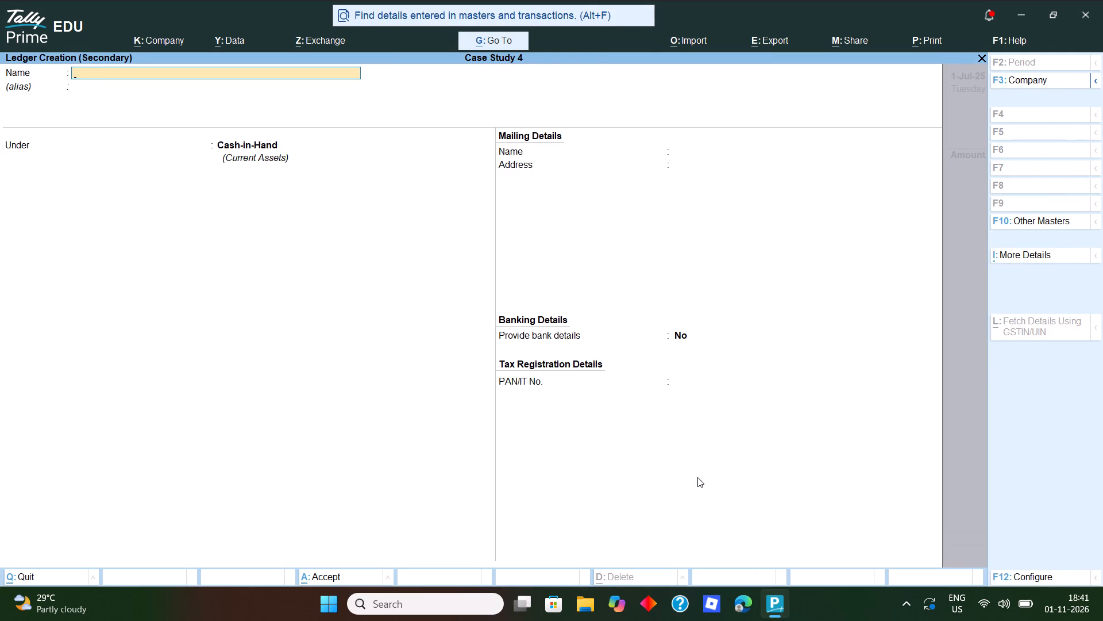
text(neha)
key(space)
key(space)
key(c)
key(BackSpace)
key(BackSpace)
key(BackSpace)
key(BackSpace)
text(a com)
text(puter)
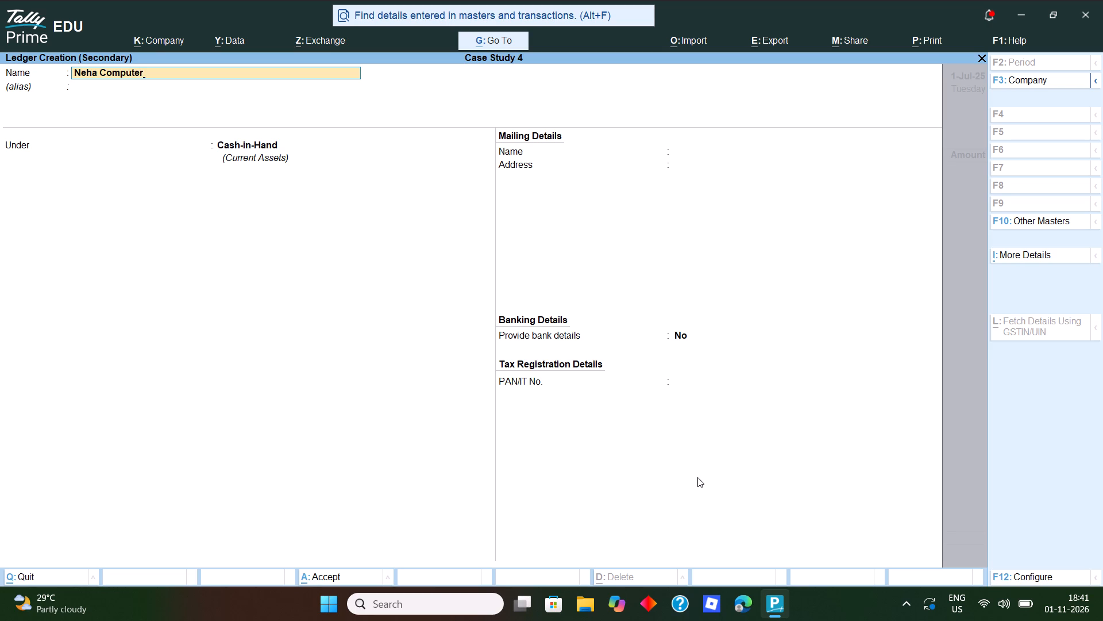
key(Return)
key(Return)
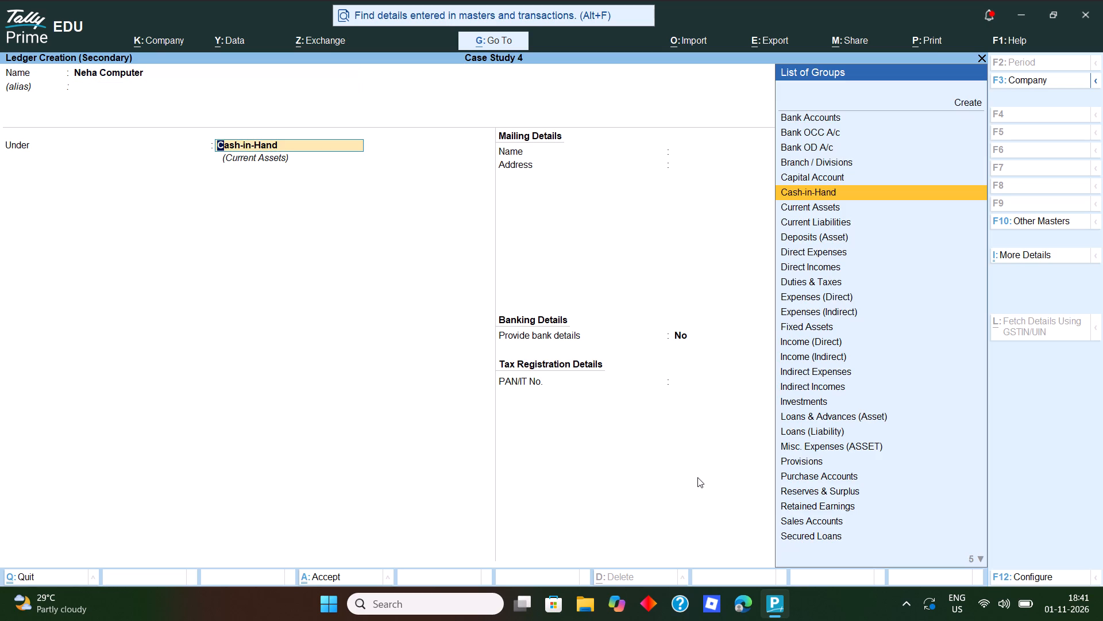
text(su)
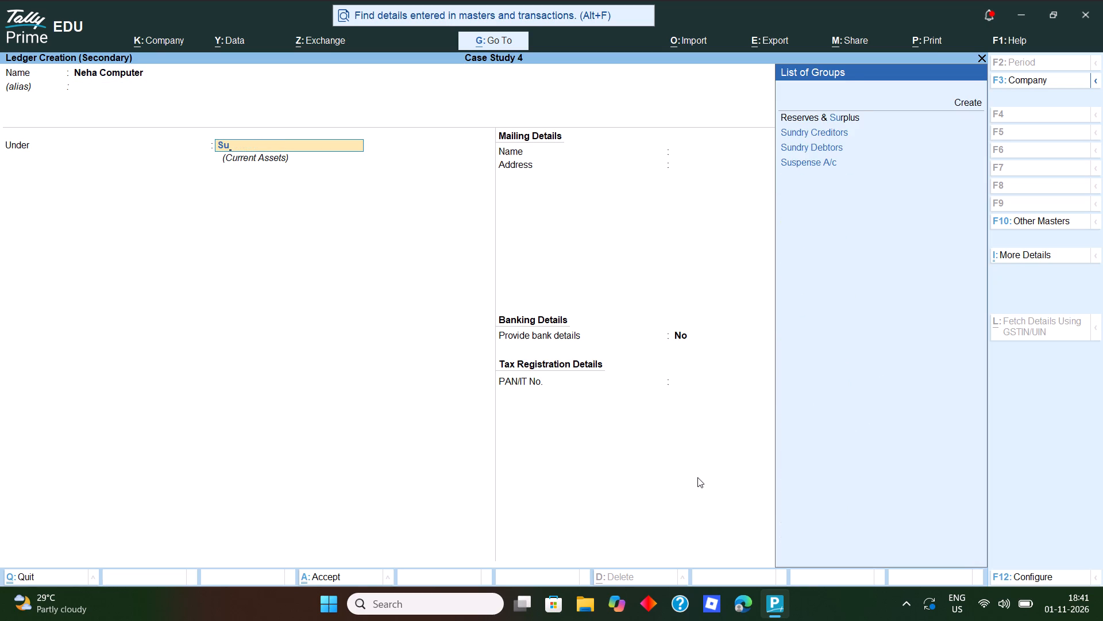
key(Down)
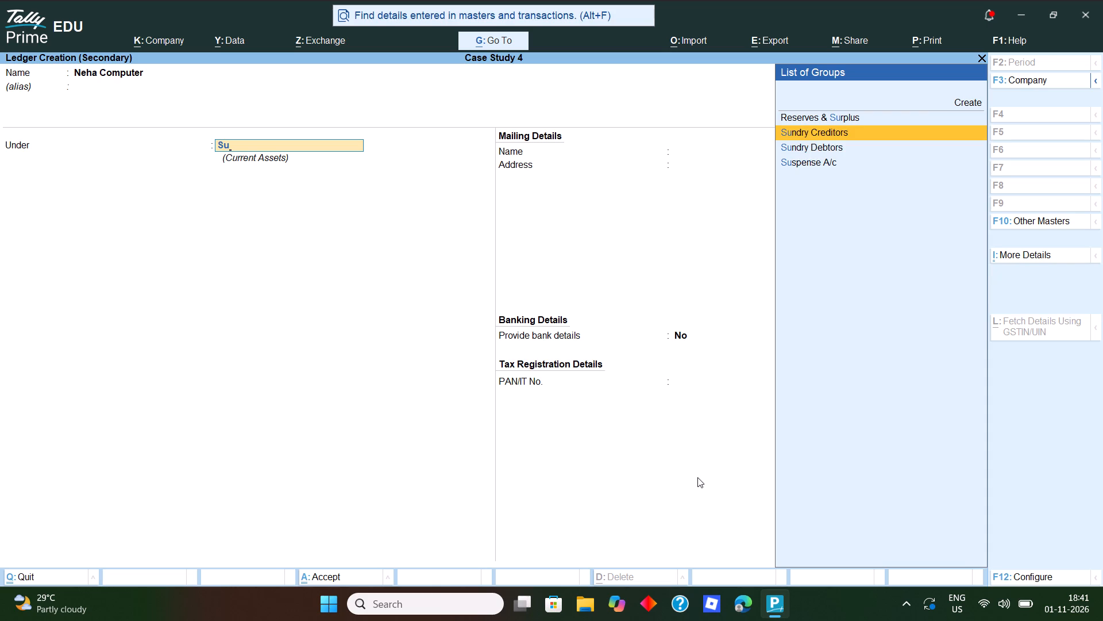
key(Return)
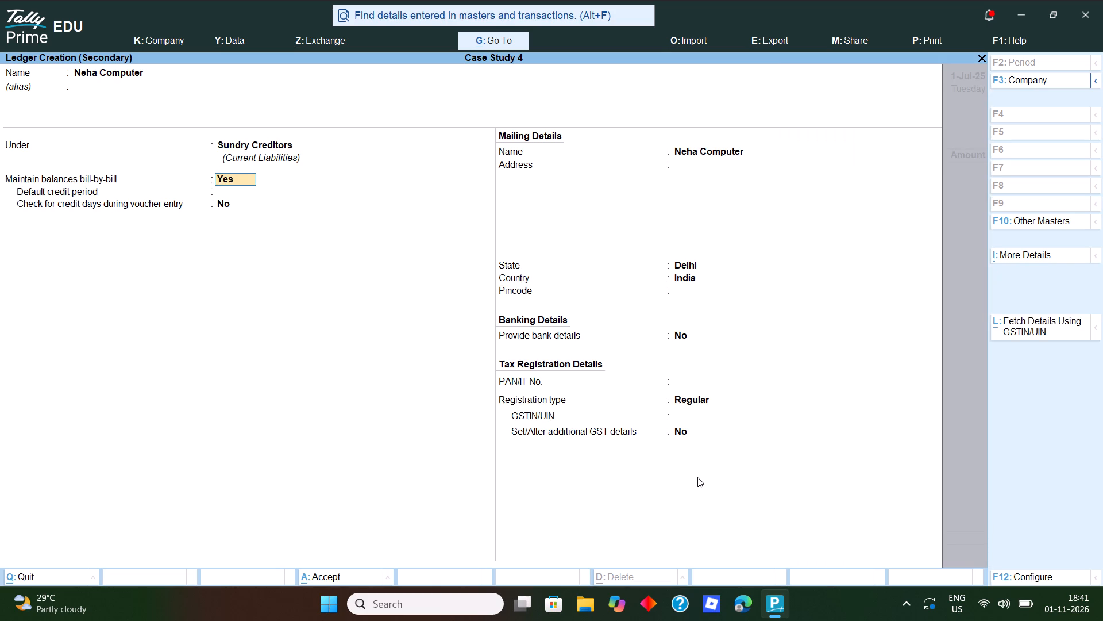
Keep bill-by-bill balances on, state Delhi, country India, no bank details and Regular registration for the Neha Computer ledger.
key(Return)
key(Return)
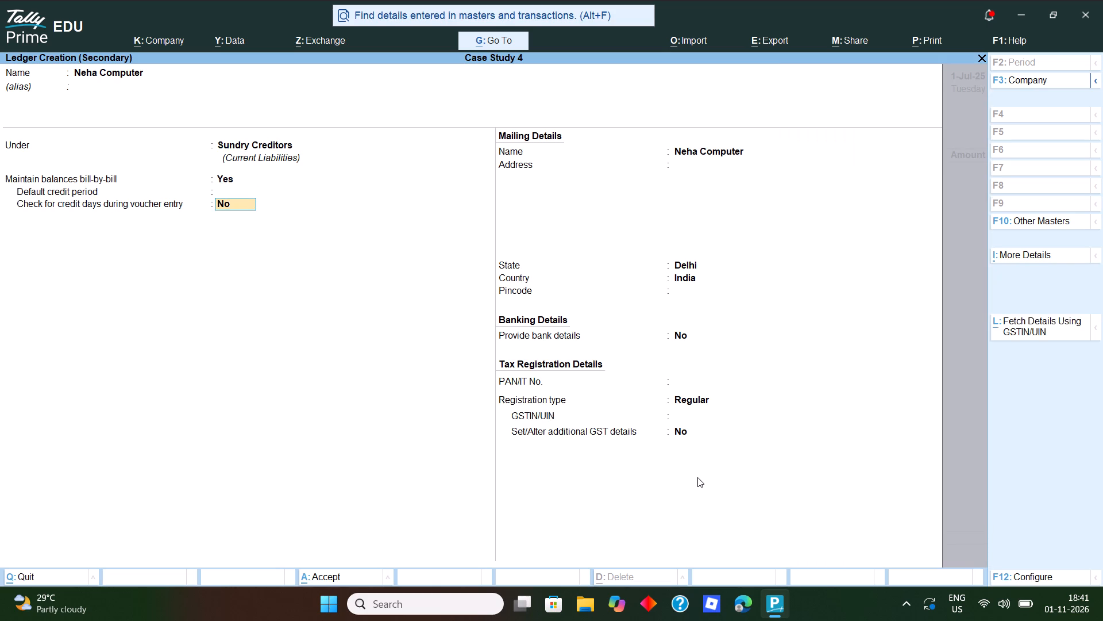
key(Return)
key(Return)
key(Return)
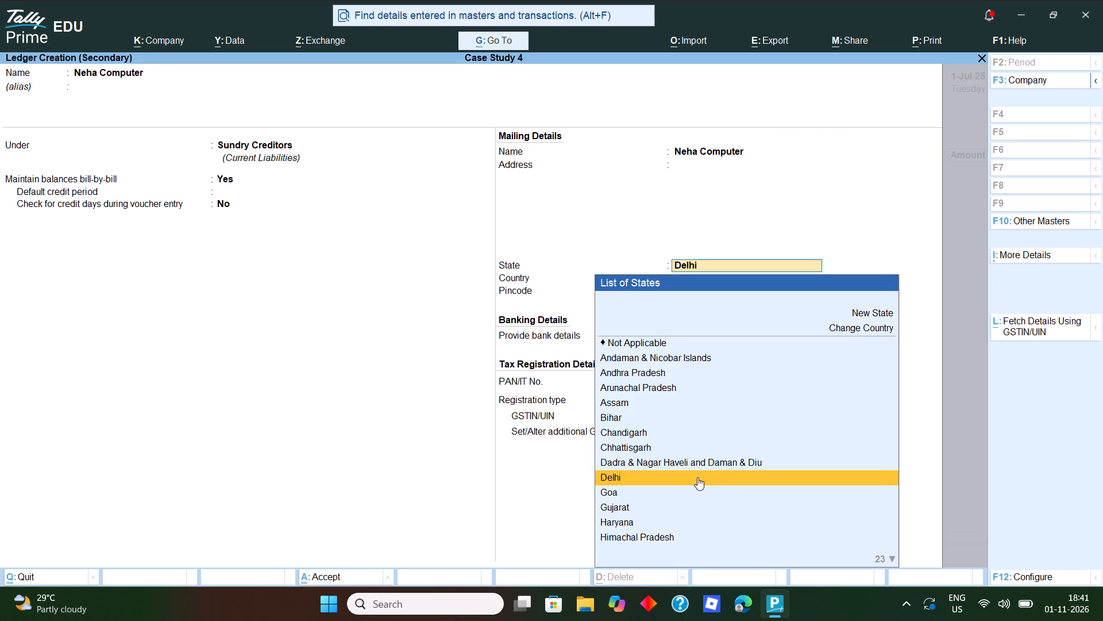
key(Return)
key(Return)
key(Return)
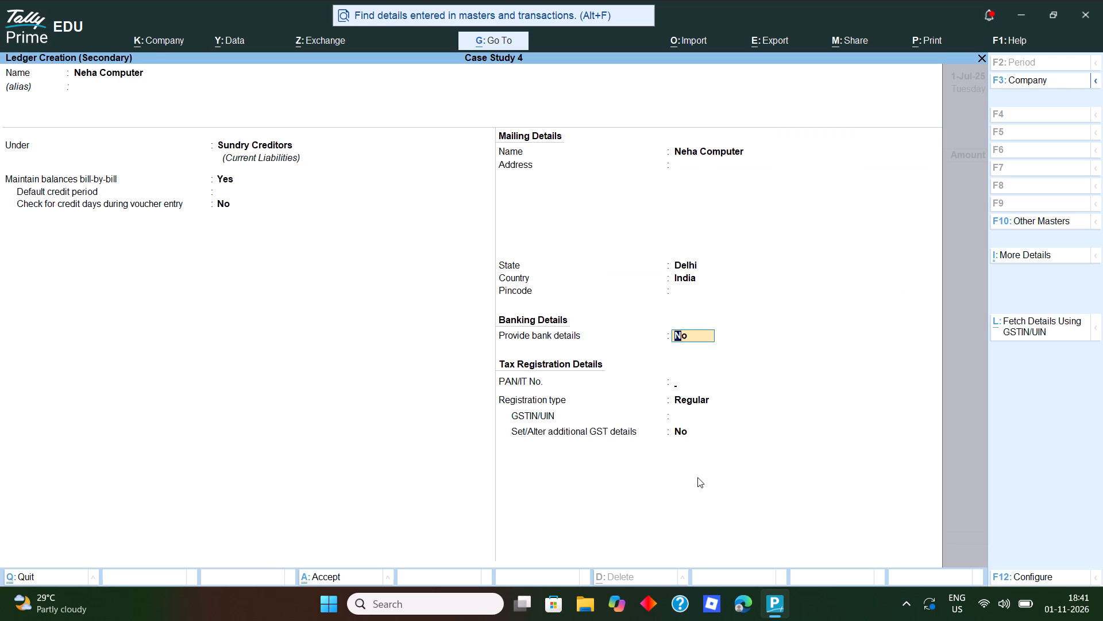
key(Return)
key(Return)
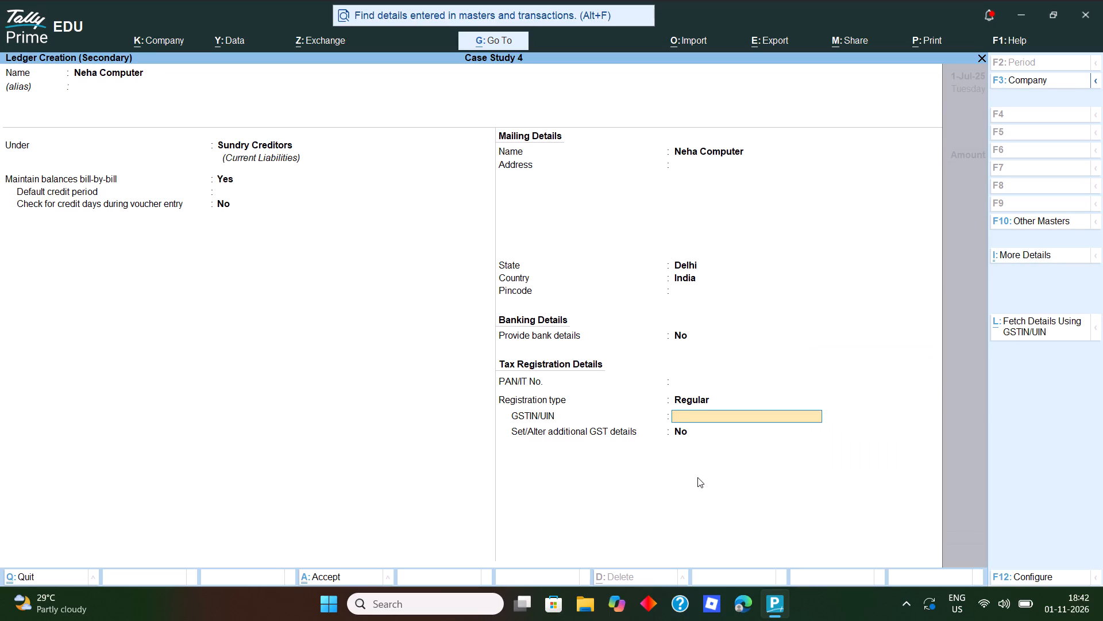
Enter the supplier's GSTIN, leave additional GST details at No, and save the Neha Computer ledger.
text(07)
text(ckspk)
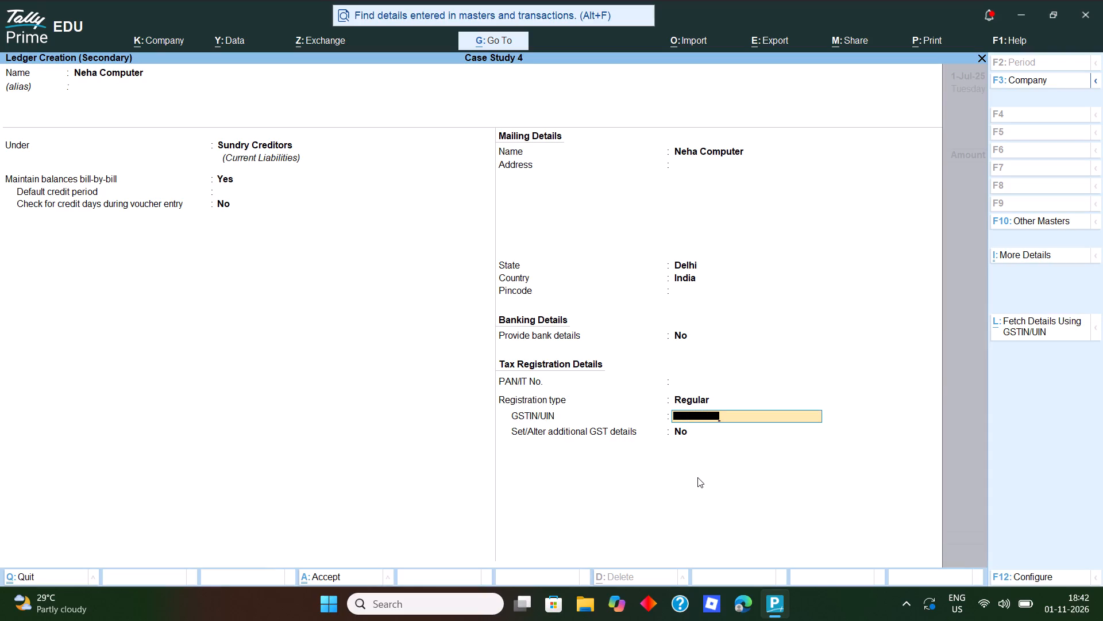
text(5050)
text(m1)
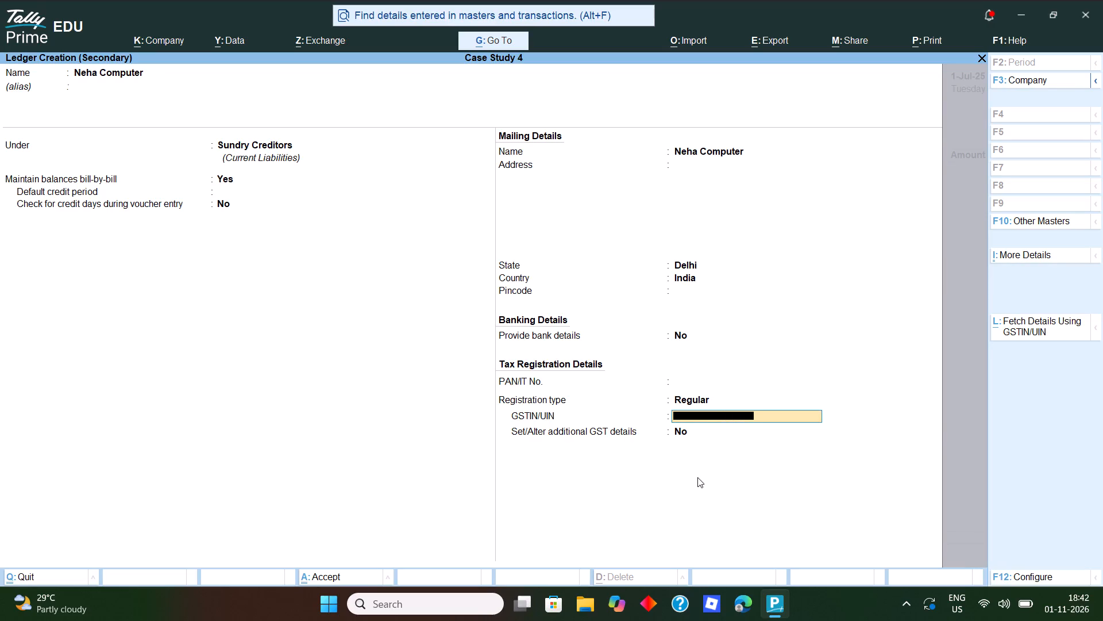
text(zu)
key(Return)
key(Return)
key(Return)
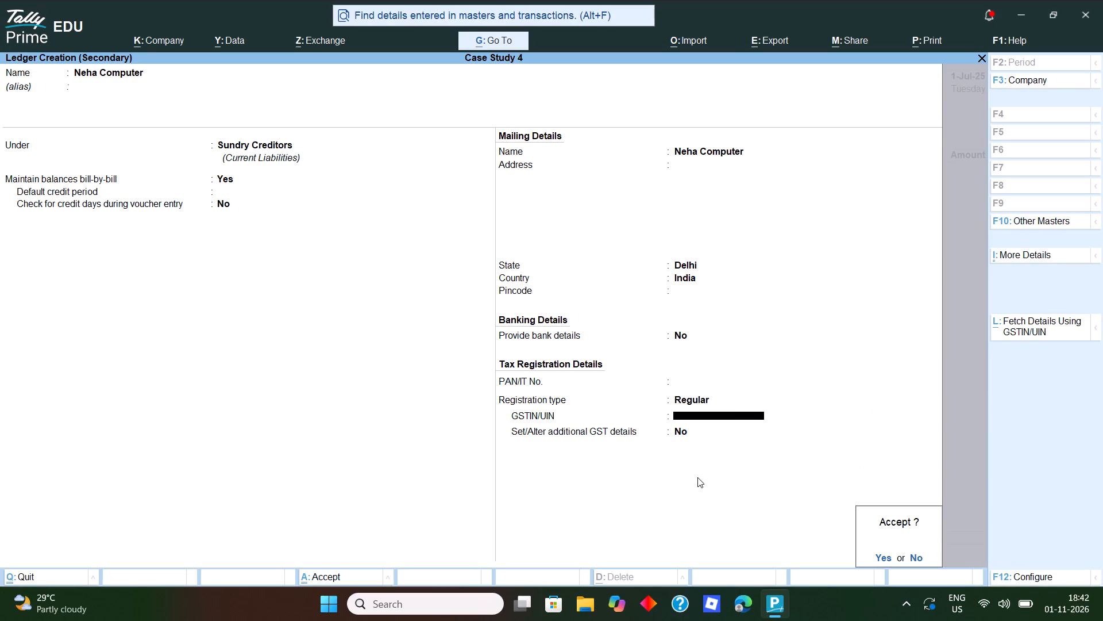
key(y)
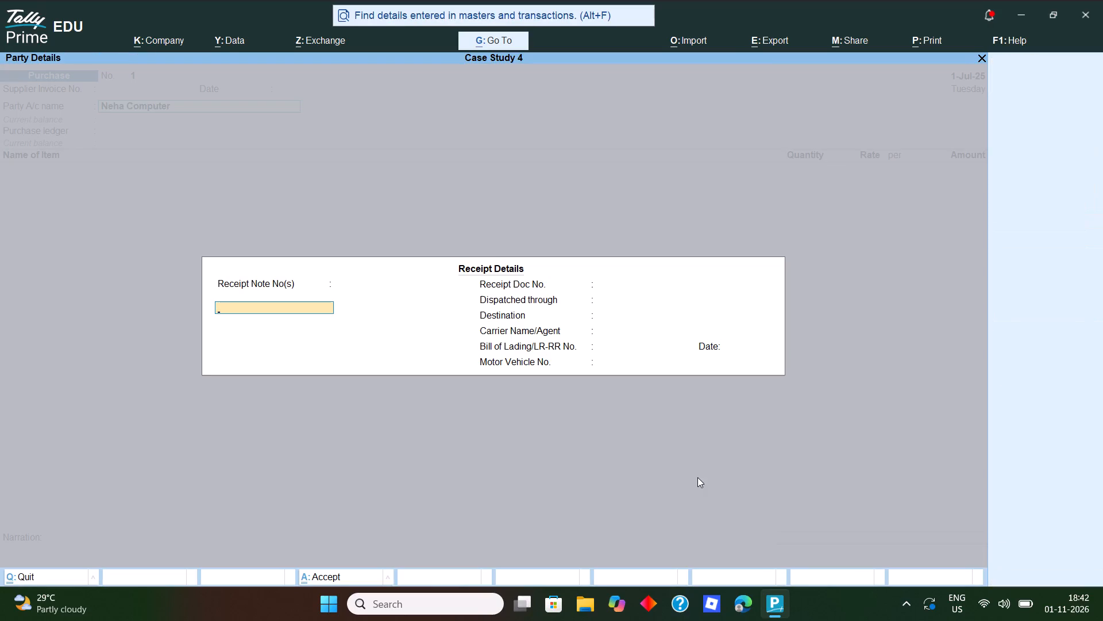
Leave the receipt details blank and accept Neha Computer's party details with Delhi as state and place of supply.
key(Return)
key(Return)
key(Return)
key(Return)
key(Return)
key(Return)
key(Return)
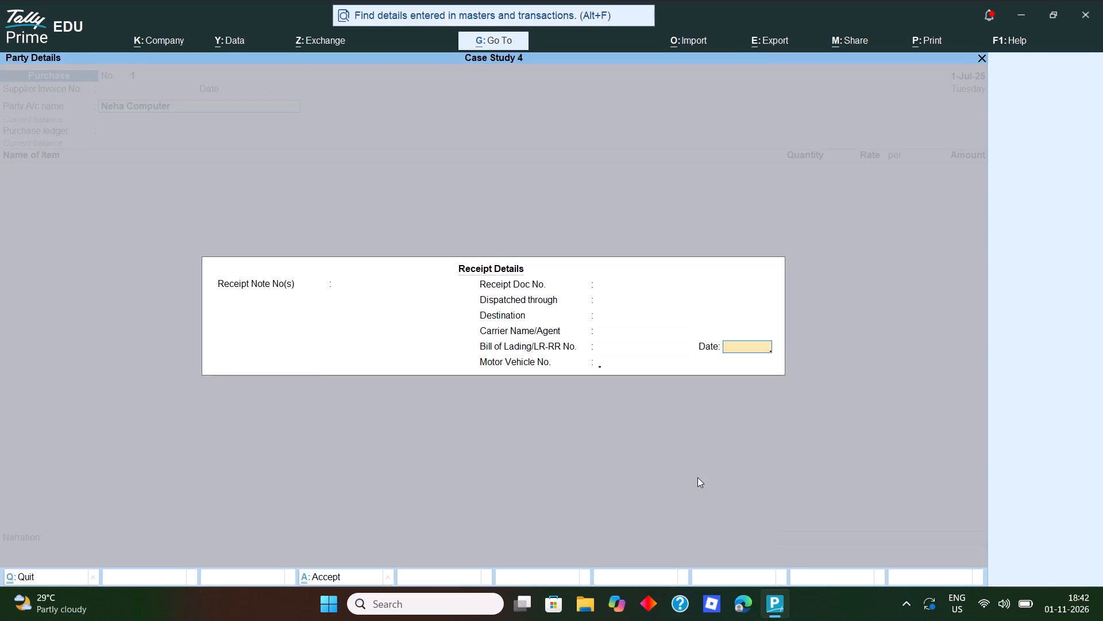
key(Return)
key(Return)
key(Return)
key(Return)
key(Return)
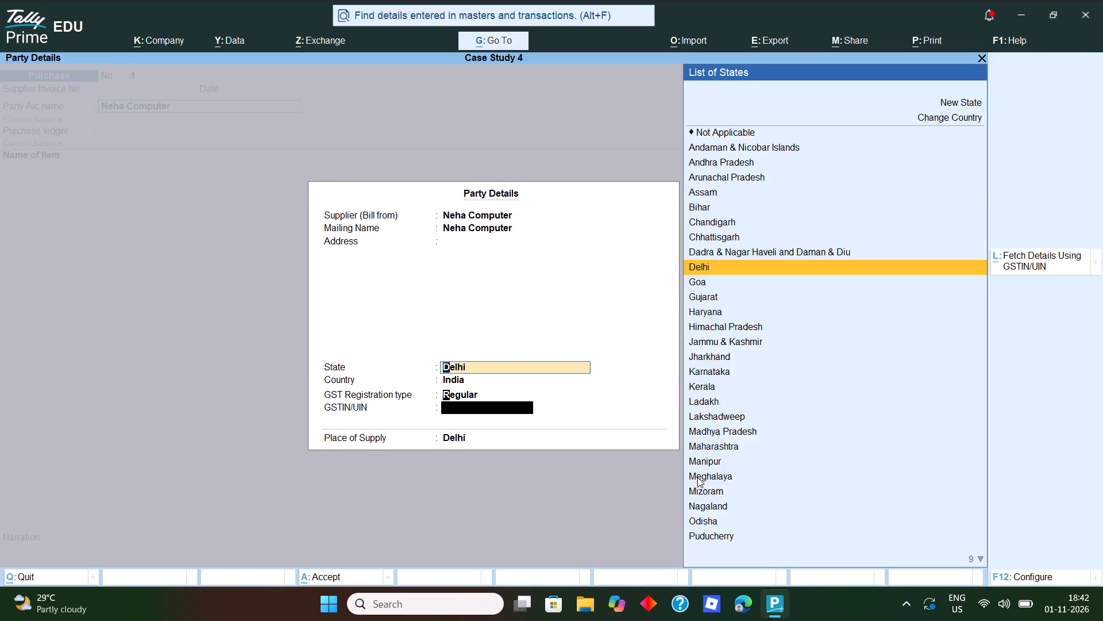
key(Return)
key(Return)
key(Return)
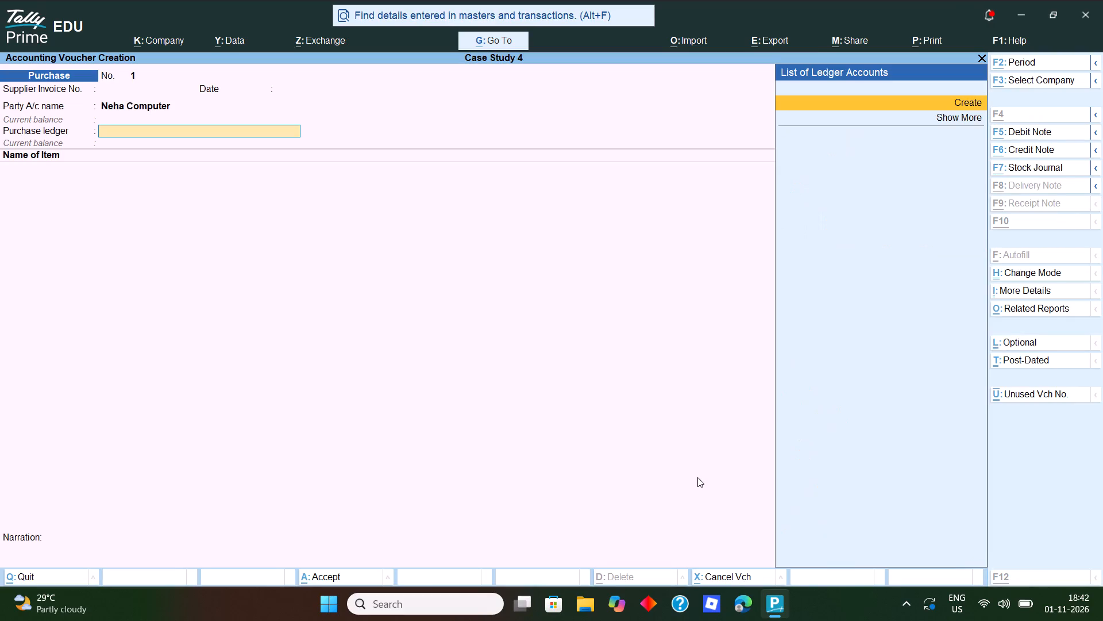
For the voucher's purchase ledger, start a new ledger named Purchase under Purchase Accounts.
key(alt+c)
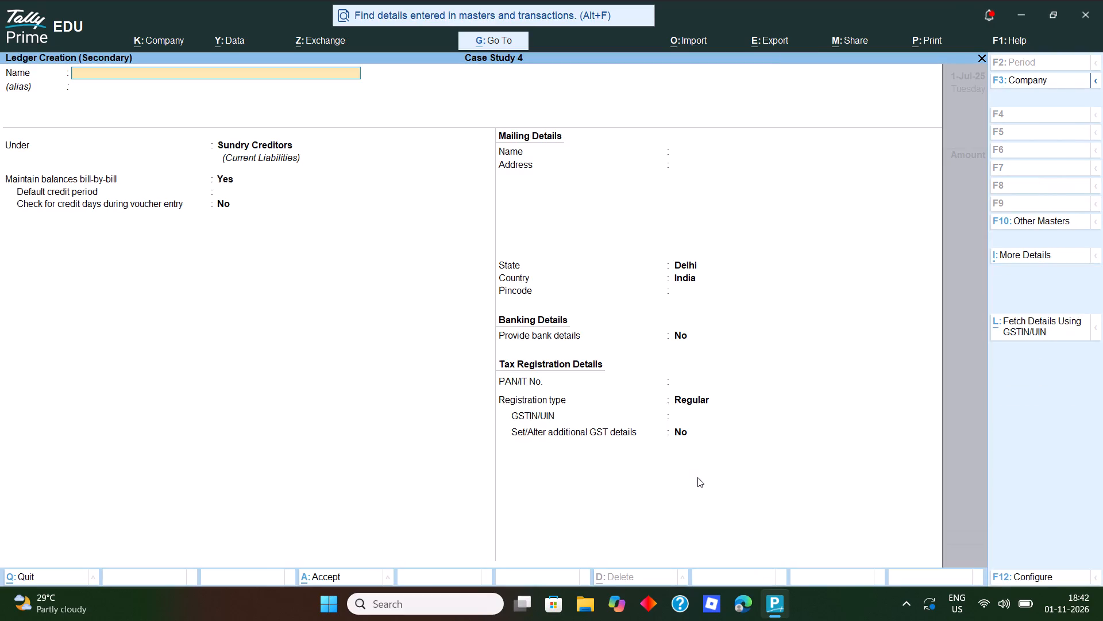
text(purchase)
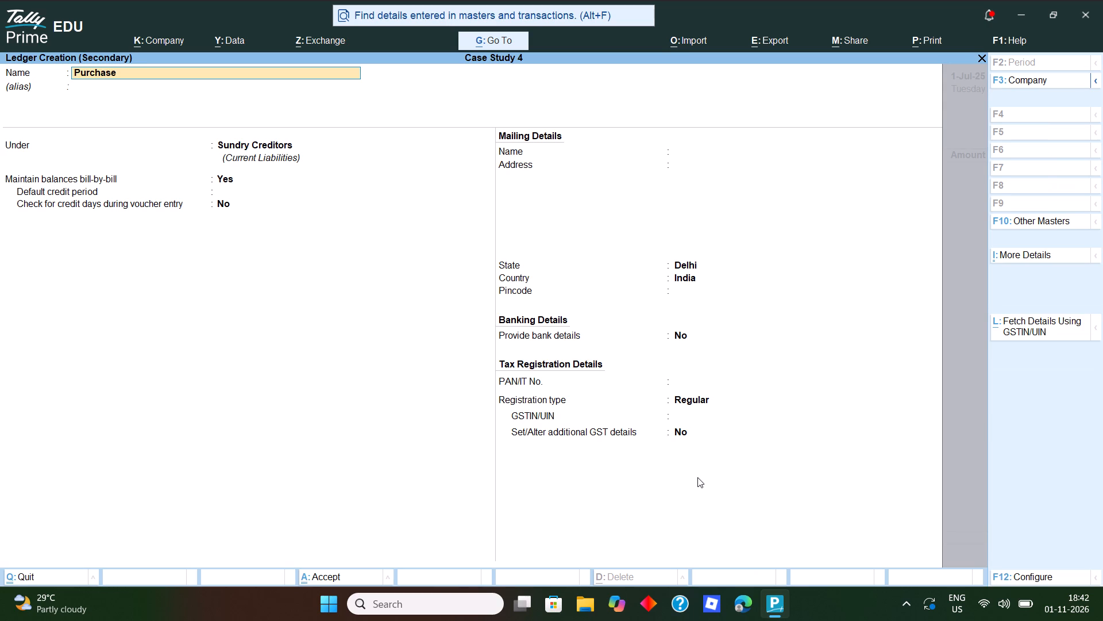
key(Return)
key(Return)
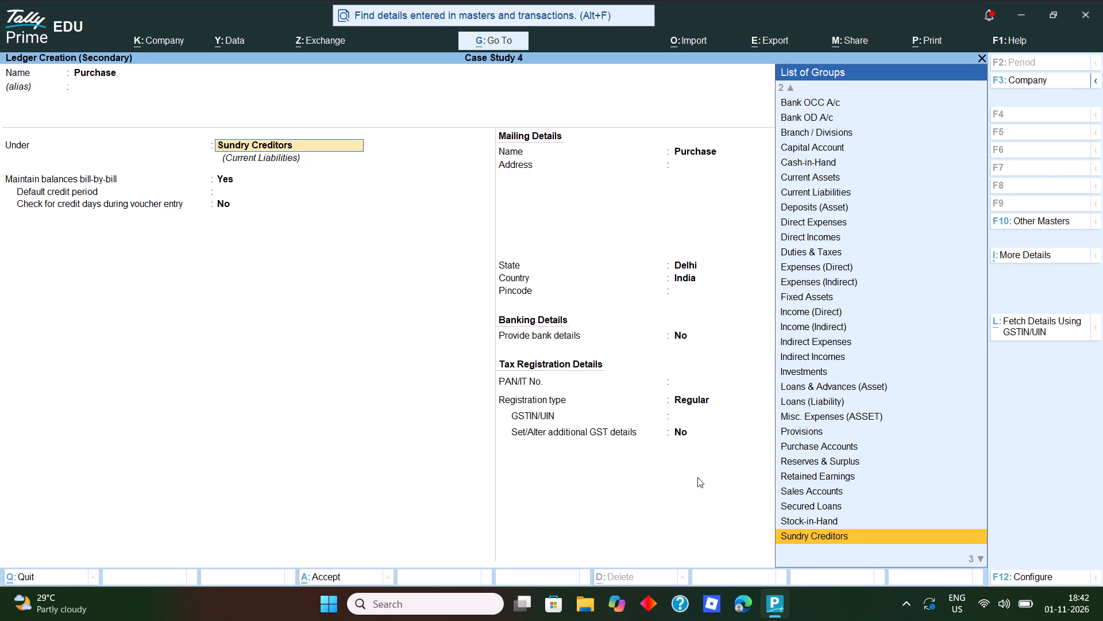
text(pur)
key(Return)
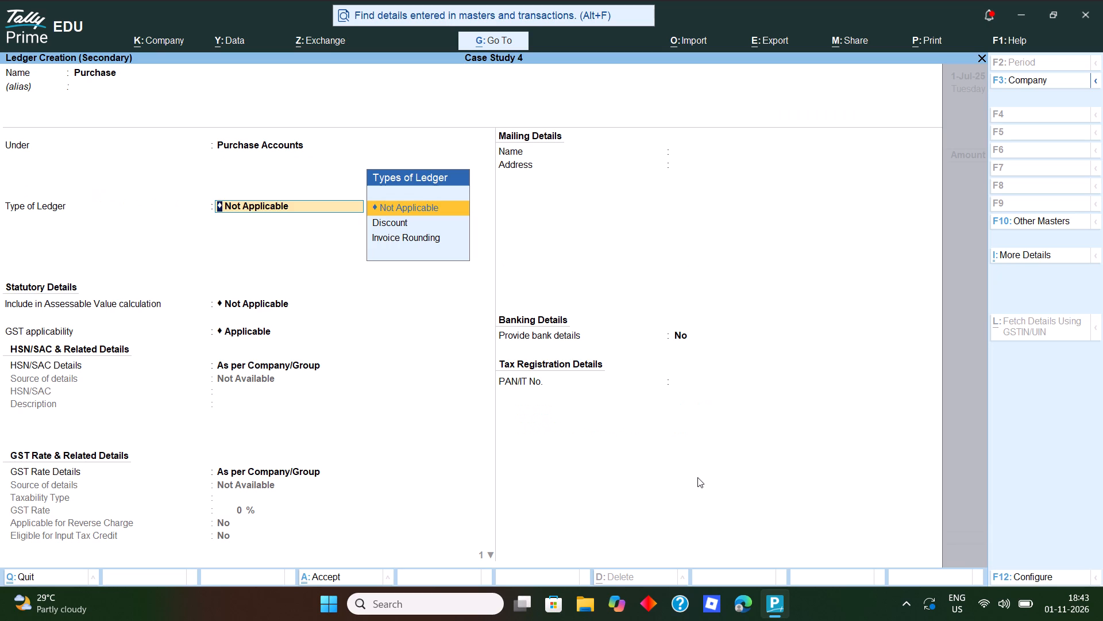
Keep ledger type and assessable value inclusion Not Applicable, GST Applicable, and HSN/SAC details As per Company/Group for the Purchase ledger.
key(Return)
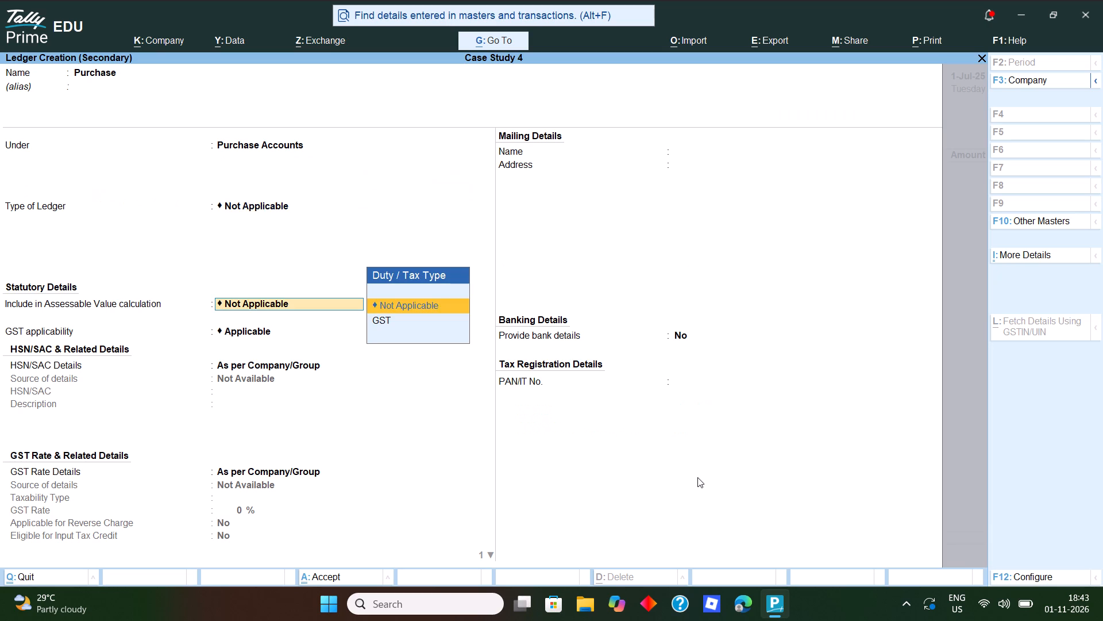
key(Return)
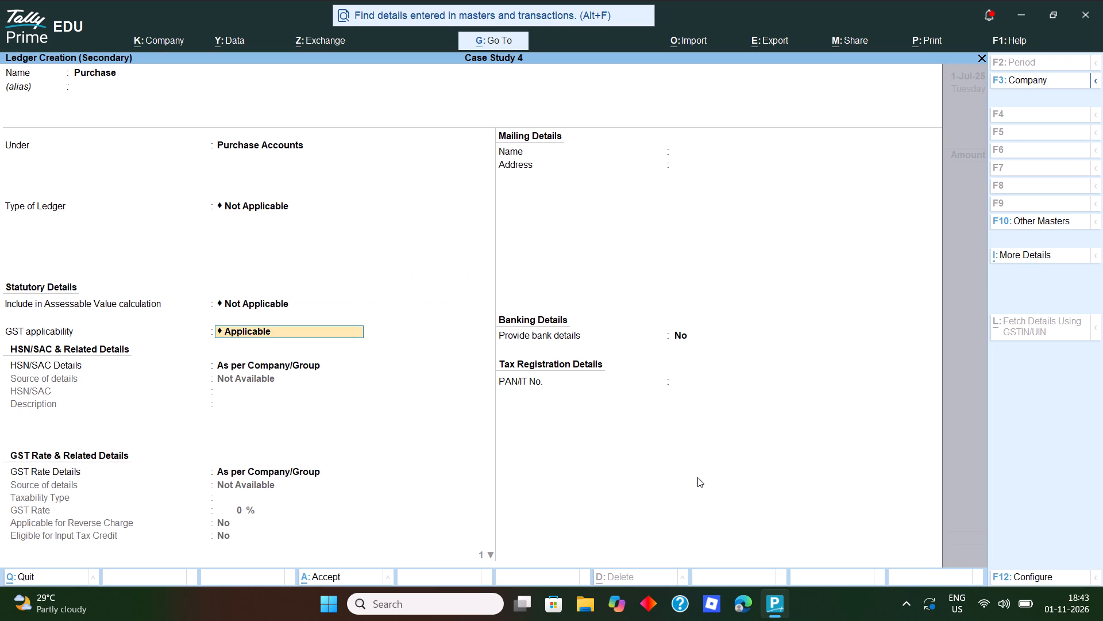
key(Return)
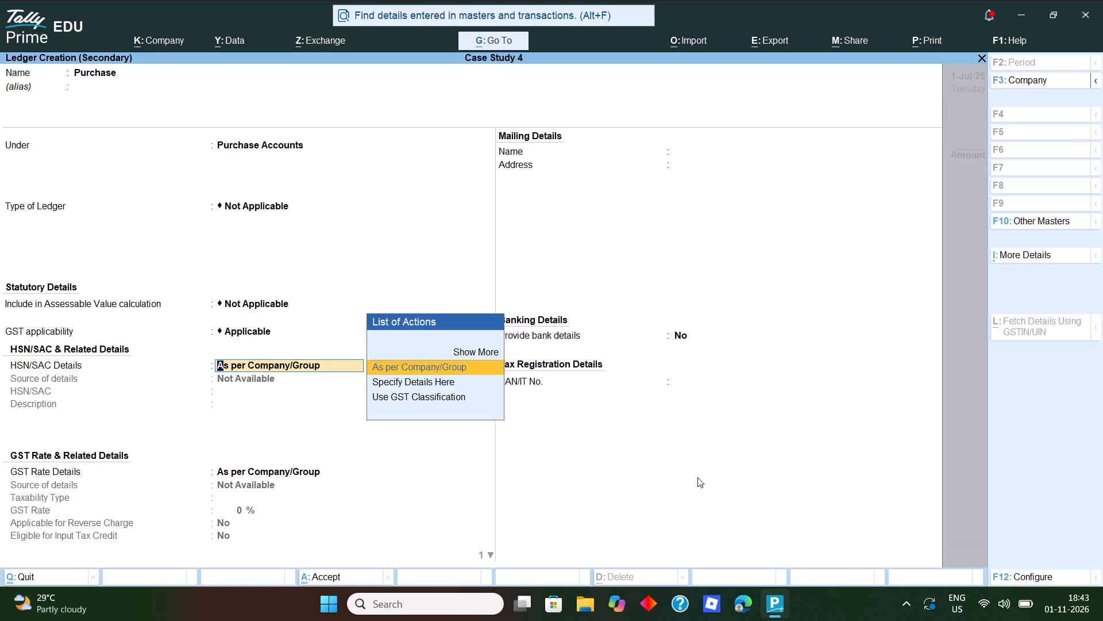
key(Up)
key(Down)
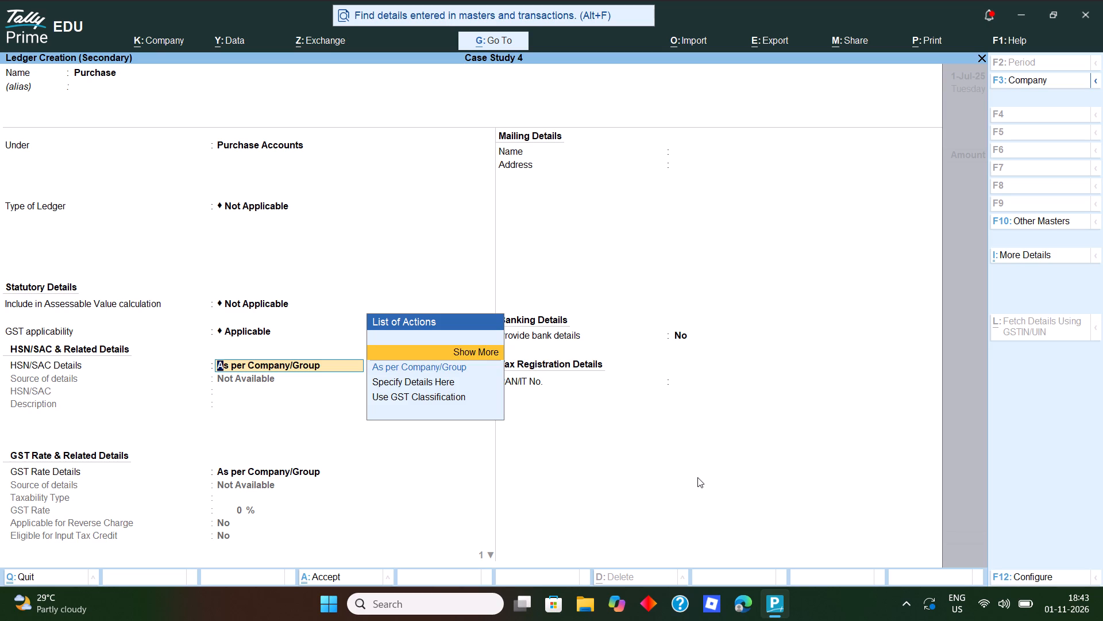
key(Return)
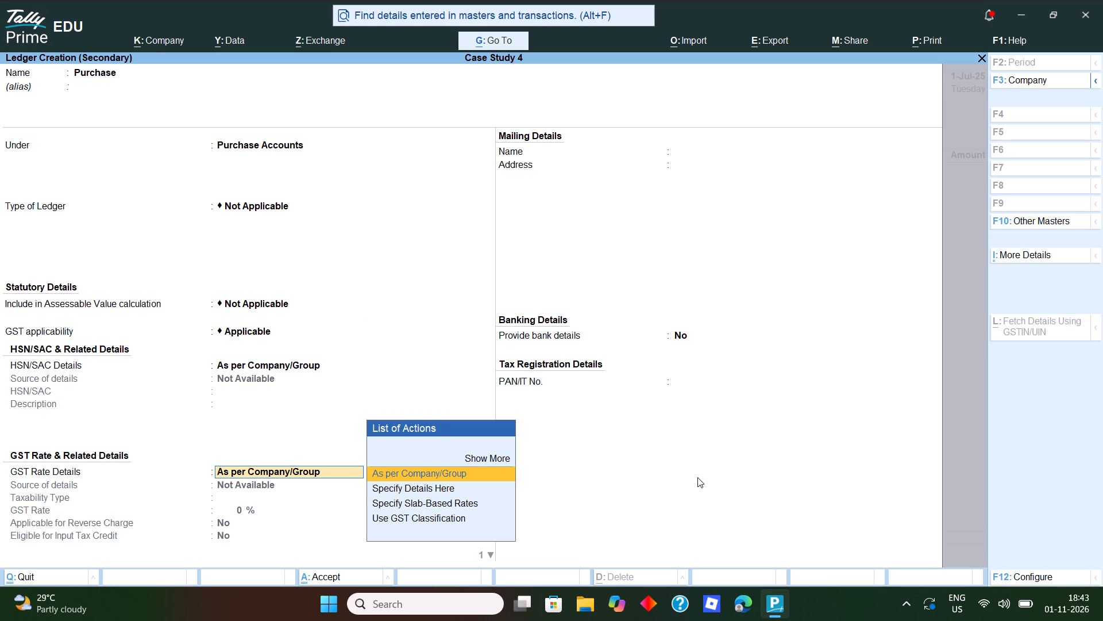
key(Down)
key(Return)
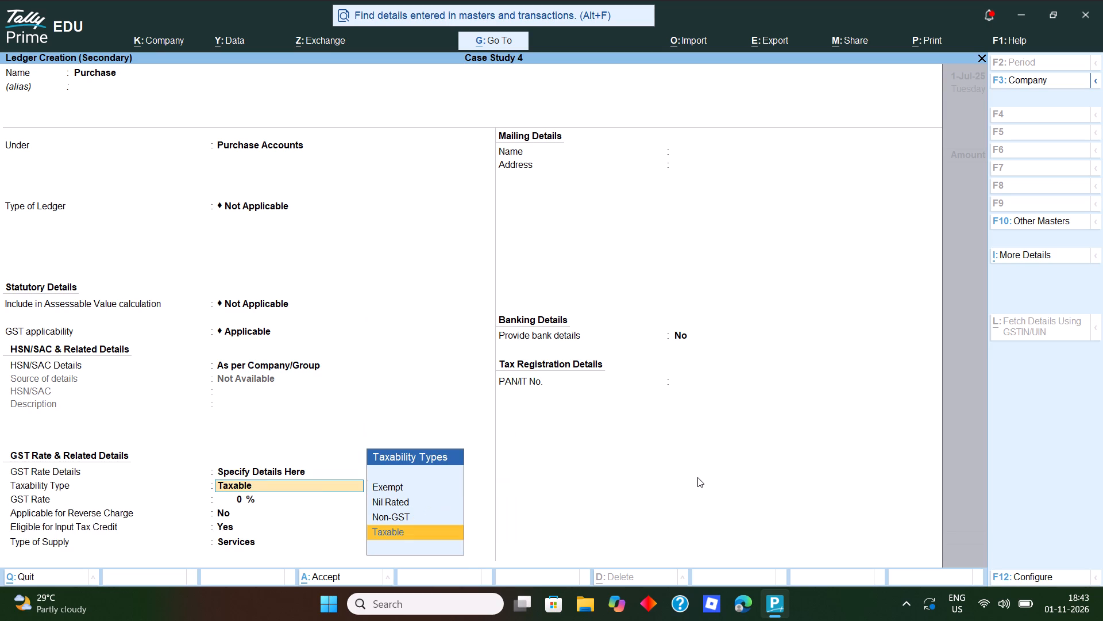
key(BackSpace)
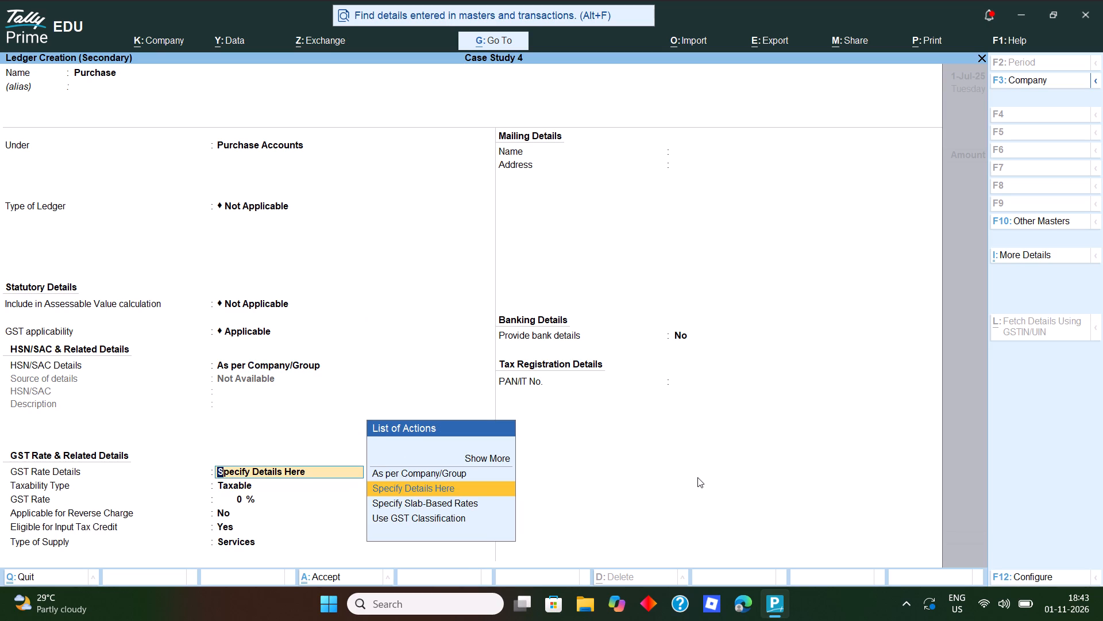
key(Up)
Keep GST rate details As per Company/Group, set the type of supply to Goods, and save the Purchase ledger.
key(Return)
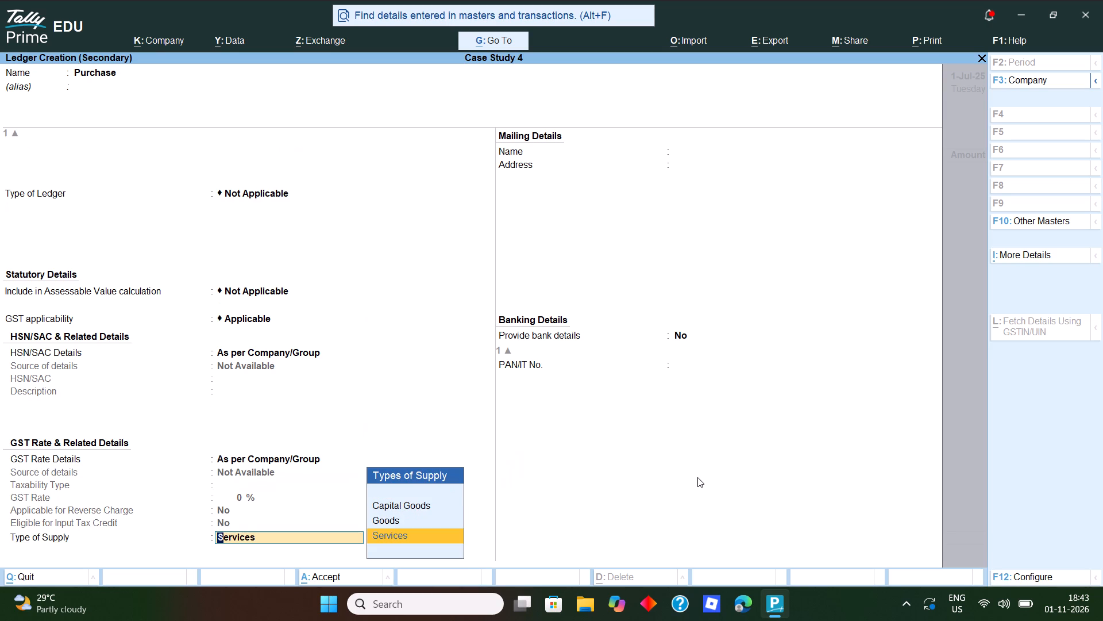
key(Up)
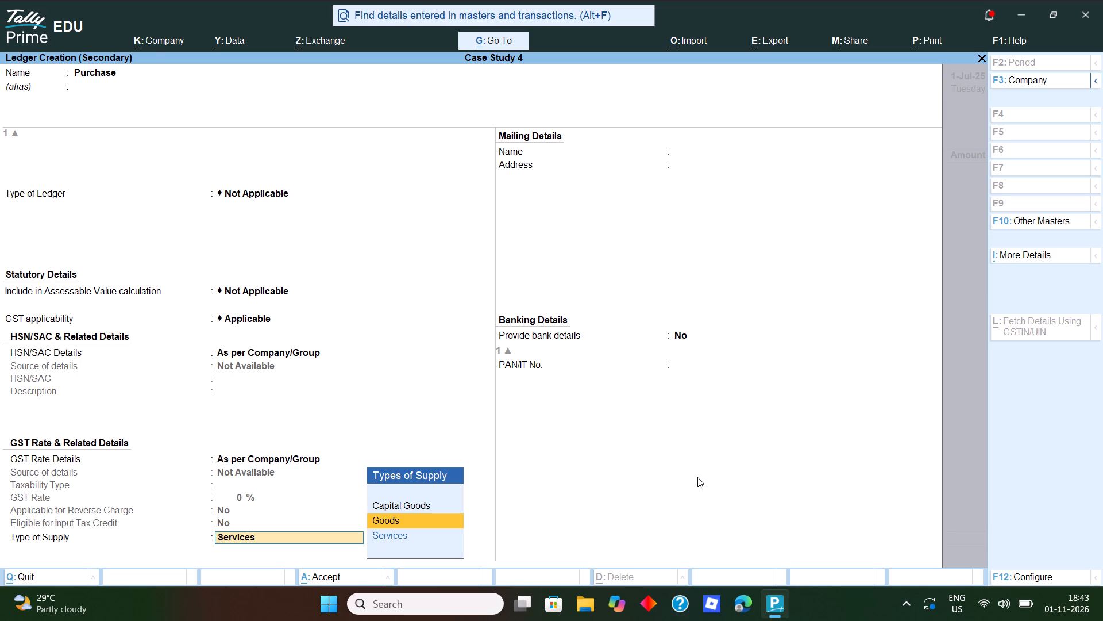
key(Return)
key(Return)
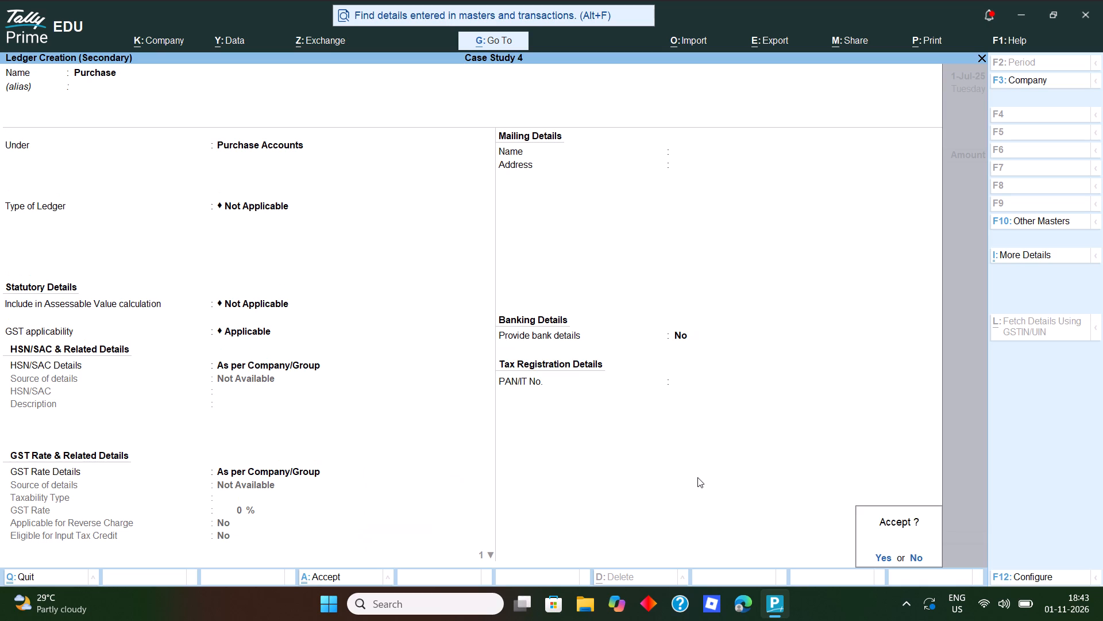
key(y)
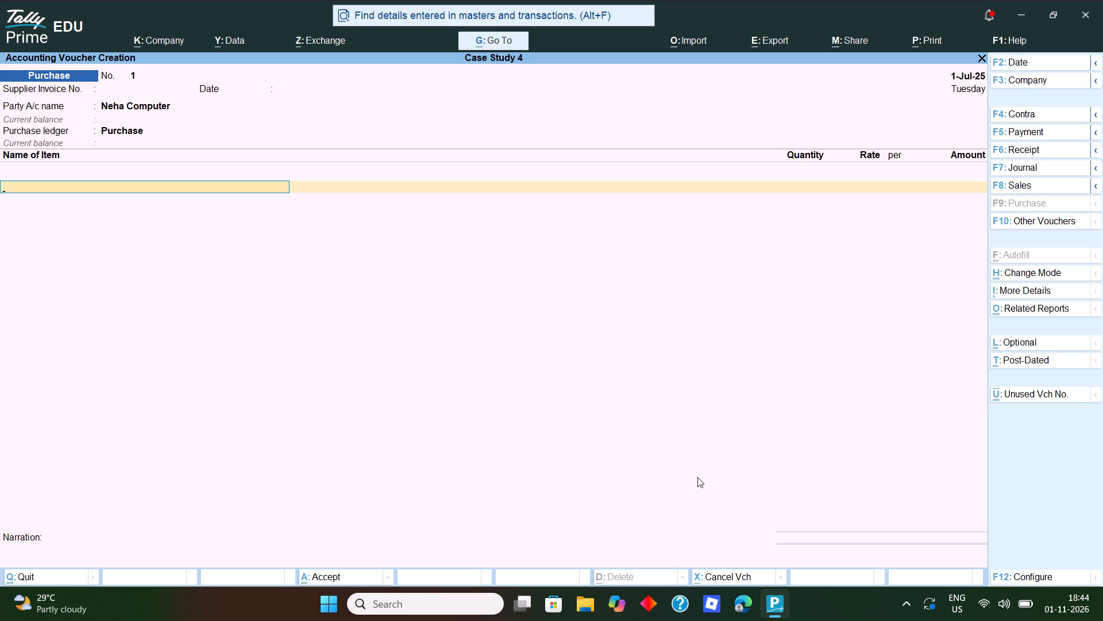
For the voucher's first item line, start a new stock item named Cabinet under the Raw Material group.
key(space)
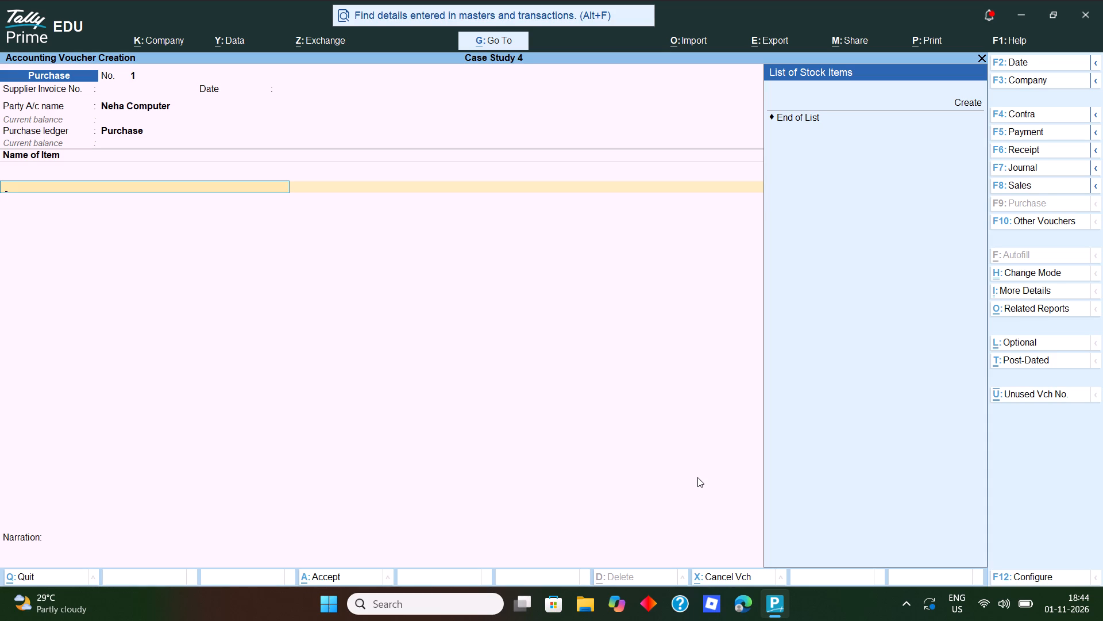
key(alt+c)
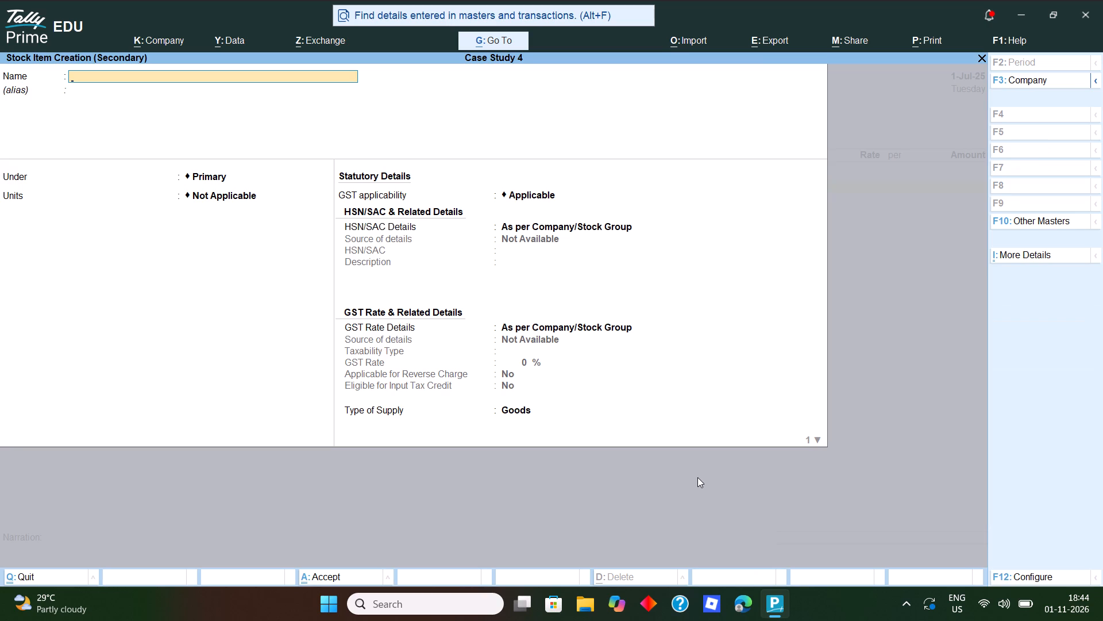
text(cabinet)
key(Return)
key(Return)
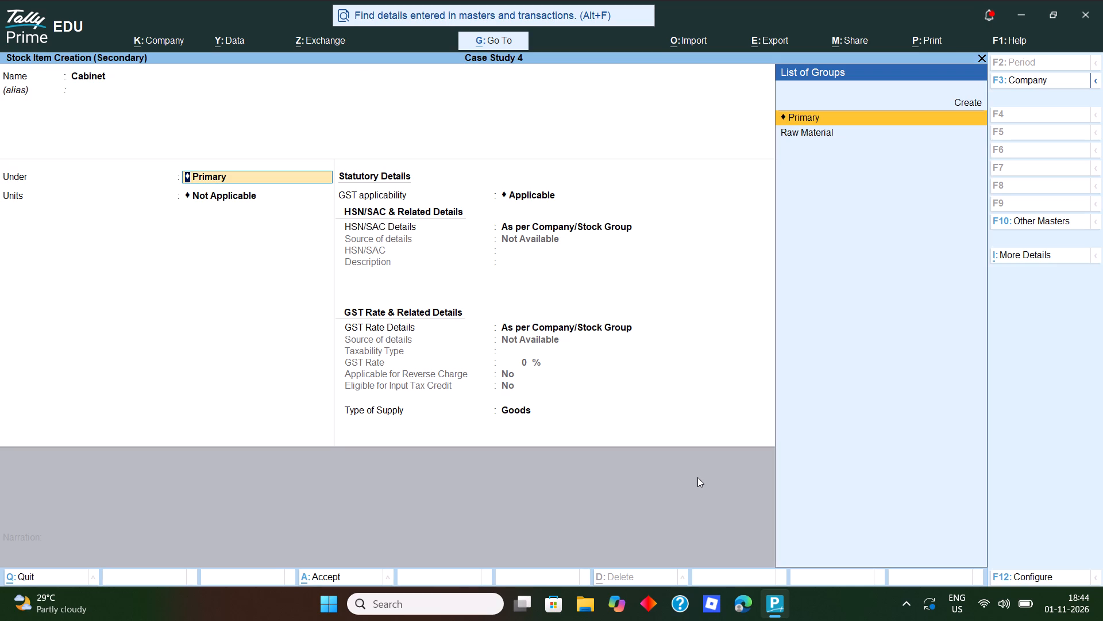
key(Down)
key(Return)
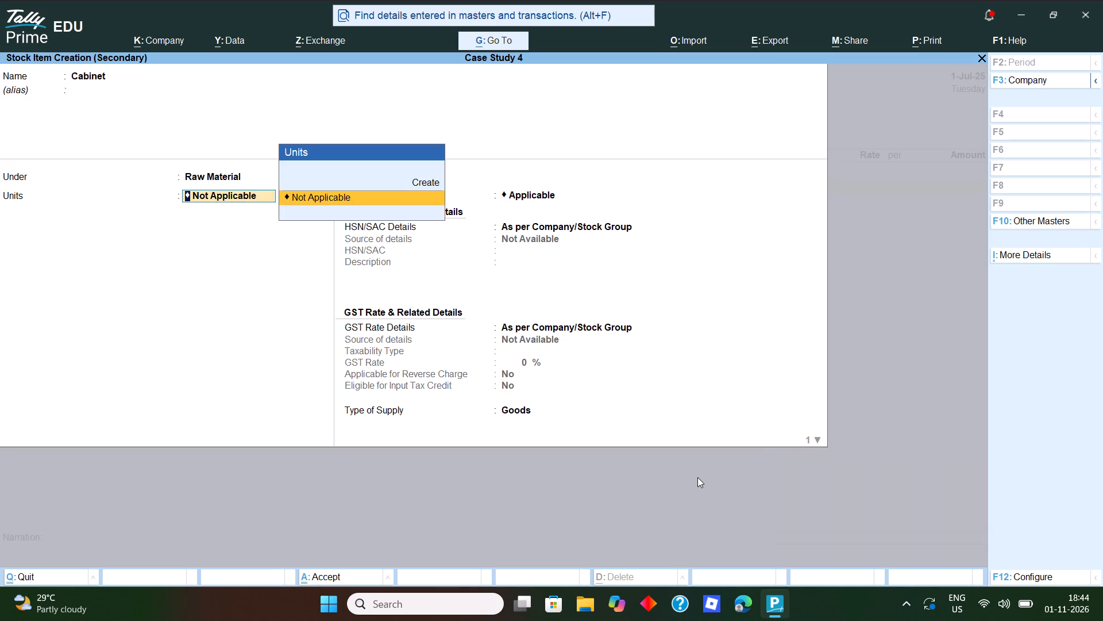
Create the item's simple unit with symbol nos, formal name Number, UQC NOS-NUMBERS and 0 decimal places.
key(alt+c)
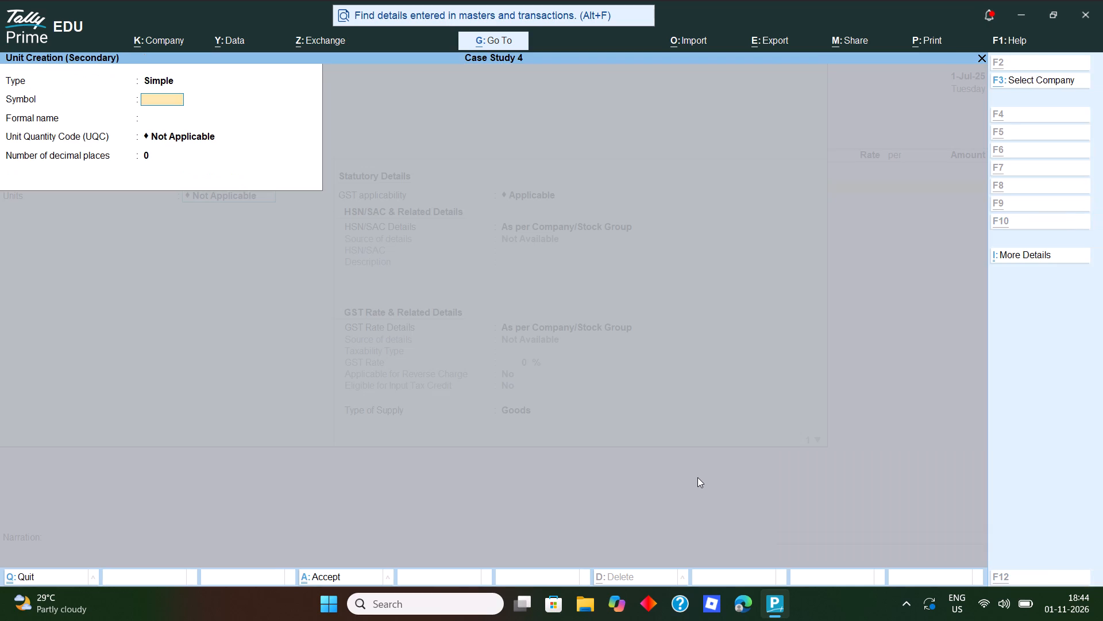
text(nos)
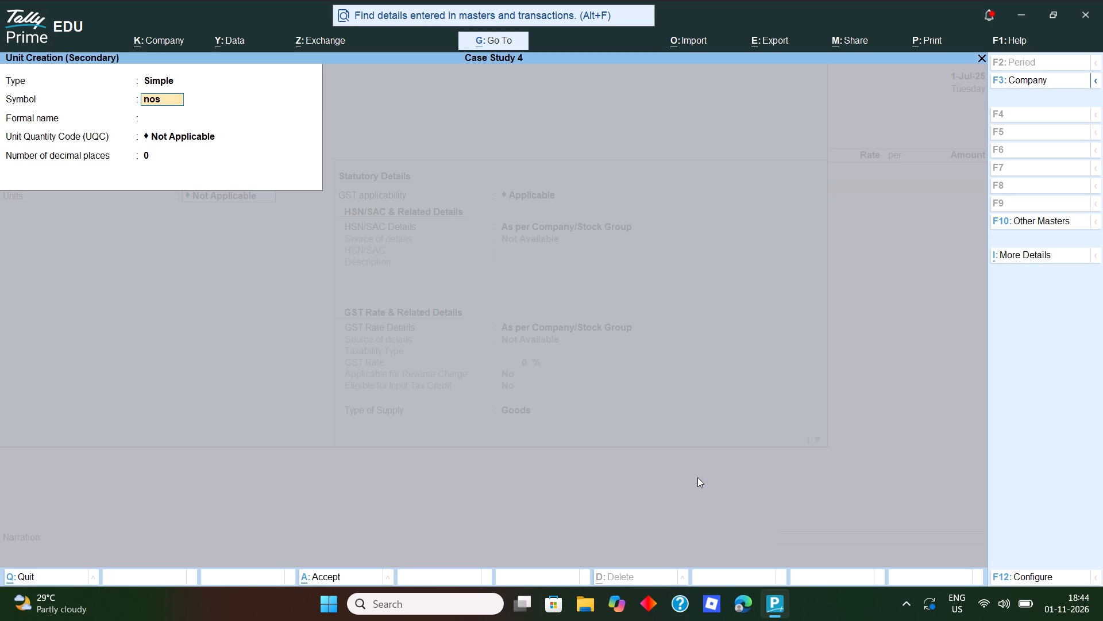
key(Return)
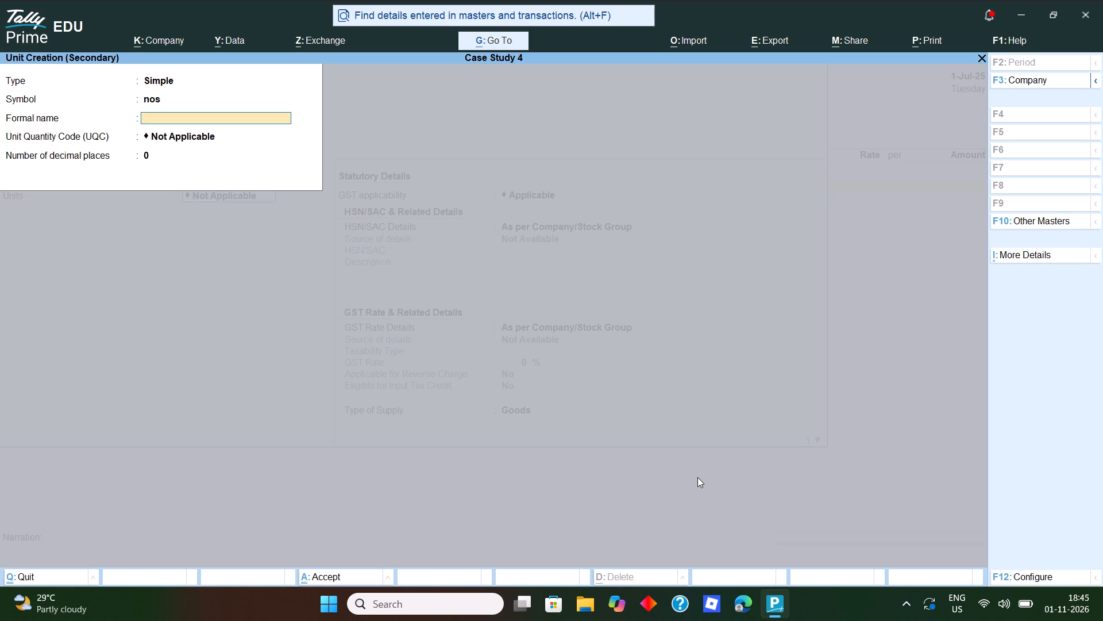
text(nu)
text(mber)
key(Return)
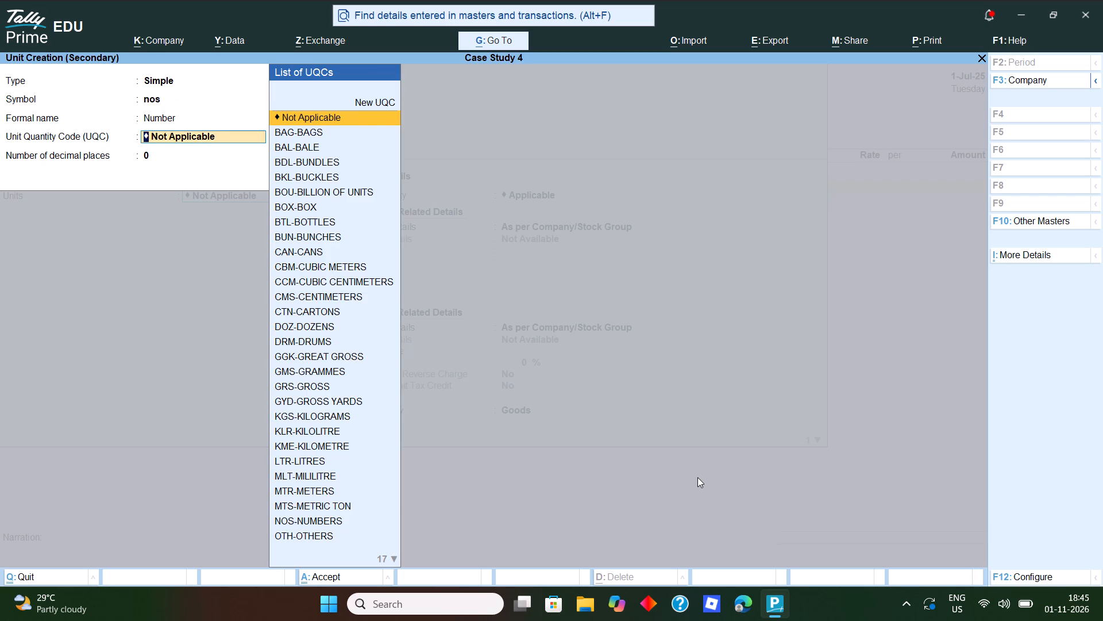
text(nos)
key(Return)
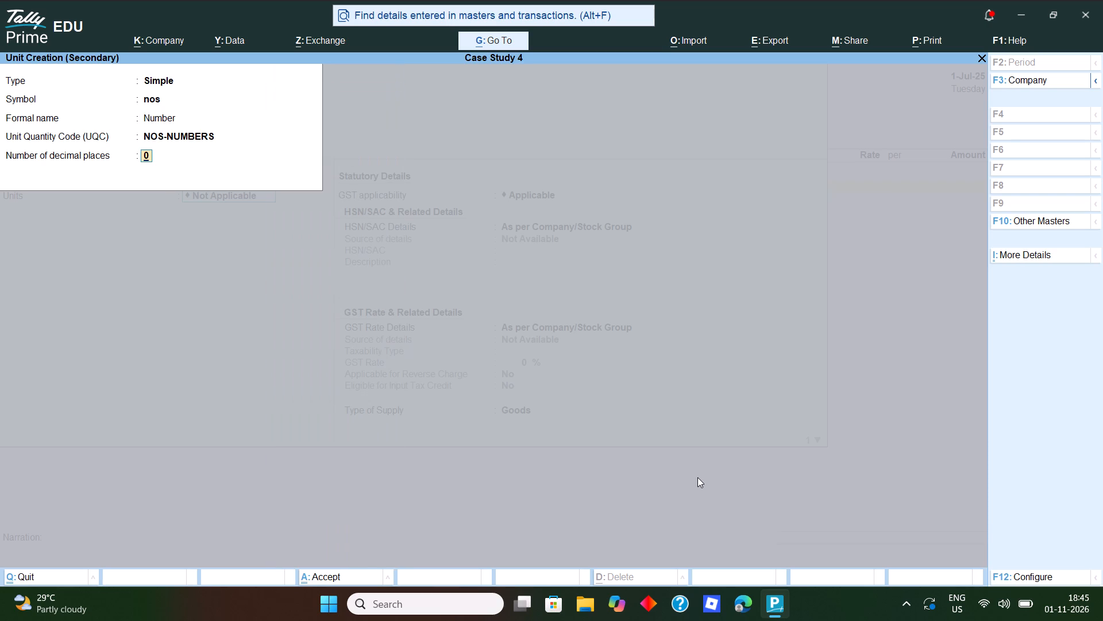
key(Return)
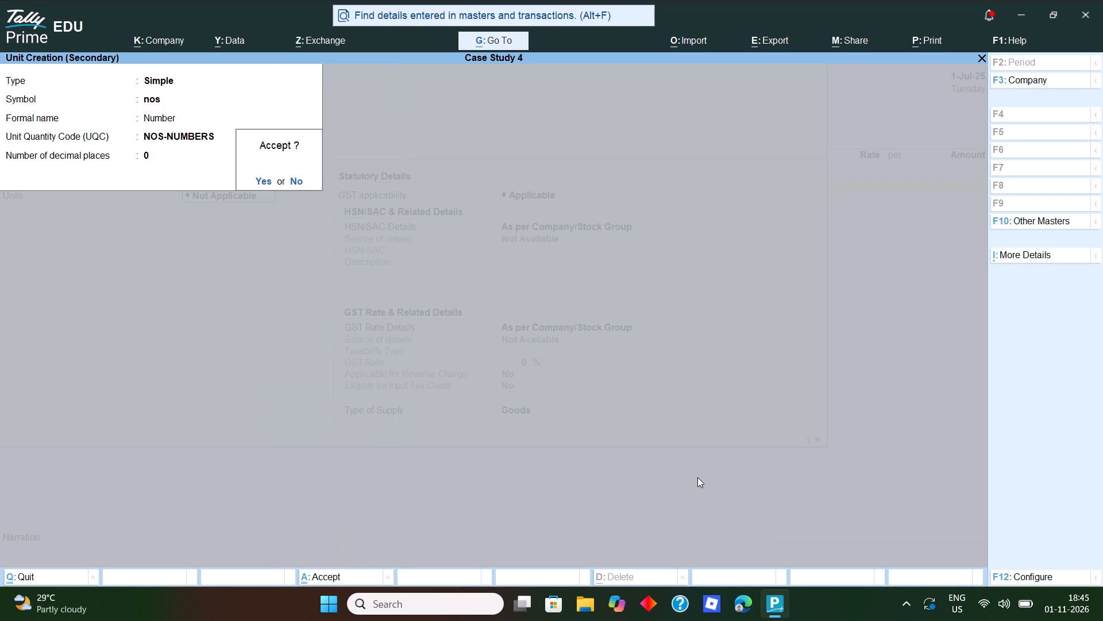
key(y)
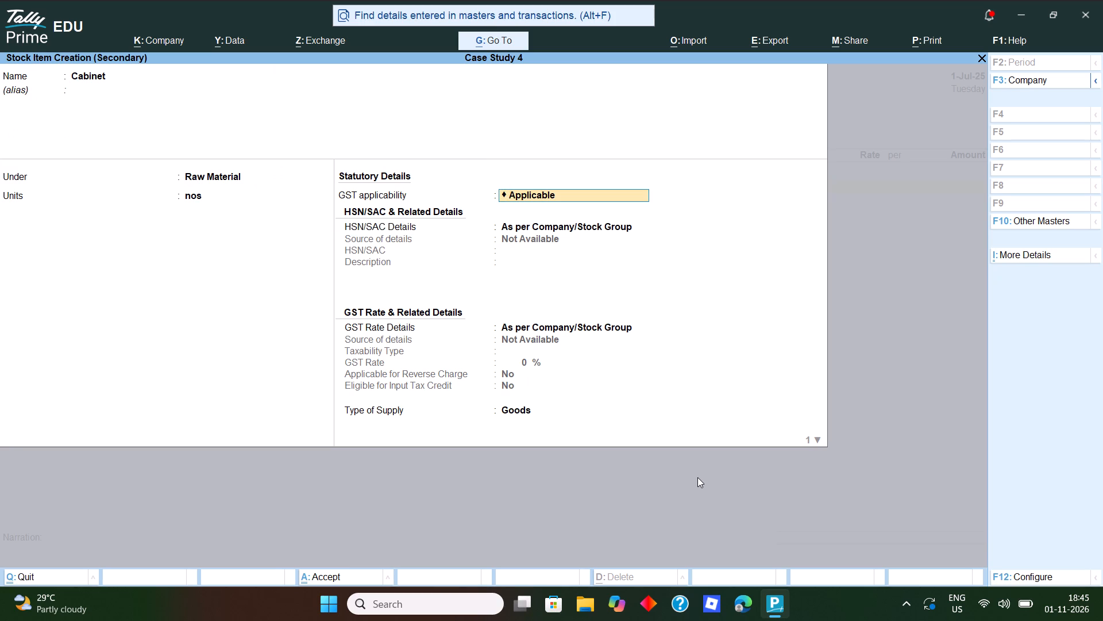
Keep GST Applicable for Cabinet and specify its HSN/SAC here as 84732900, leaving the description blank.
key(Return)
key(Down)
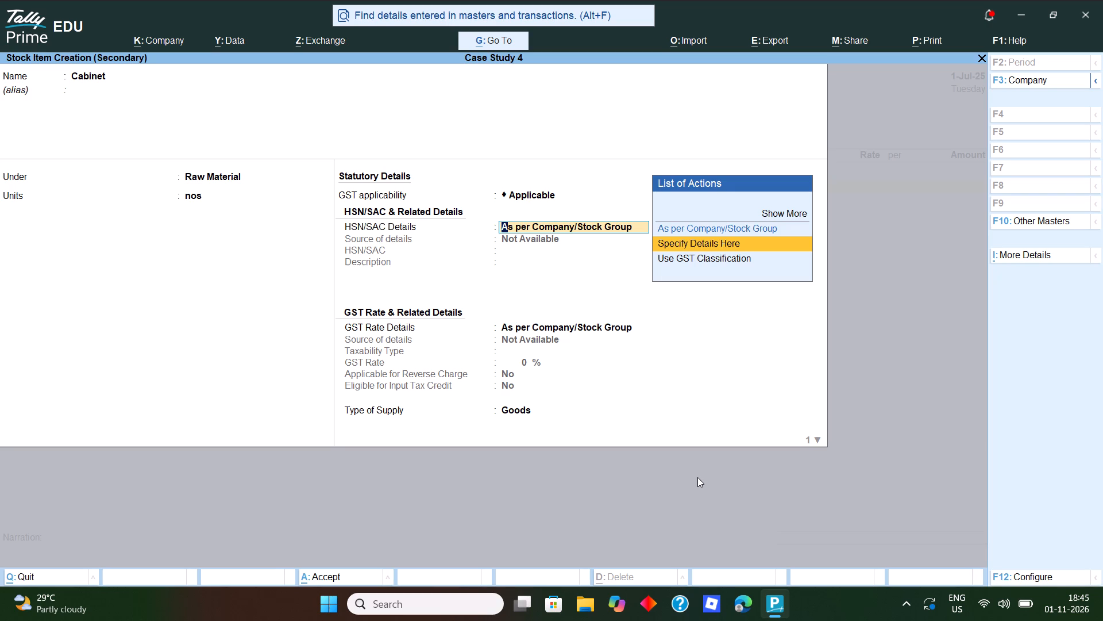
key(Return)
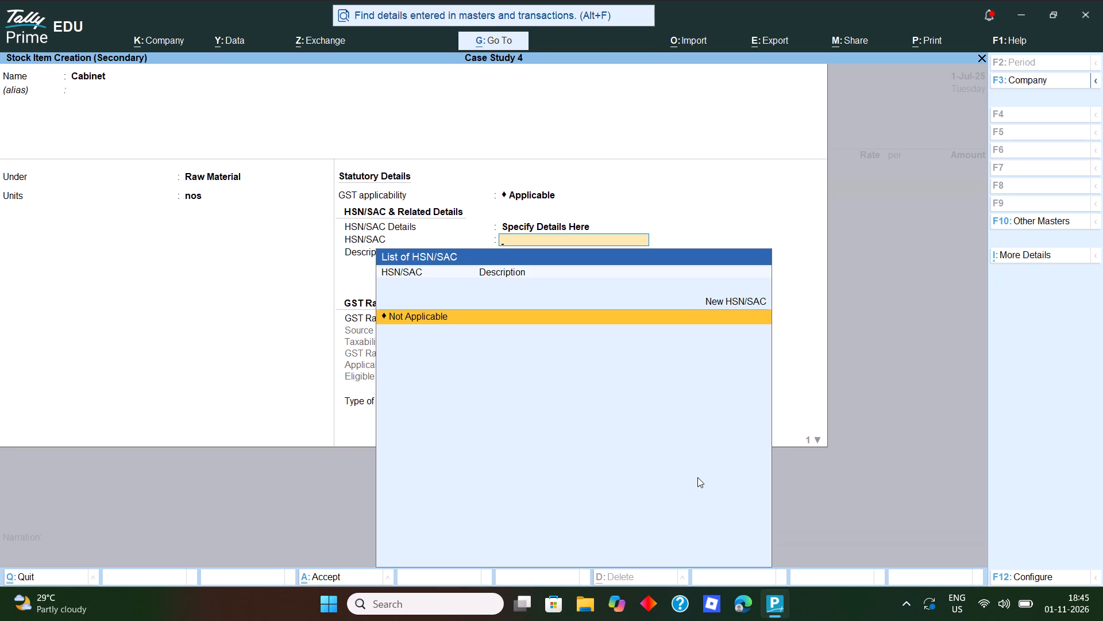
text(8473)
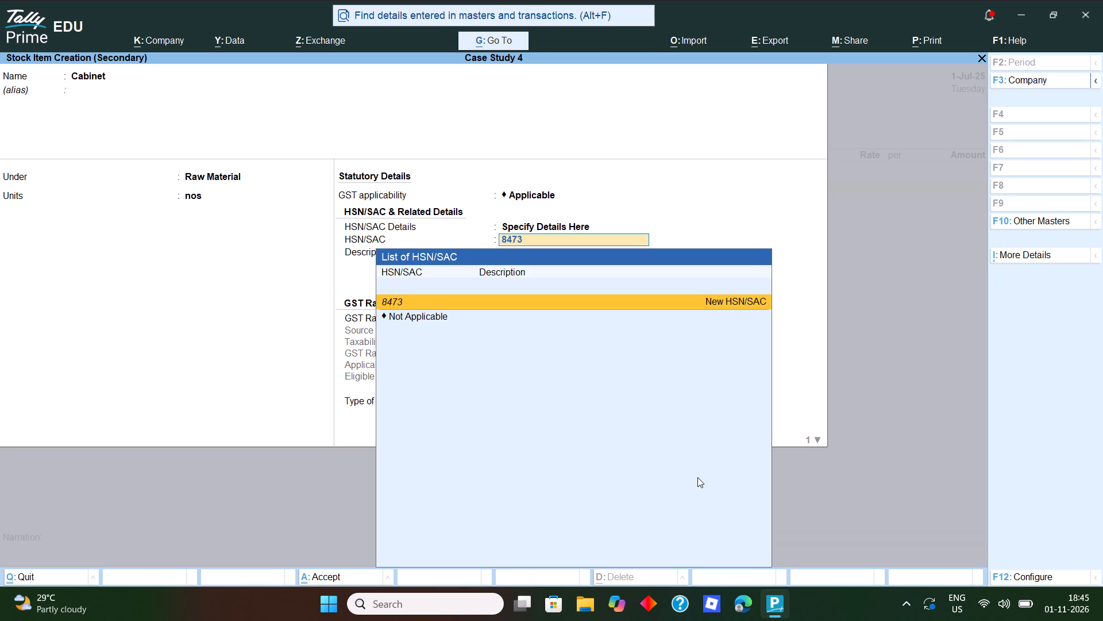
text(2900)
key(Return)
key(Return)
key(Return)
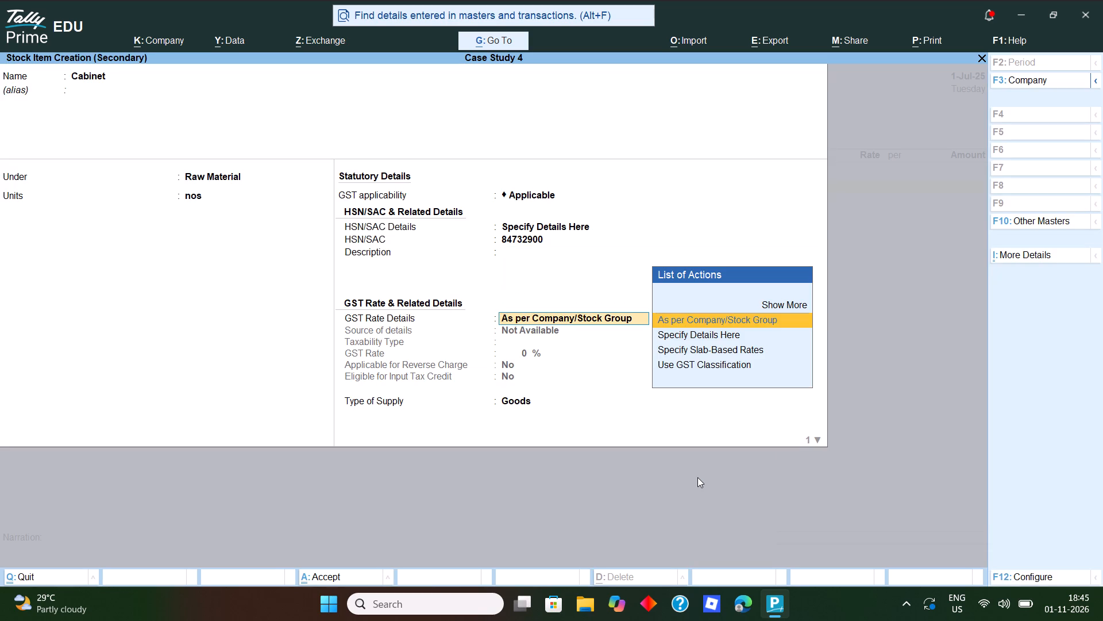
Specify Cabinet's GST rate details here as Taxable at 18%, keep the remaining defaults, and save the stock item.
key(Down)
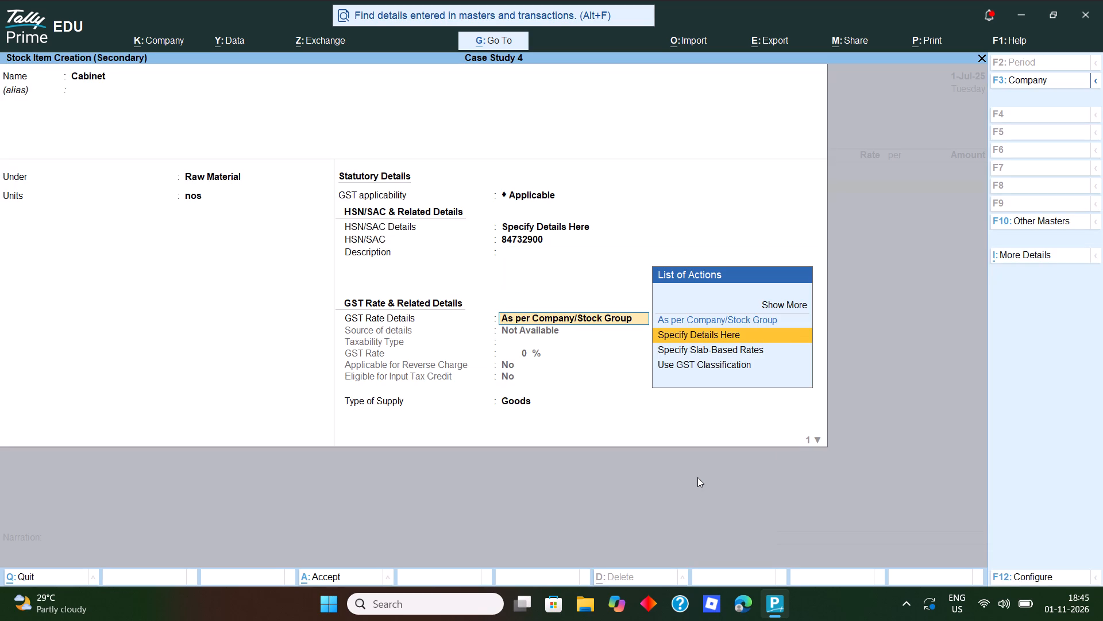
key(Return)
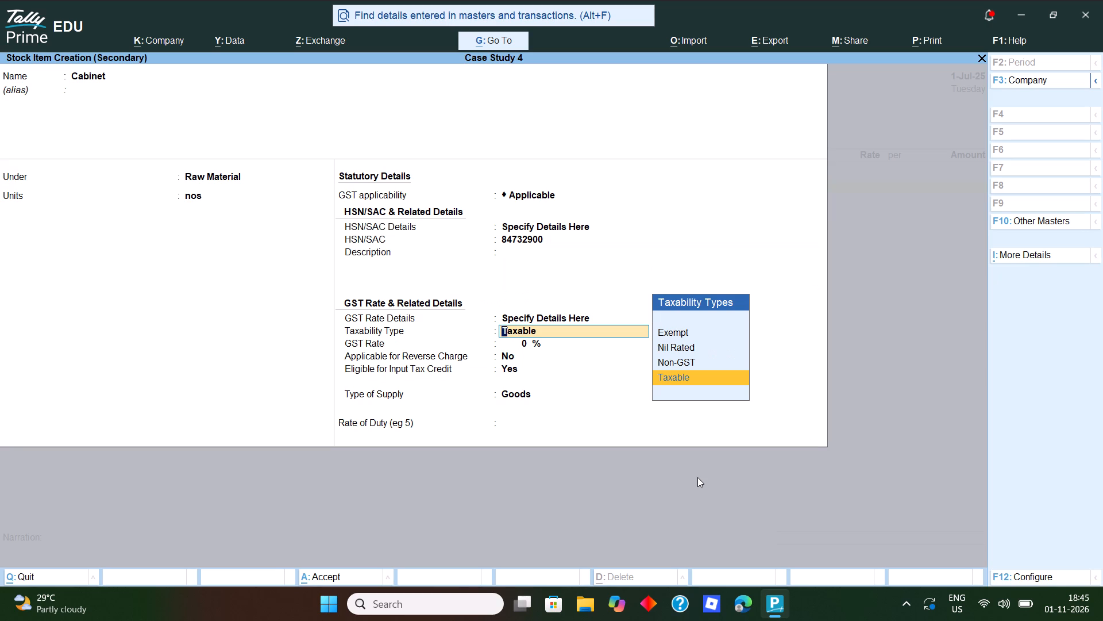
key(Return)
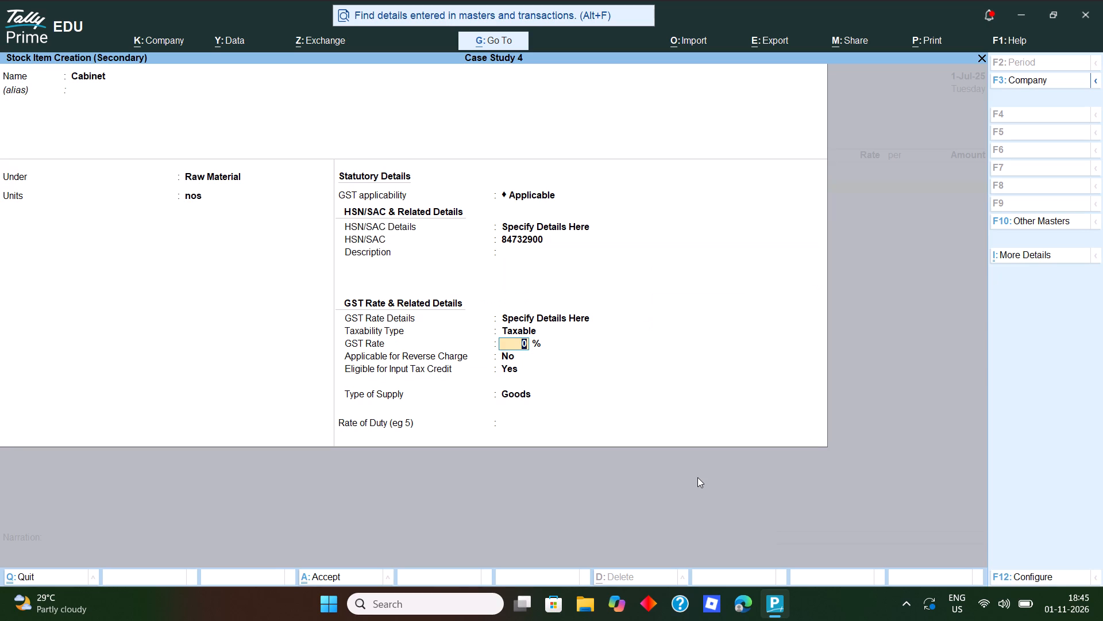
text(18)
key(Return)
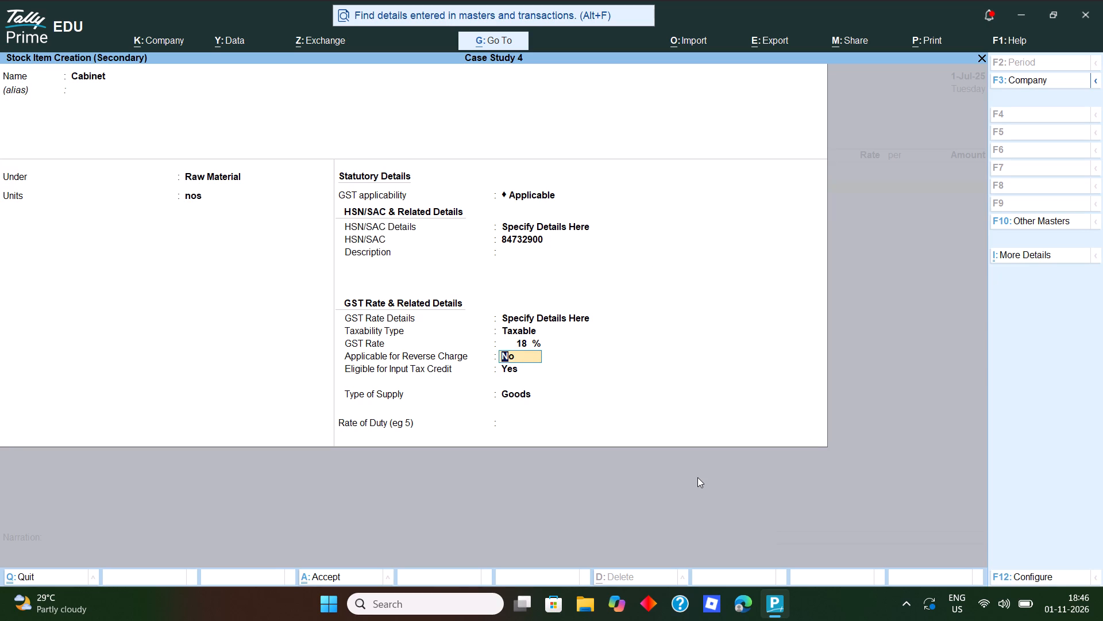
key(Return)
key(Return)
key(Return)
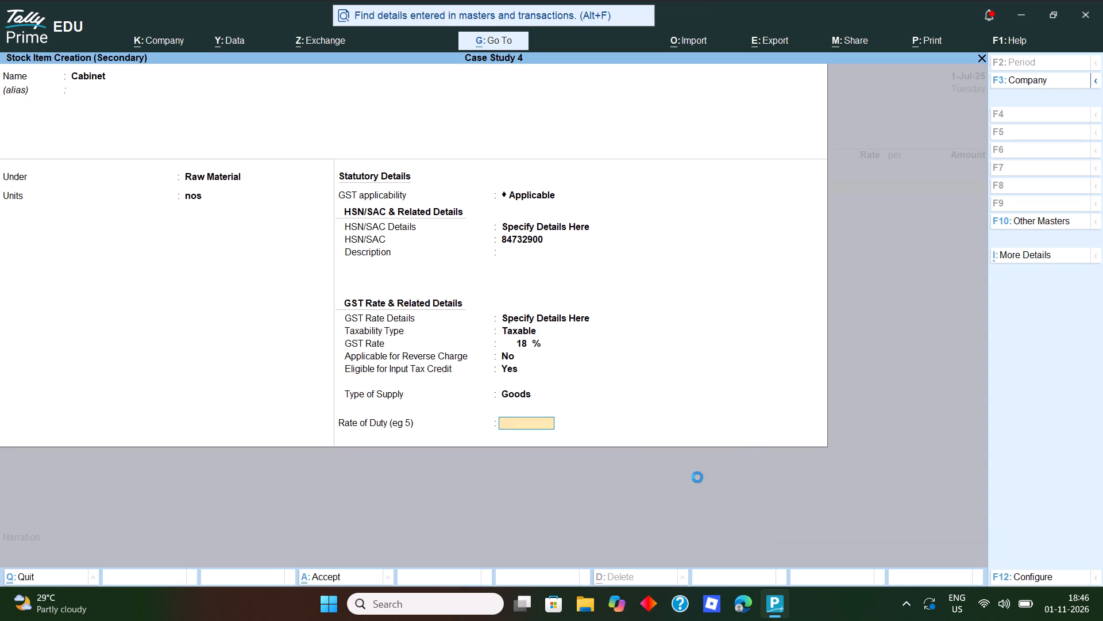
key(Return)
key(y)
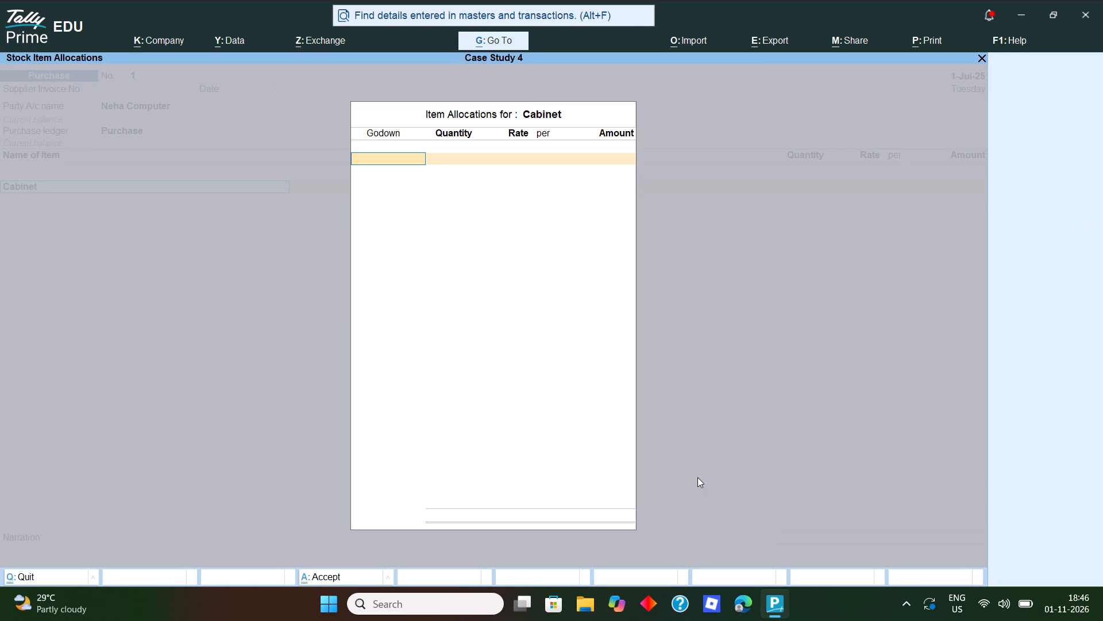
Allocate 100 nos of Cabinet to Raw Material Godown at a rate of 650 and complete the item line.
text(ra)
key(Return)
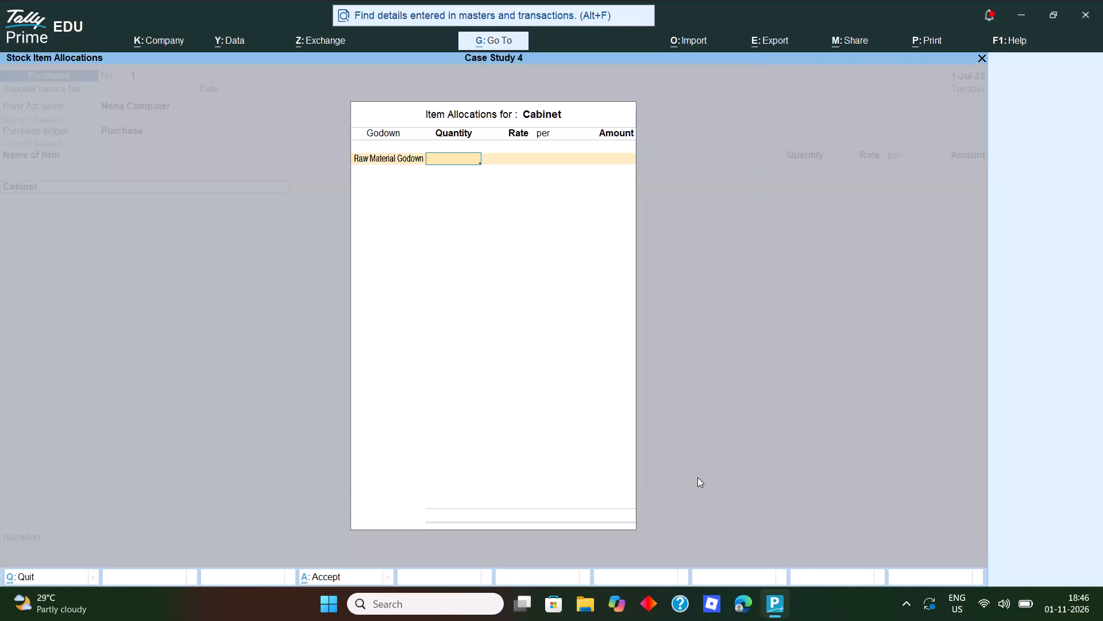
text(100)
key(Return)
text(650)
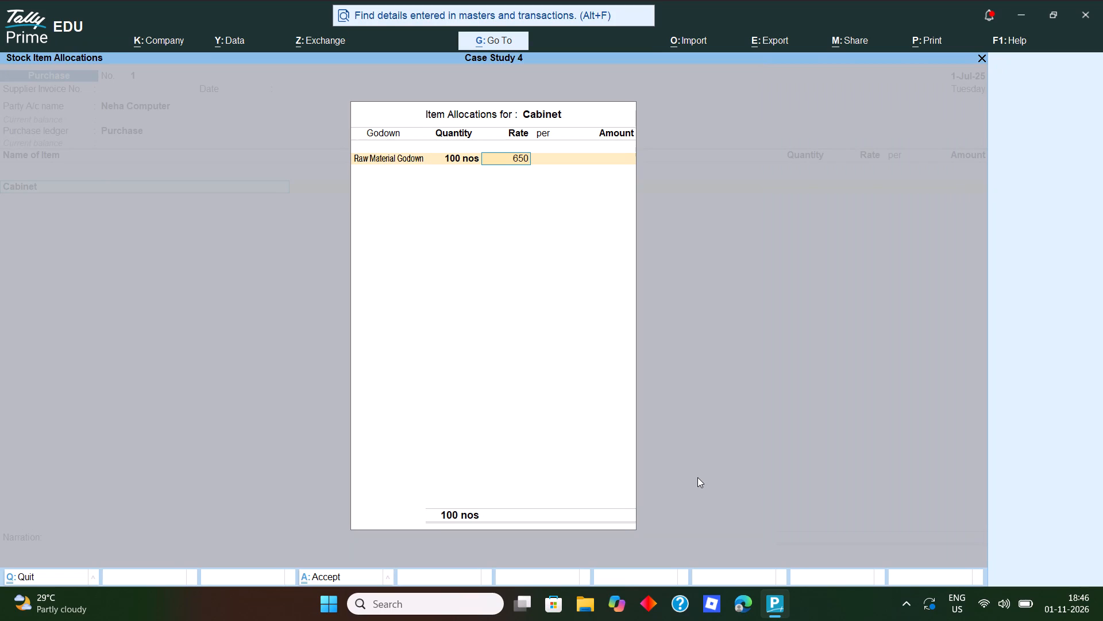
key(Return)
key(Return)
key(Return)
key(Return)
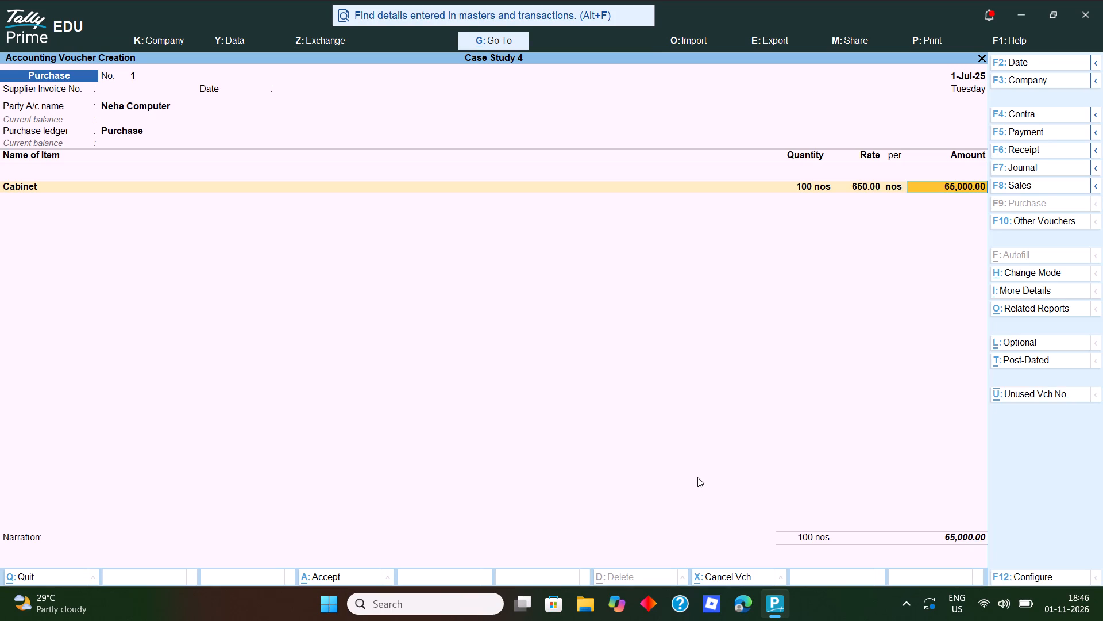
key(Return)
For the voucher's second item line, start a new stock item named Mouse under Raw Material with unit nos.
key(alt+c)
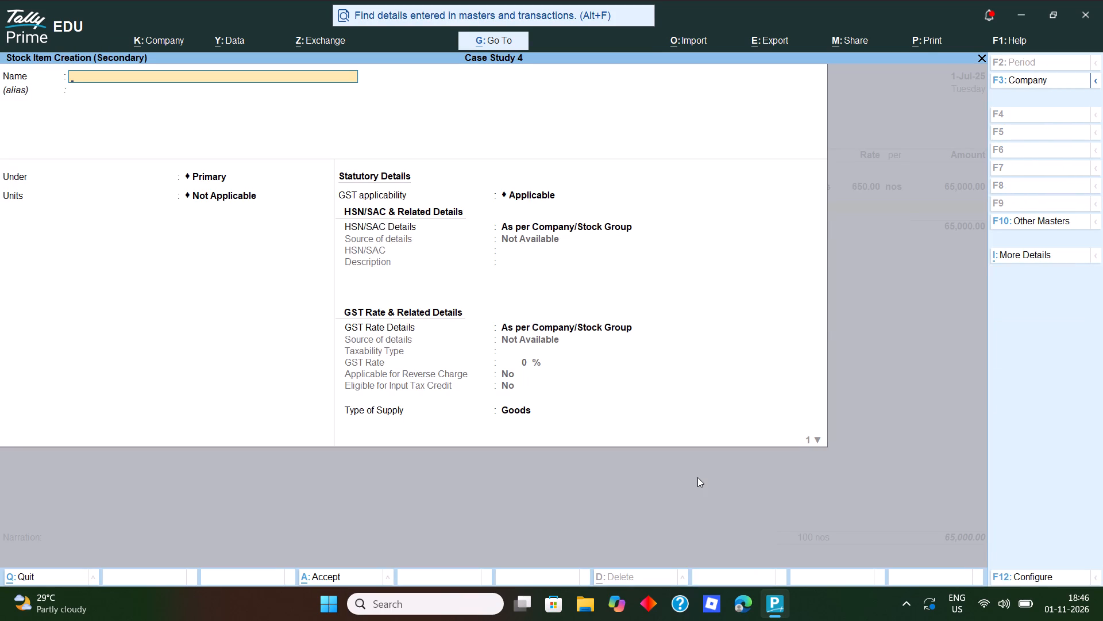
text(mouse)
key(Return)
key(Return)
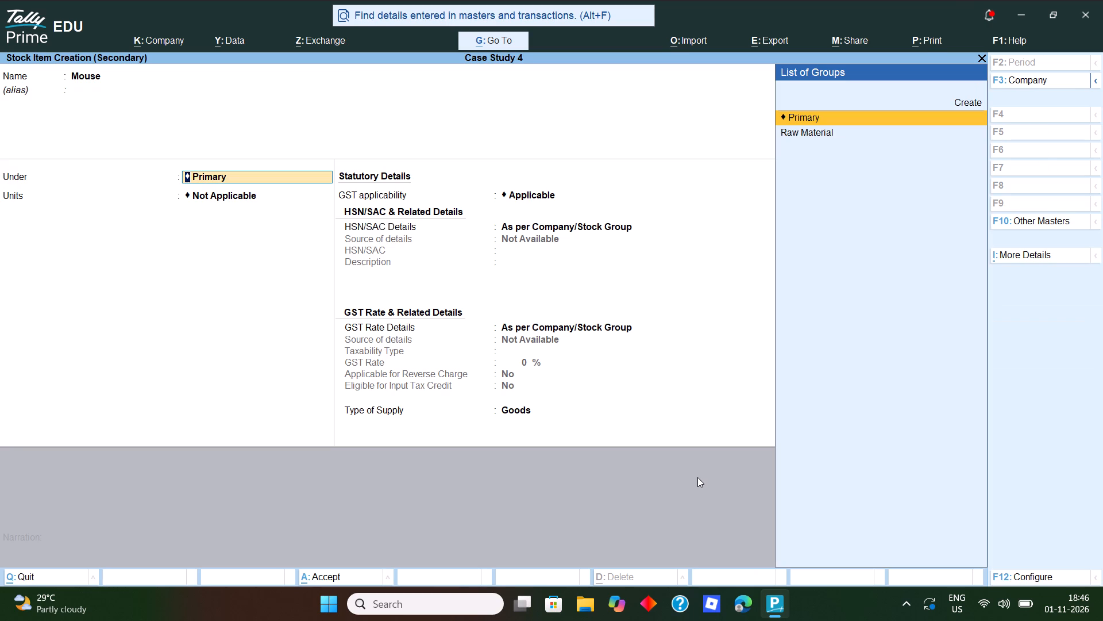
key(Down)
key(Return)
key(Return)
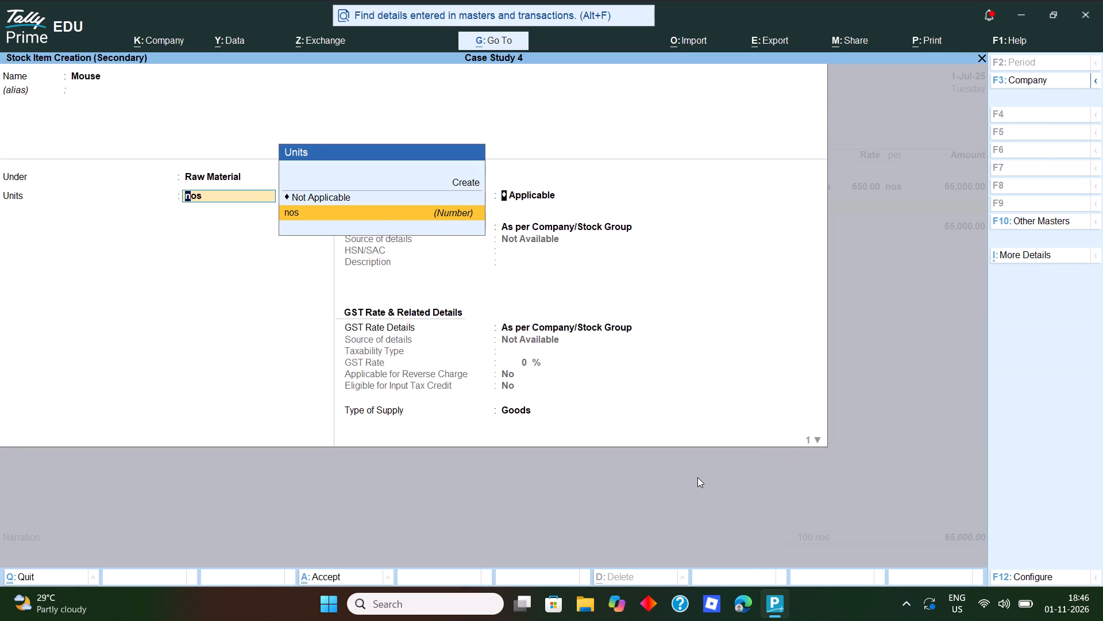
Keep GST Applicable for Mouse and specify its HSN/SAC here as 84733010, leaving the description blank.
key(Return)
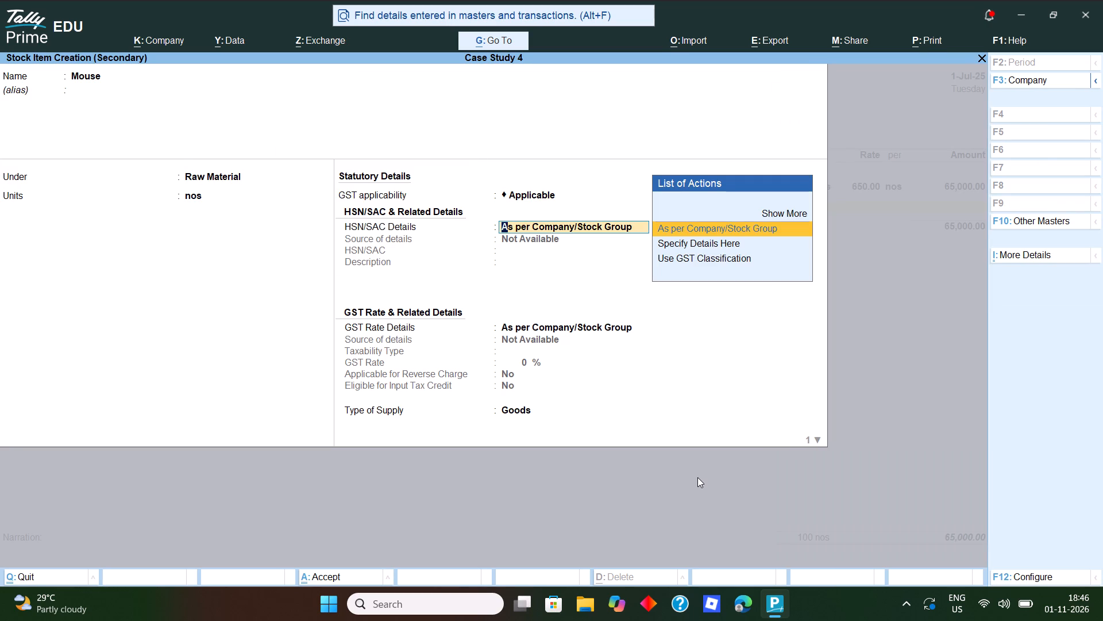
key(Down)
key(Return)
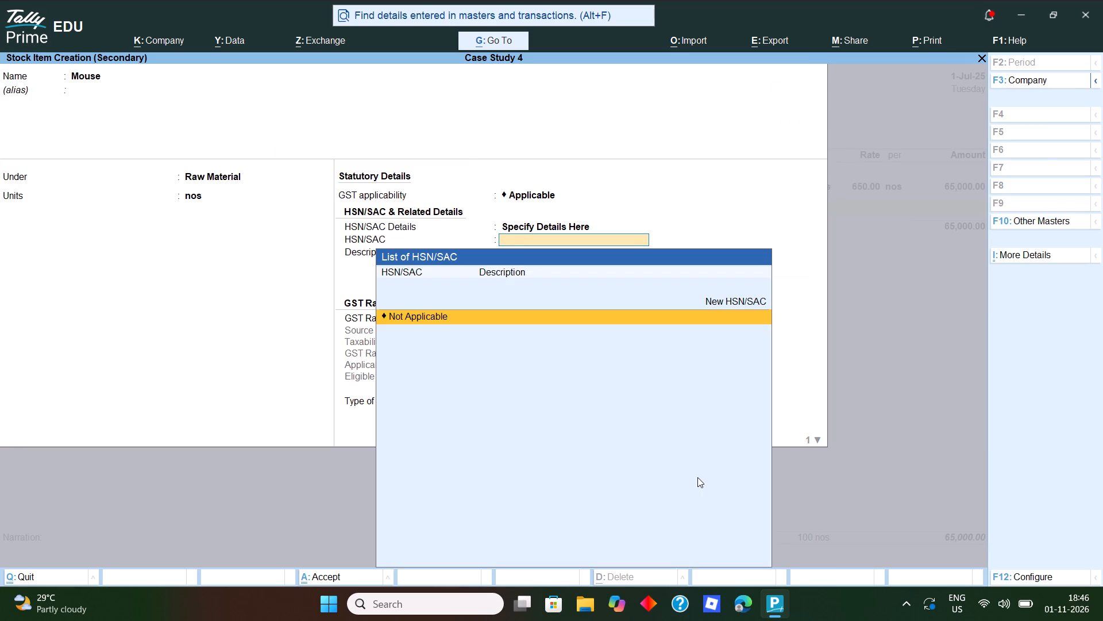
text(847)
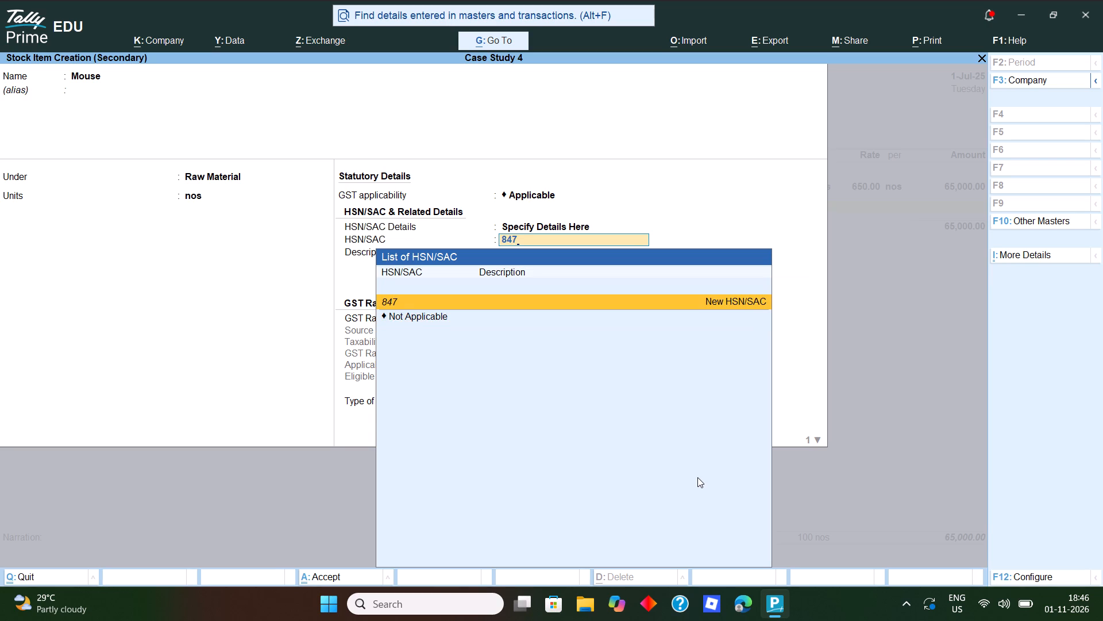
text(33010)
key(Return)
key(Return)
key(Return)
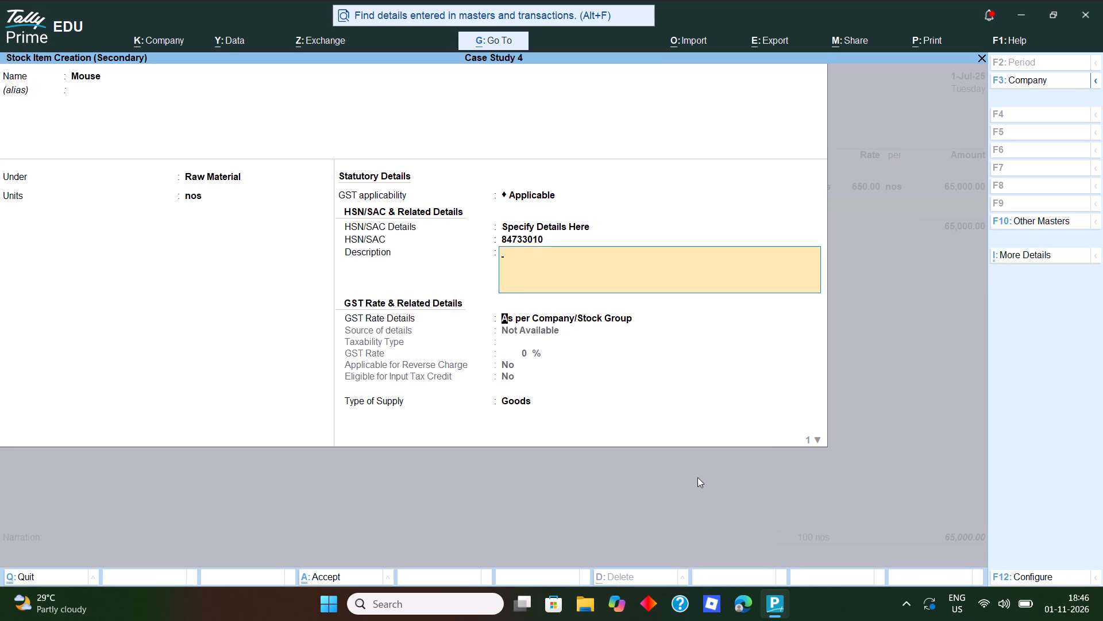
Specify Mouse's GST rate details here as Taxable at 18%, keep the remaining defaults, and save the stock item.
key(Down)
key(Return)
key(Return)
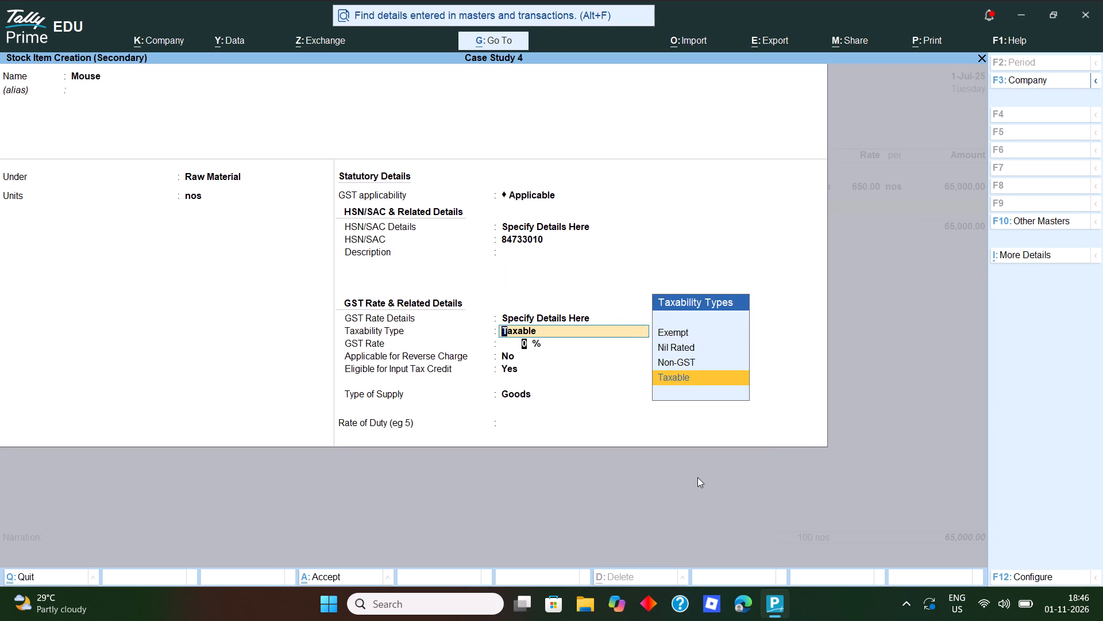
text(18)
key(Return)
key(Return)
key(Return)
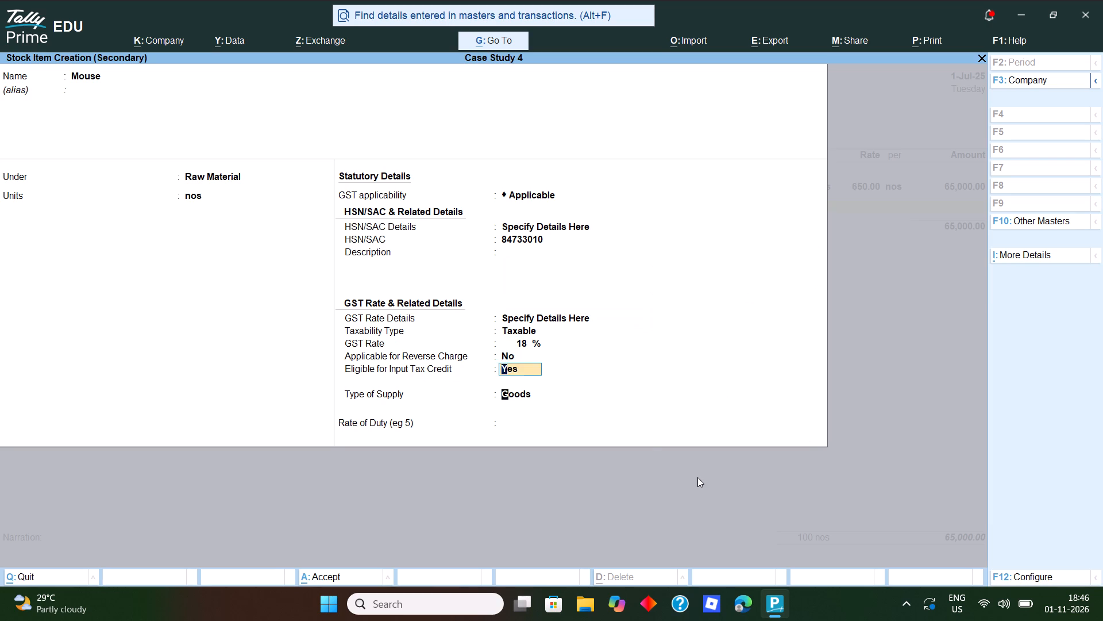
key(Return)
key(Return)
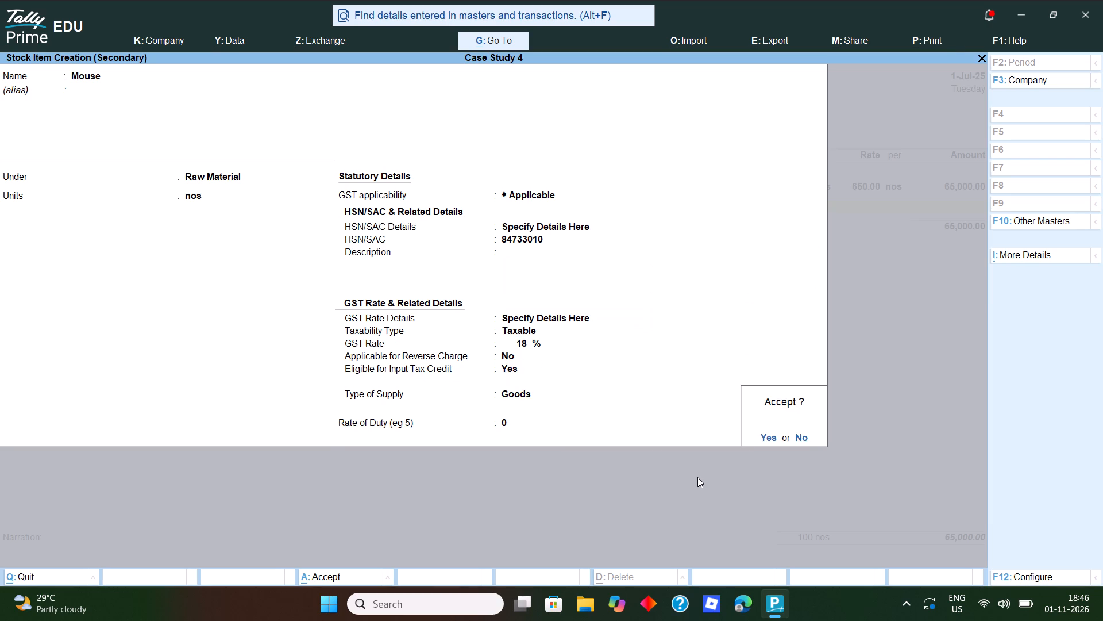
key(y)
Allocate 100 nos of Mouse to Raw Material Godown at a rate of 175 and complete the item line.
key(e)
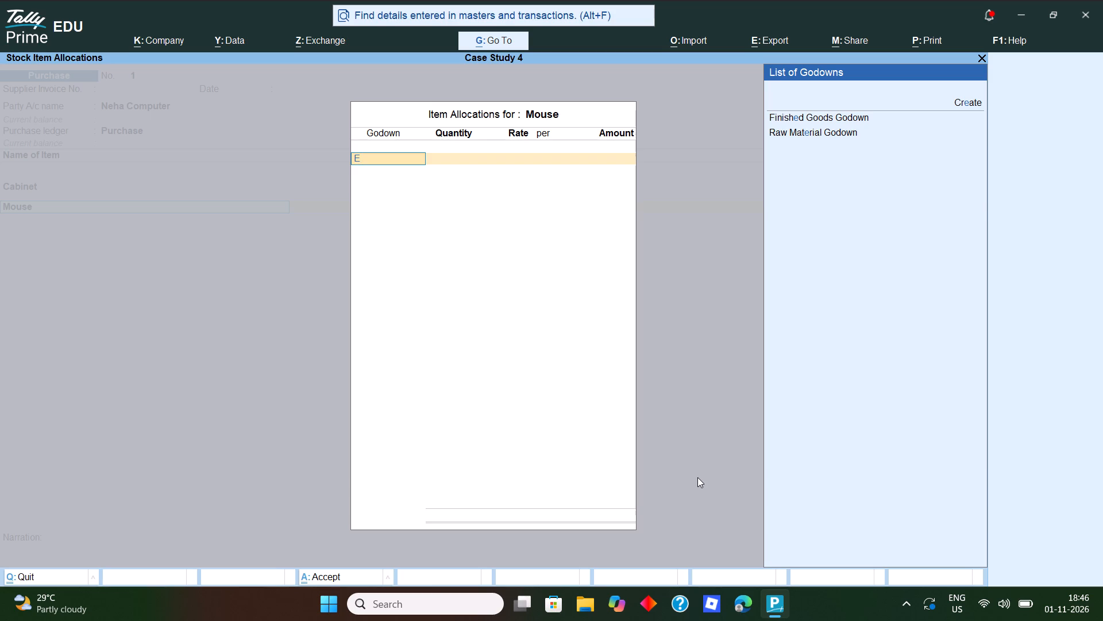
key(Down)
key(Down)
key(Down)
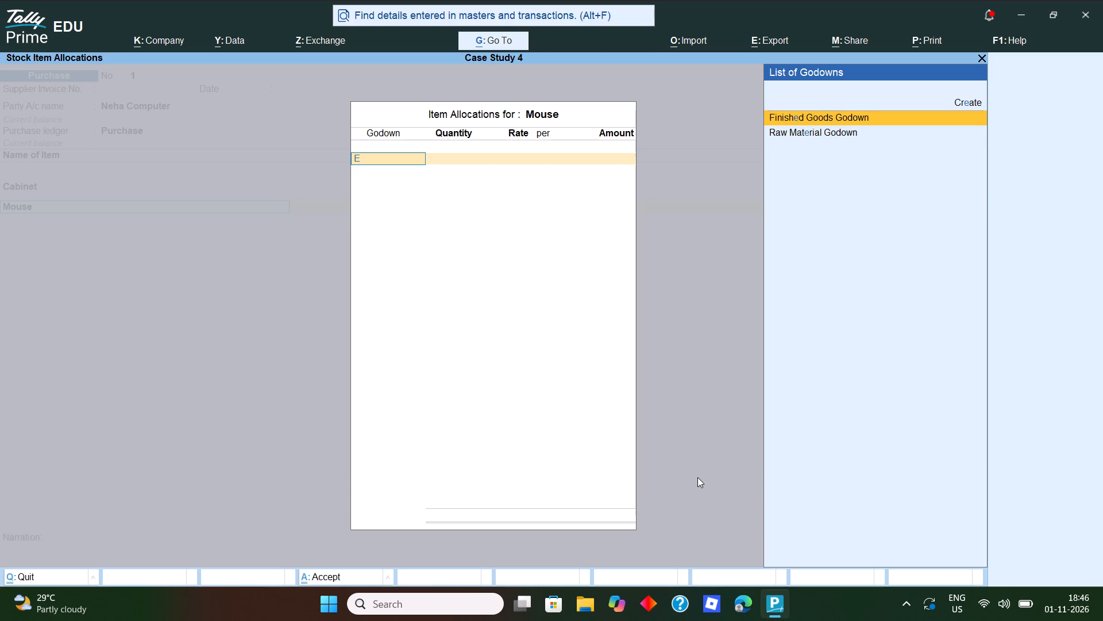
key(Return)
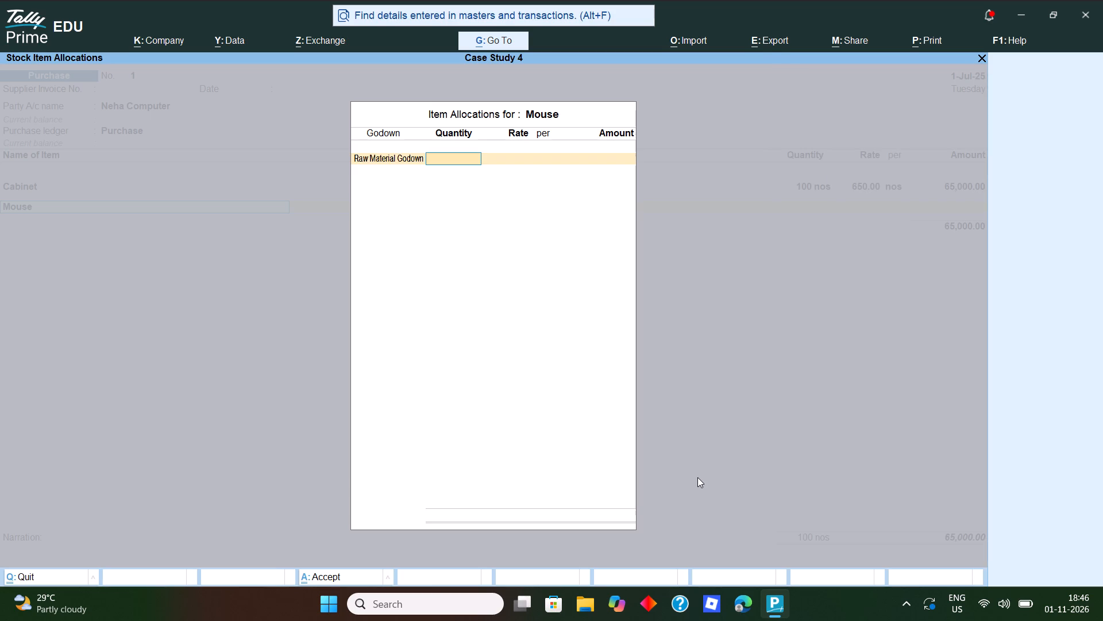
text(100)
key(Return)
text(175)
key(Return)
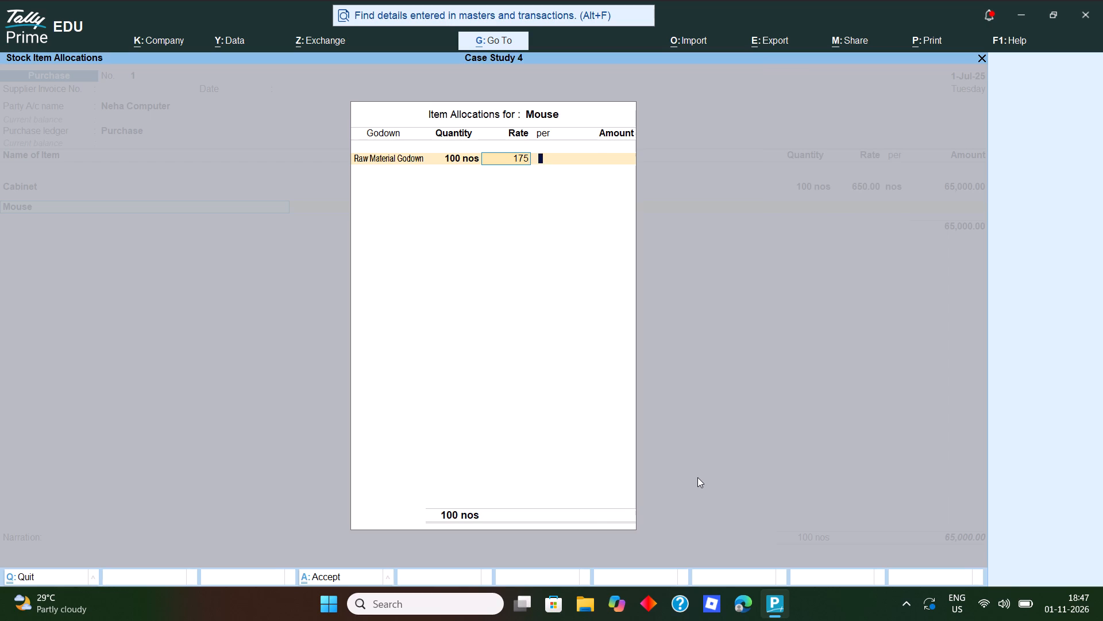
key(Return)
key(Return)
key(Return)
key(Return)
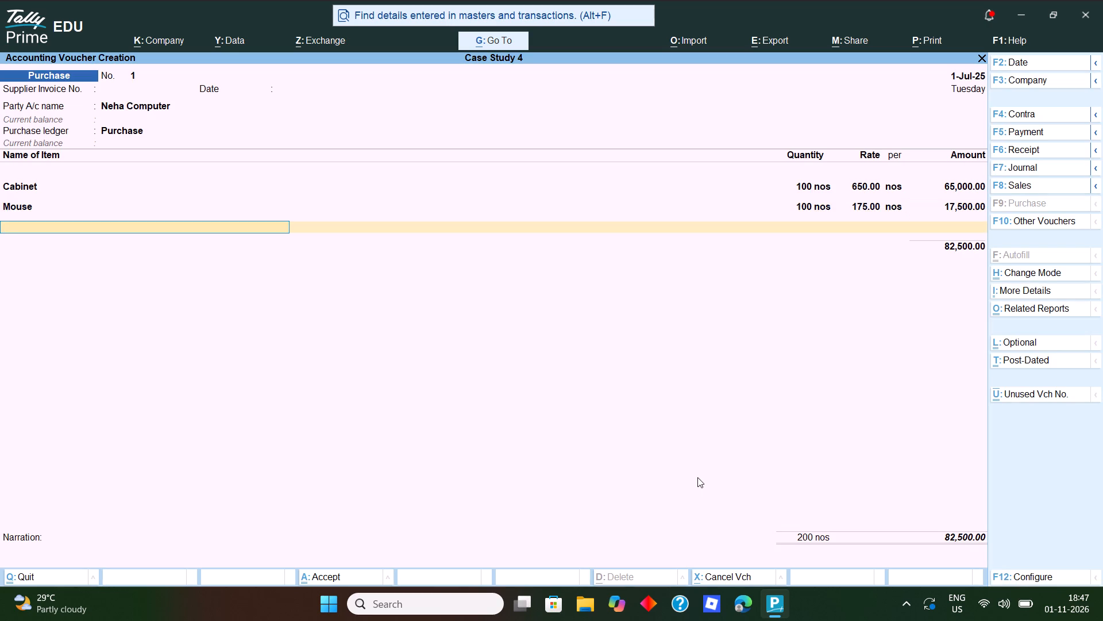
For the voucher's third item line, start a new stock item named Keyboard under Raw Material with unit nos.
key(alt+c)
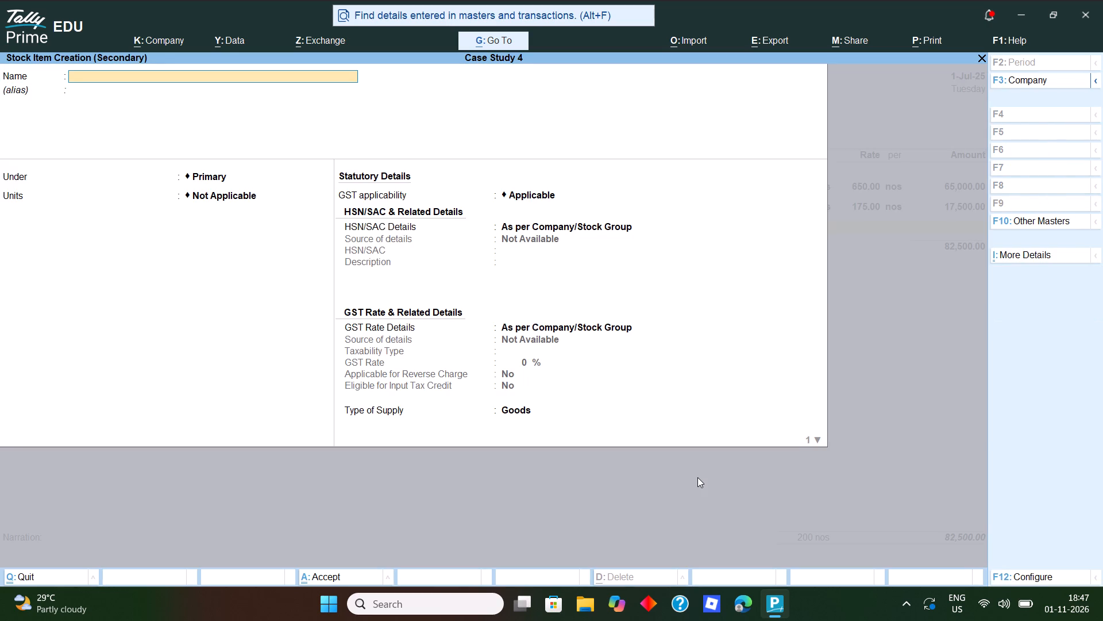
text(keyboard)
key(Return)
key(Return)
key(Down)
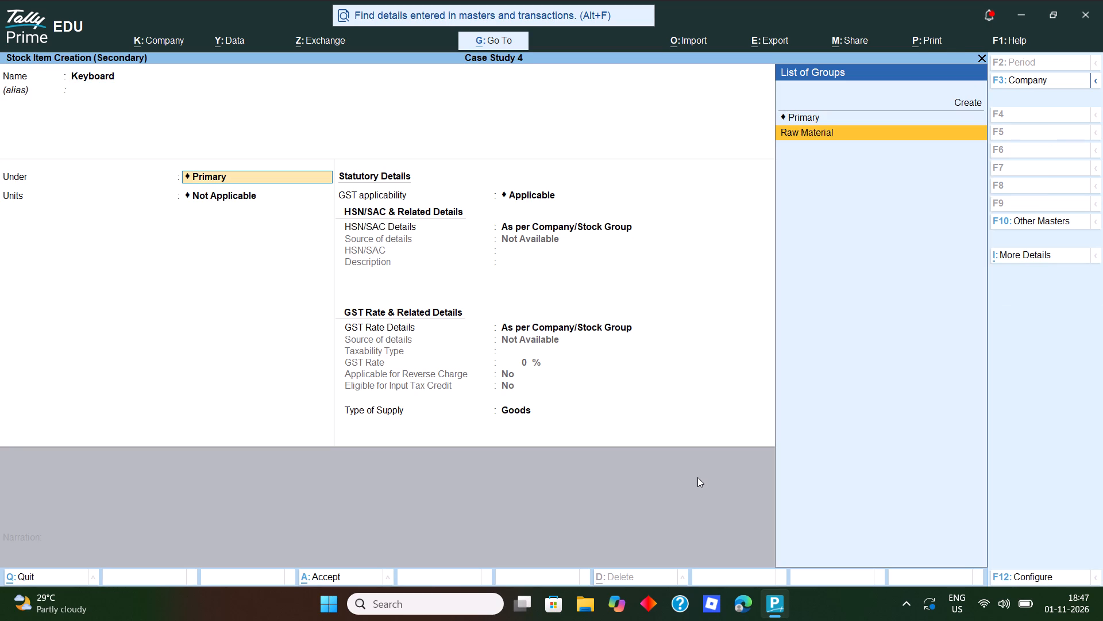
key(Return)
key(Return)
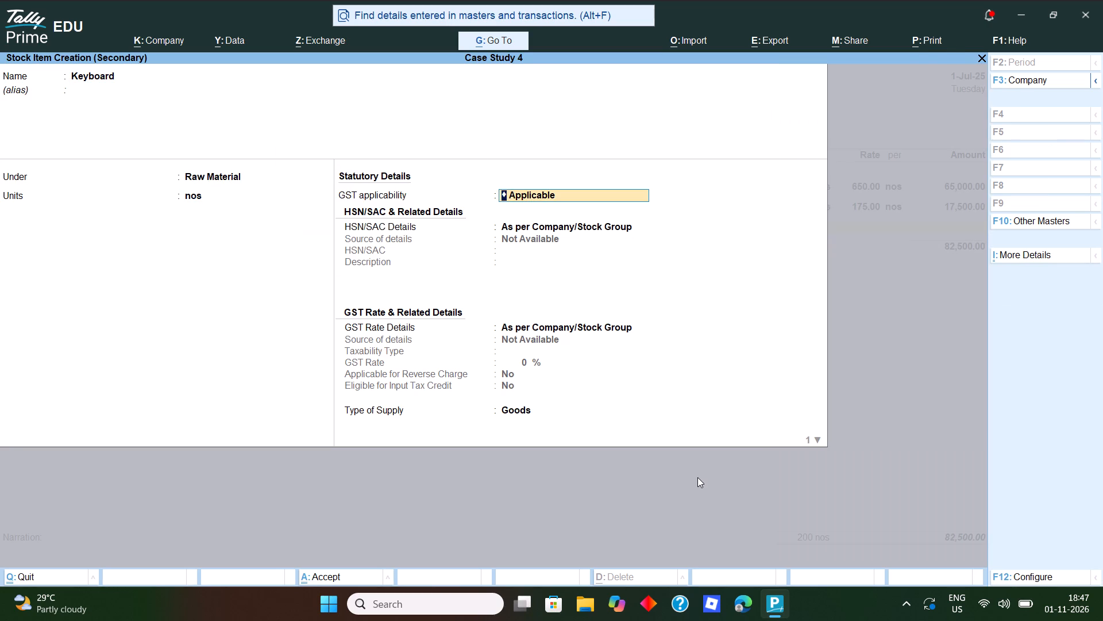
Keep GST Applicable for Keyboard and specify its HSN/SAC here as 84733010, leaving the description blank.
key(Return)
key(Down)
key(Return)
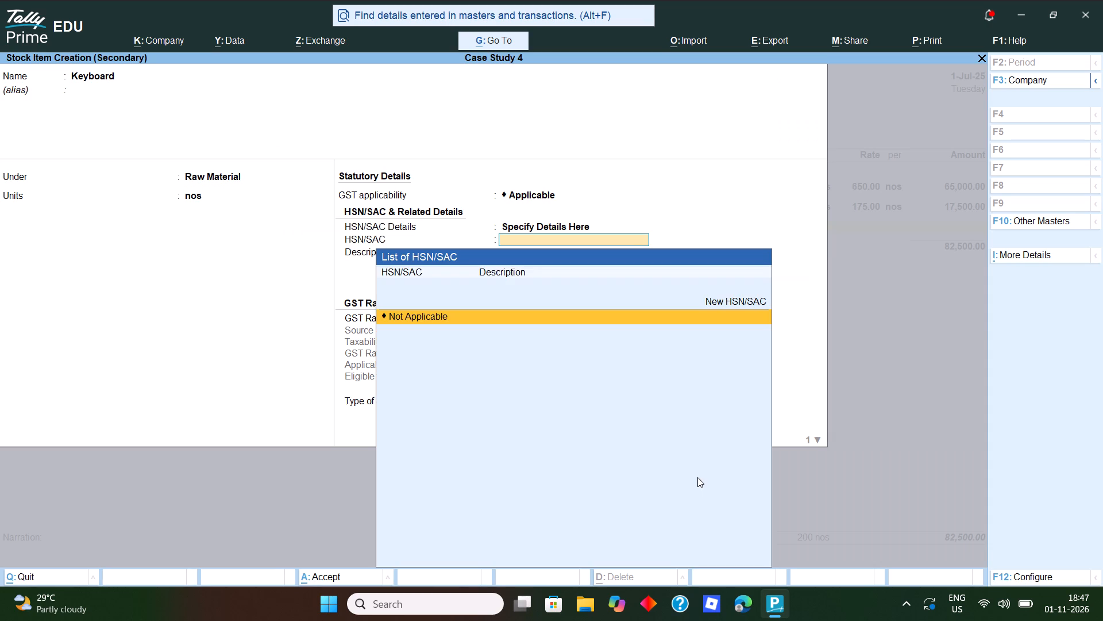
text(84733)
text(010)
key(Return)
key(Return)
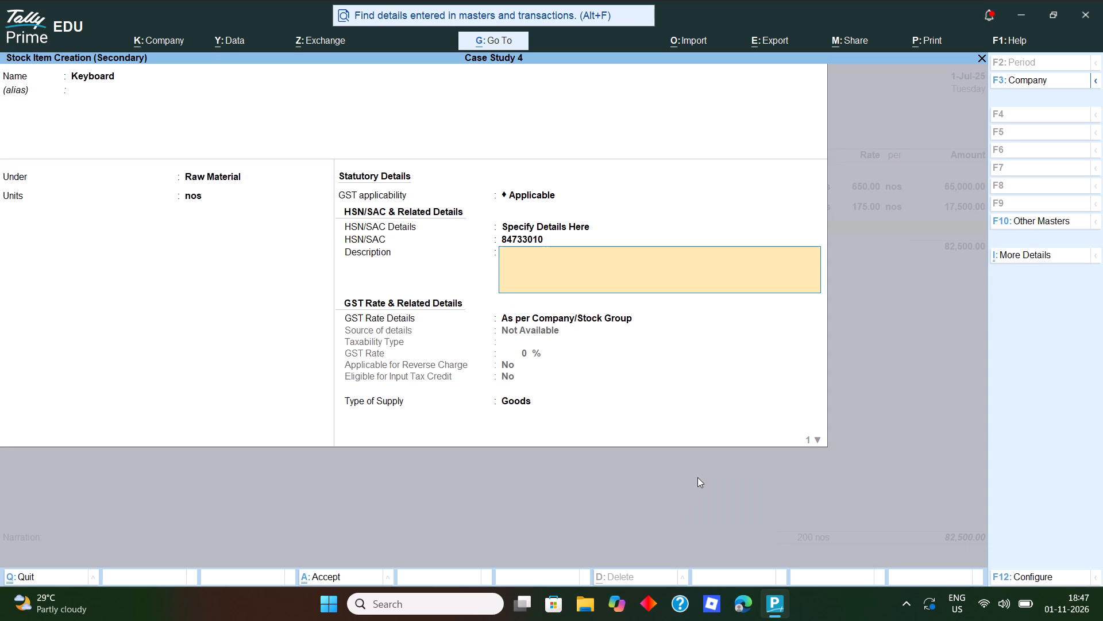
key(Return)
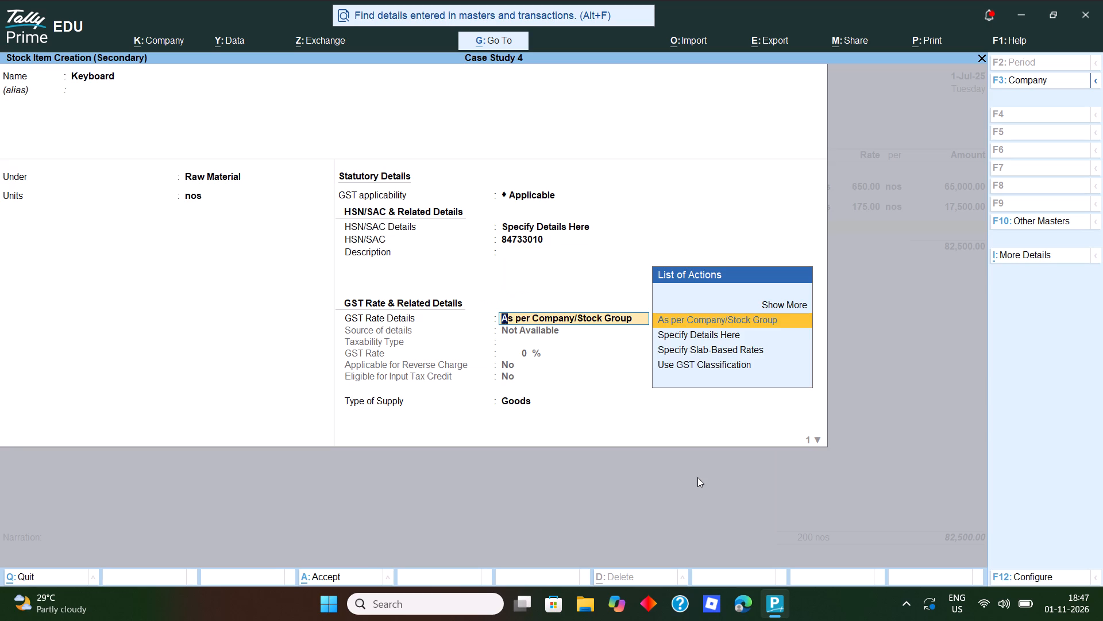
Specify Keyboard's GST rate details here as Taxable at 18%, keep the remaining defaults, and save the stock item.
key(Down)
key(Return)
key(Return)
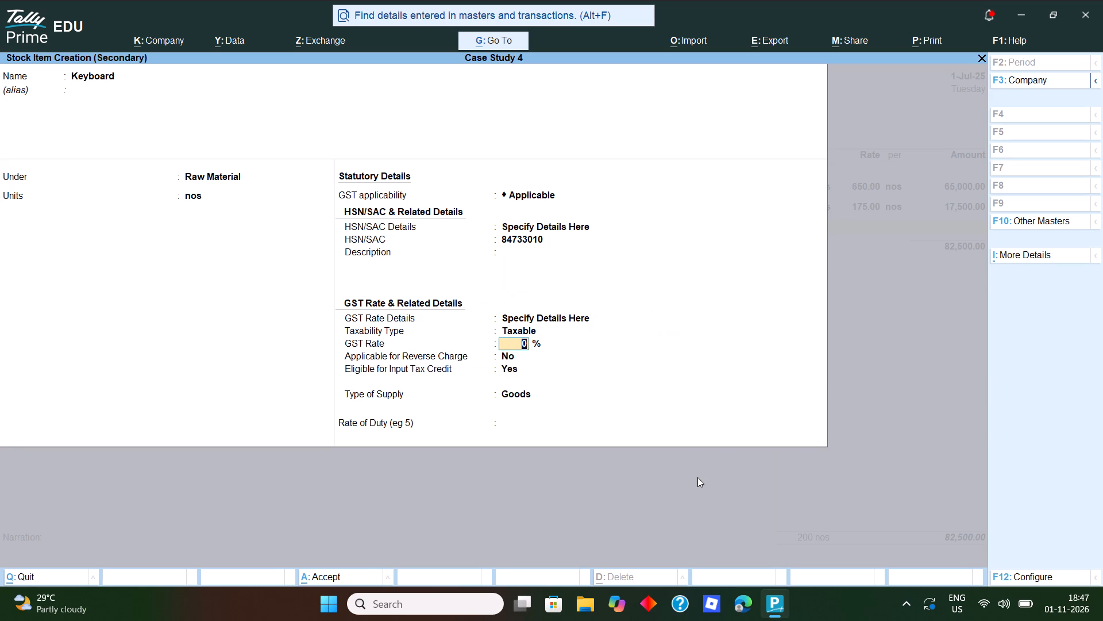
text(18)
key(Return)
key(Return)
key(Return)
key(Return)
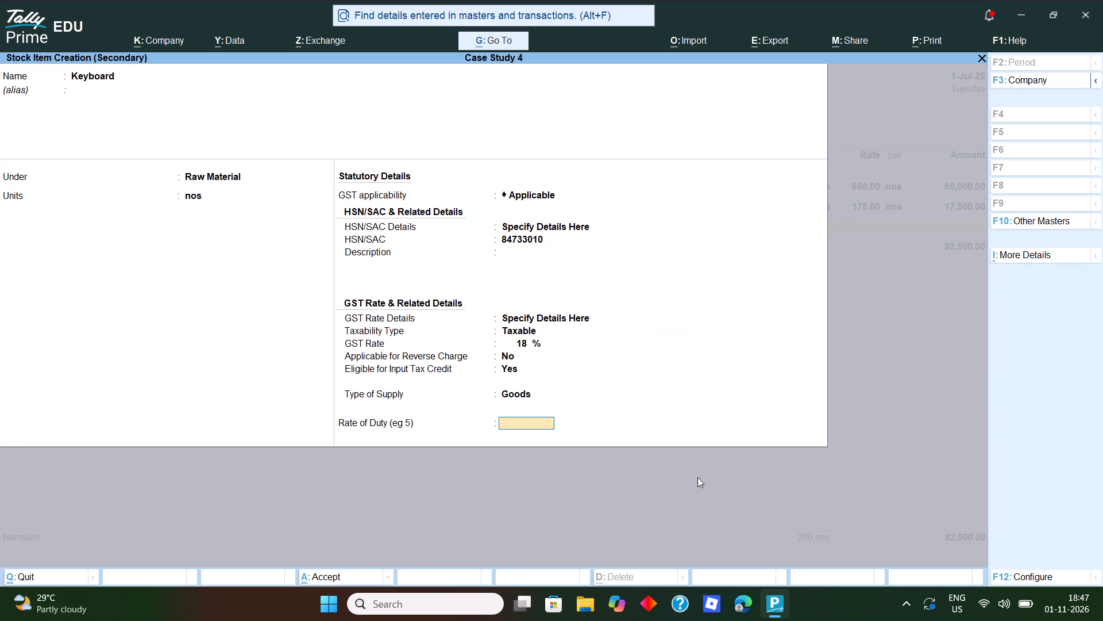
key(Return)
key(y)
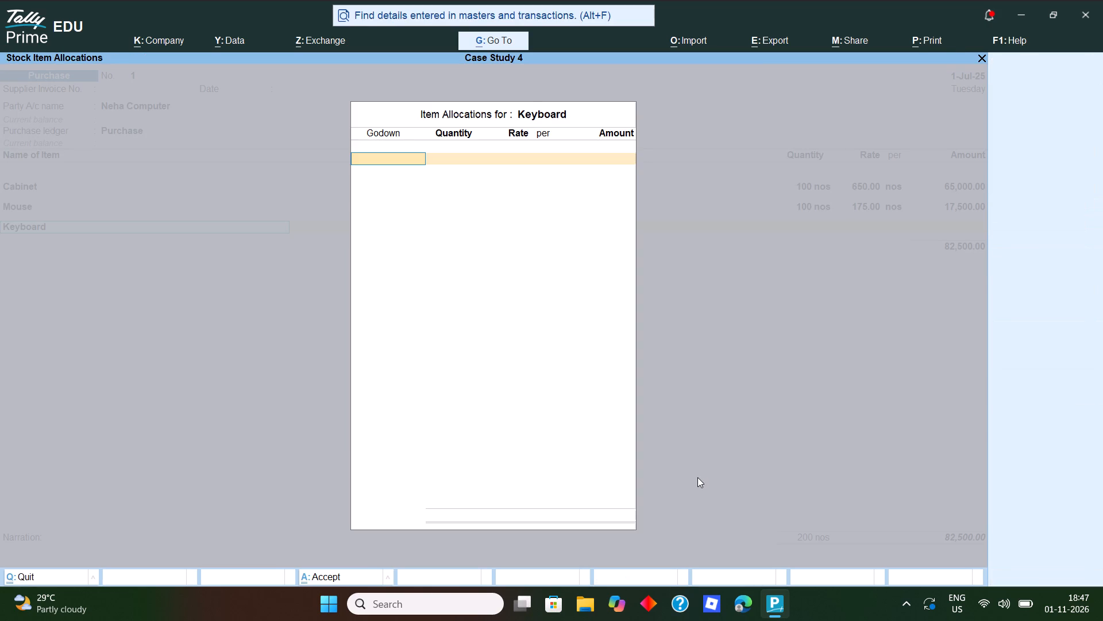
Allocate 100 nos of Keyboard to Raw Material Godown at a rate of 200 and complete the item line.
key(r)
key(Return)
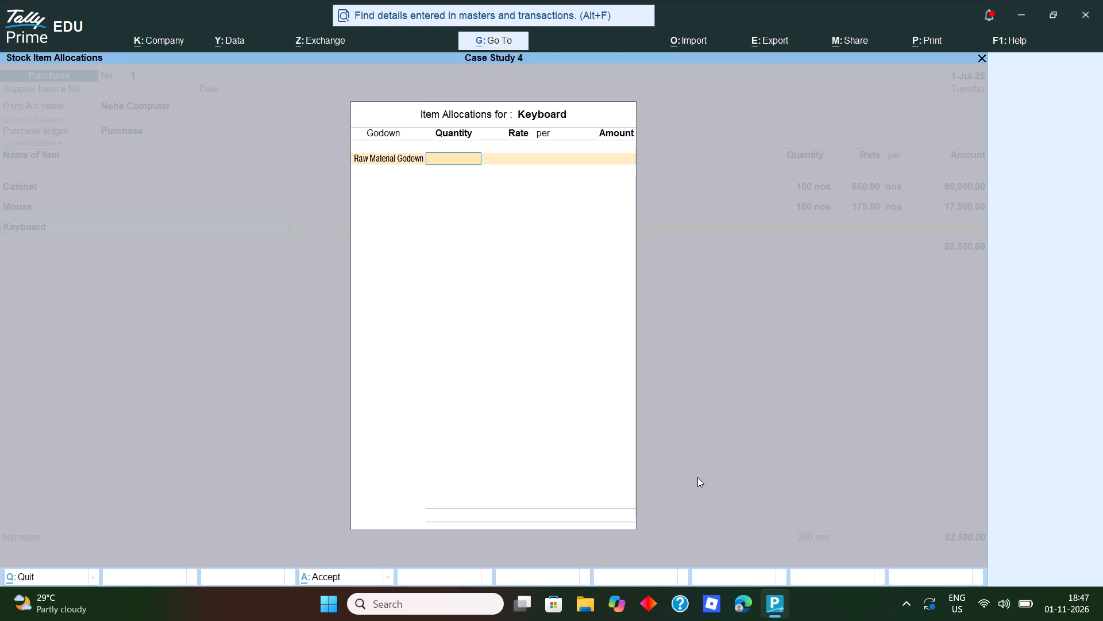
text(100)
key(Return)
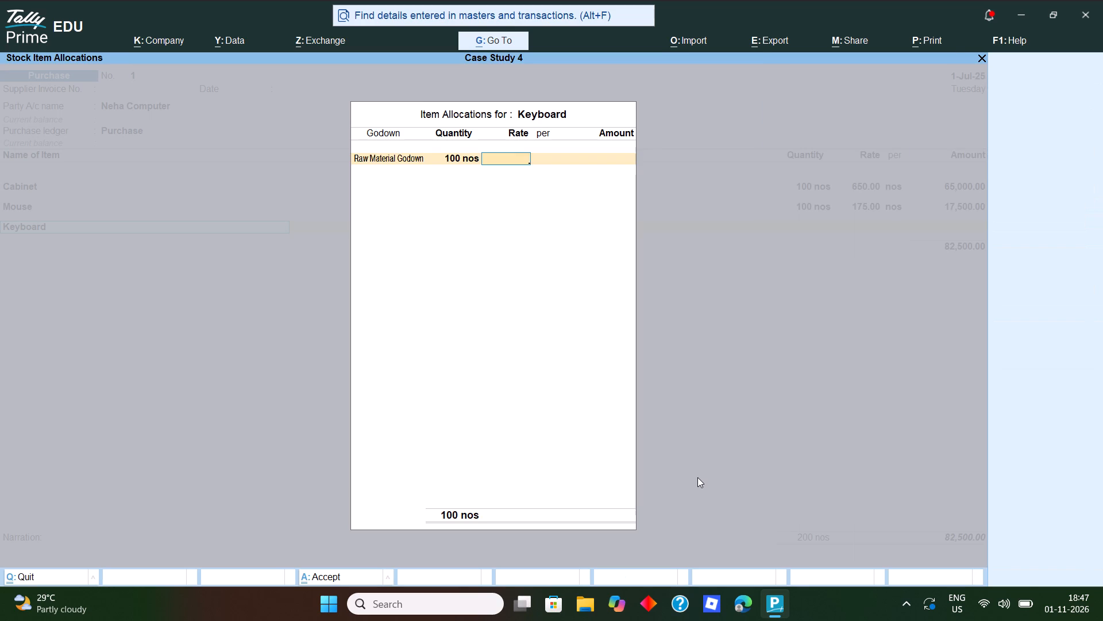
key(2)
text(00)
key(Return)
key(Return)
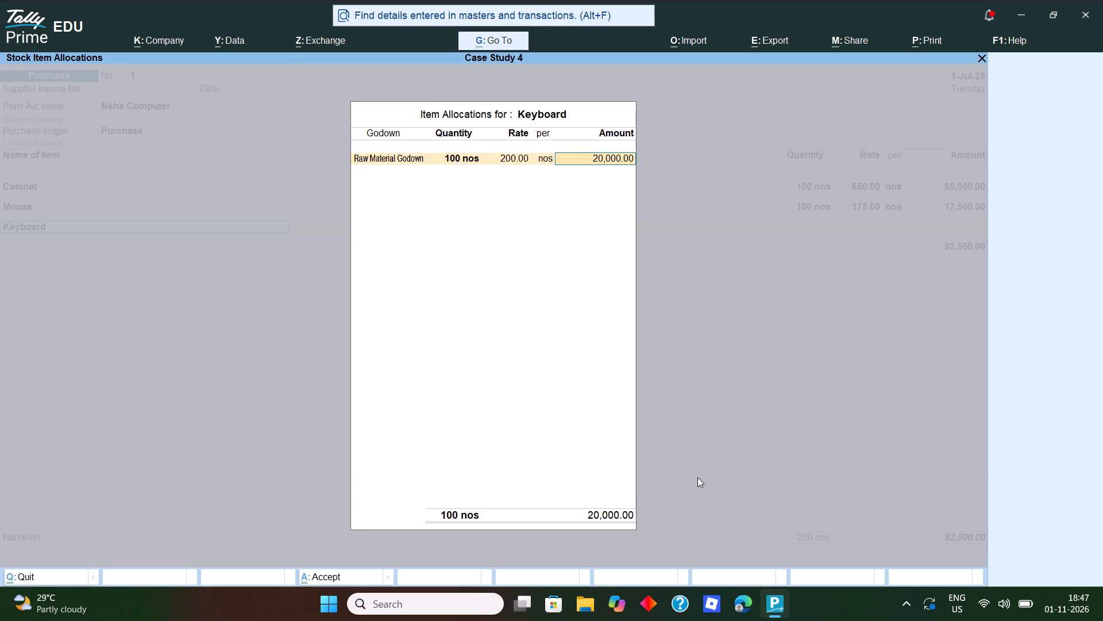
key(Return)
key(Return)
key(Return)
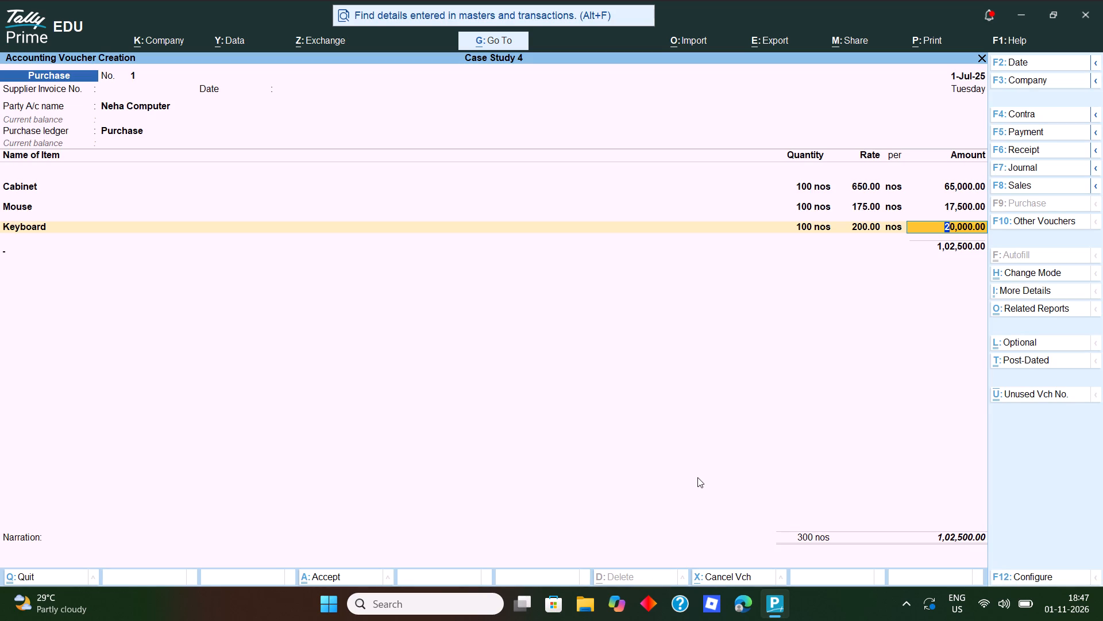
For the voucher's fourth item line, start a new stock item named RAM under Raw Material with unit nos.
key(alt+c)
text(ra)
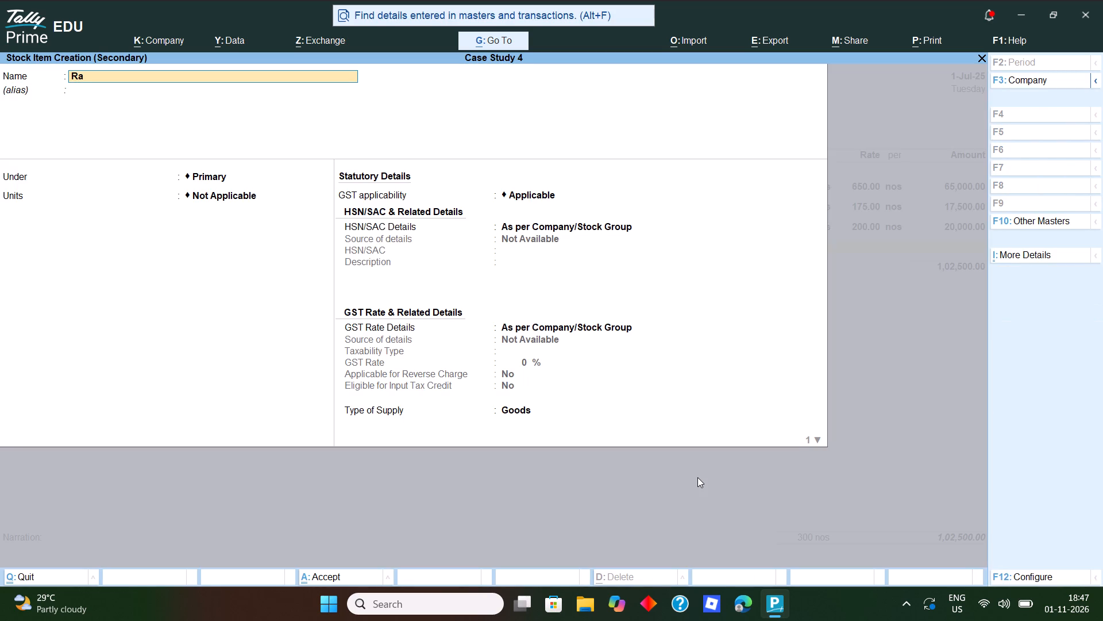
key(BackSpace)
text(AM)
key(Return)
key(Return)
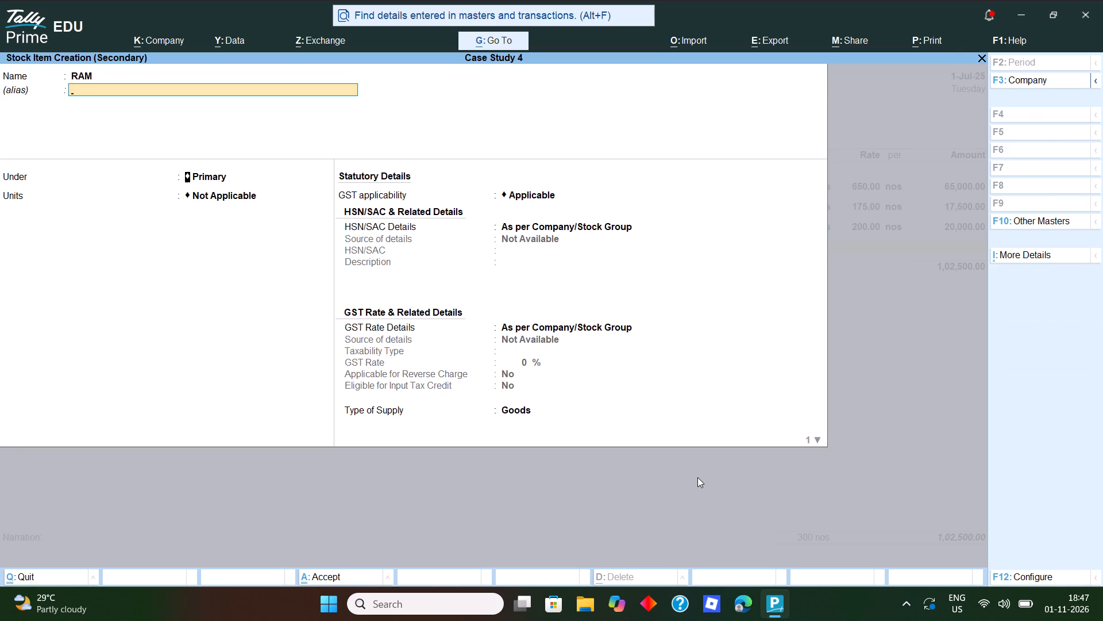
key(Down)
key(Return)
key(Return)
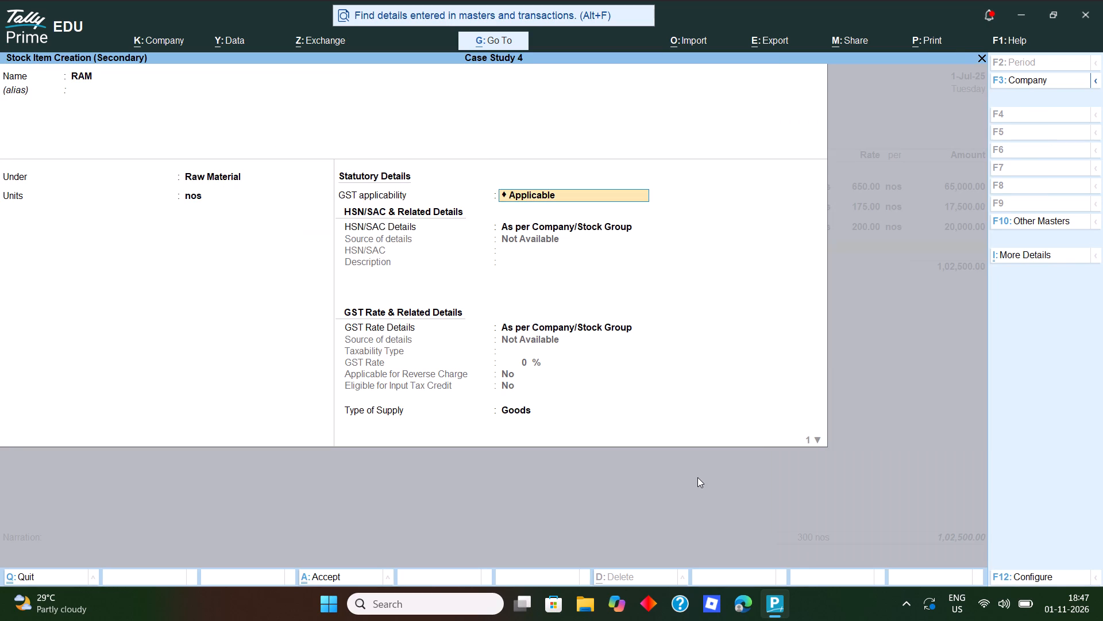
Keep GST Applicable for RAM and specify its HSN/SAC here as 84733030, leaving the description blank.
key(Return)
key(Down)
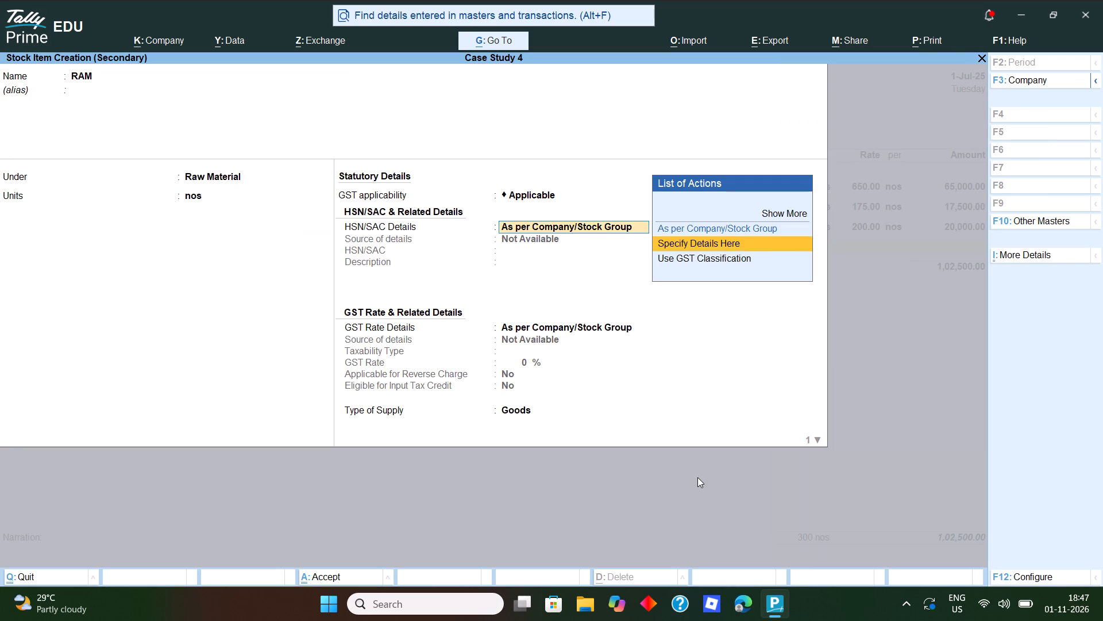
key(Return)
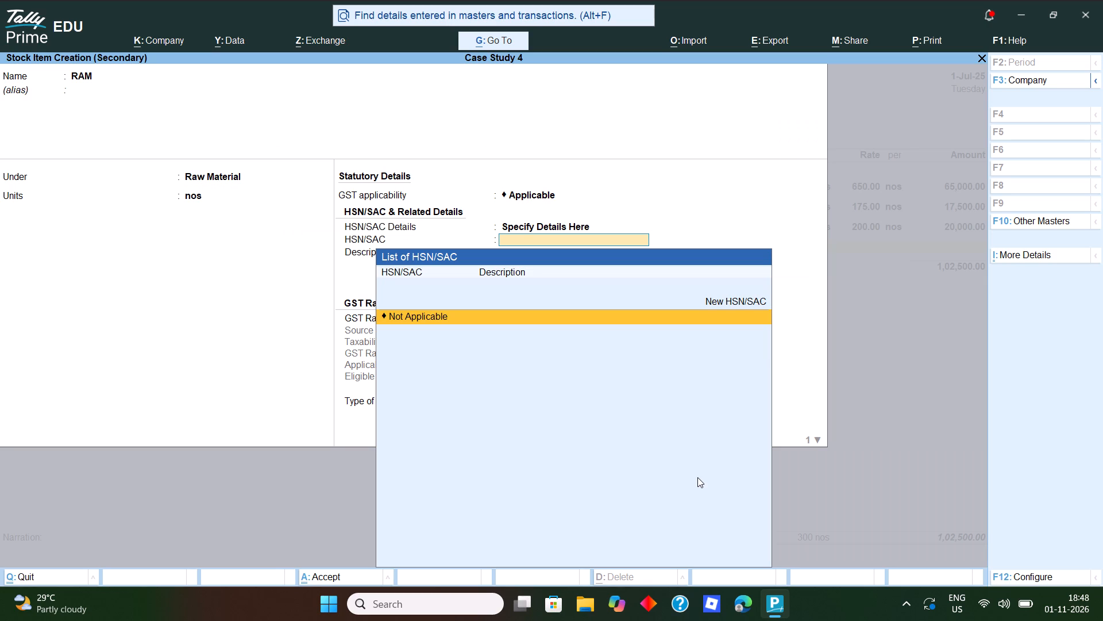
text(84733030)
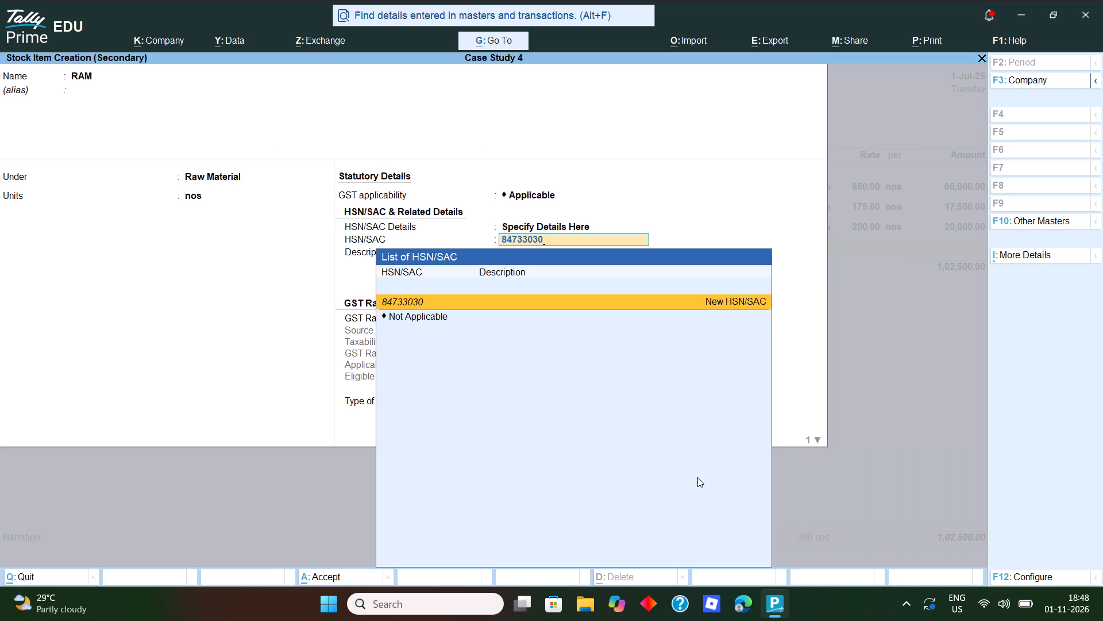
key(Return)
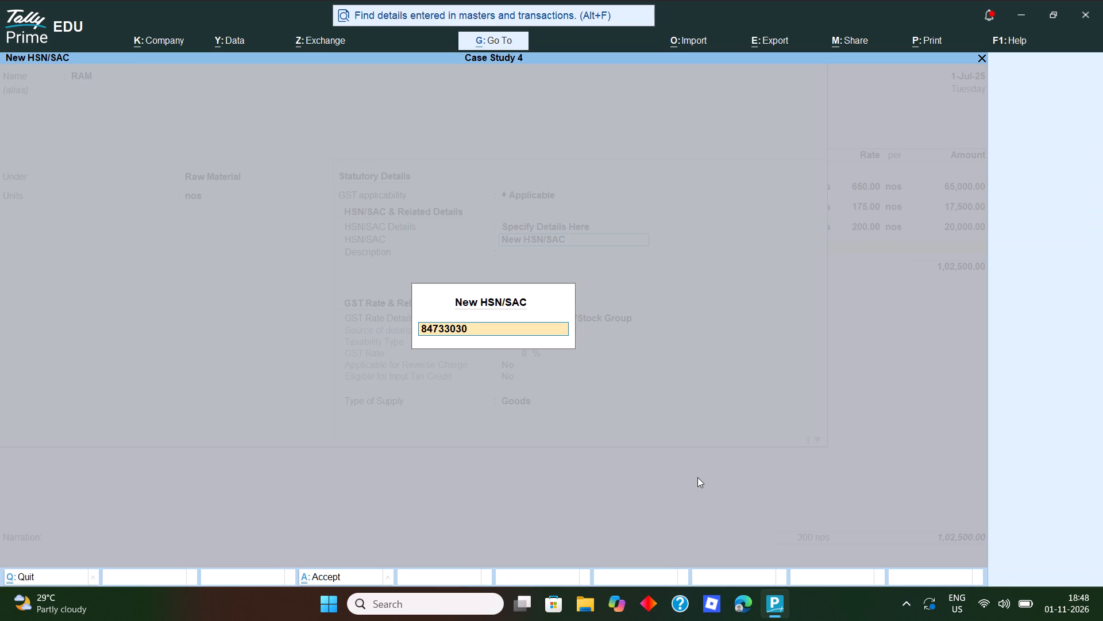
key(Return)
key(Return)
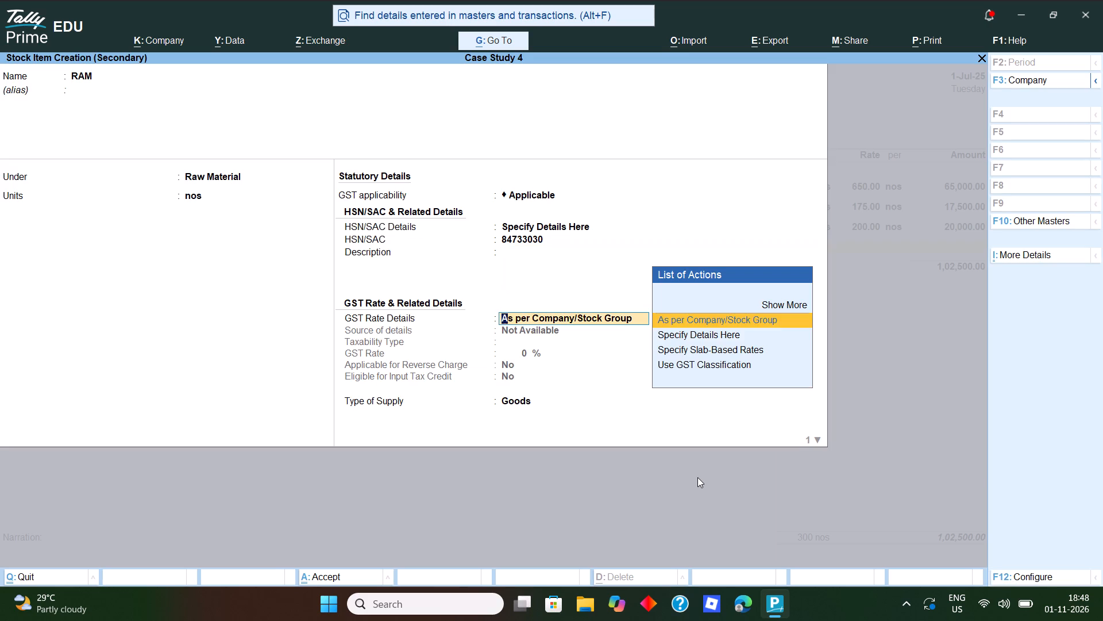
Specify RAM's GST rate details here as Taxable at 18%, keep the remaining defaults, and save the stock item.
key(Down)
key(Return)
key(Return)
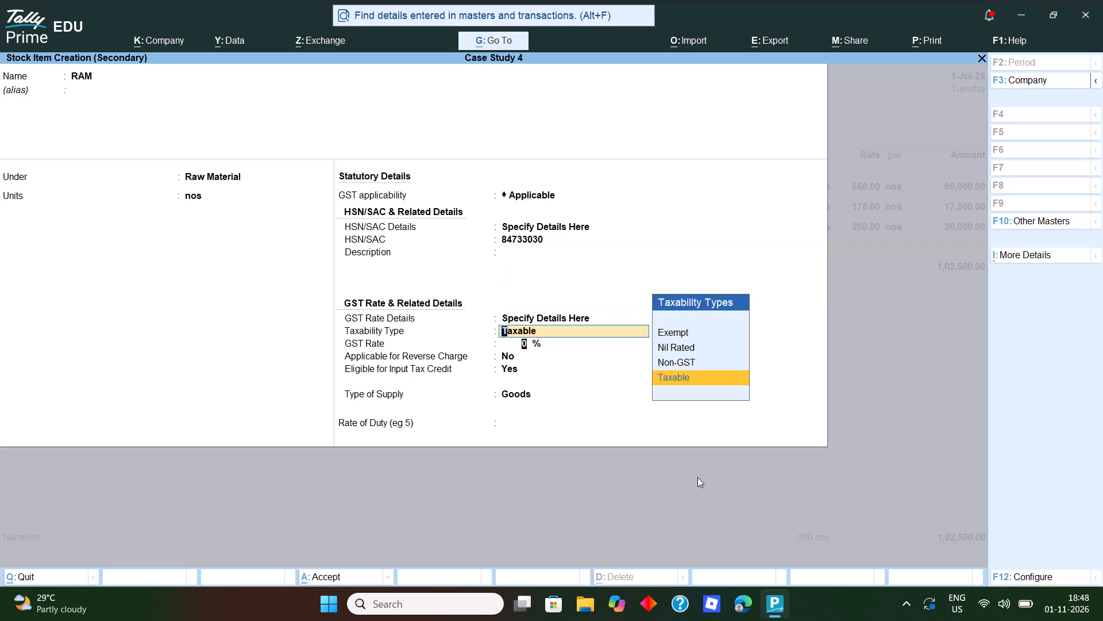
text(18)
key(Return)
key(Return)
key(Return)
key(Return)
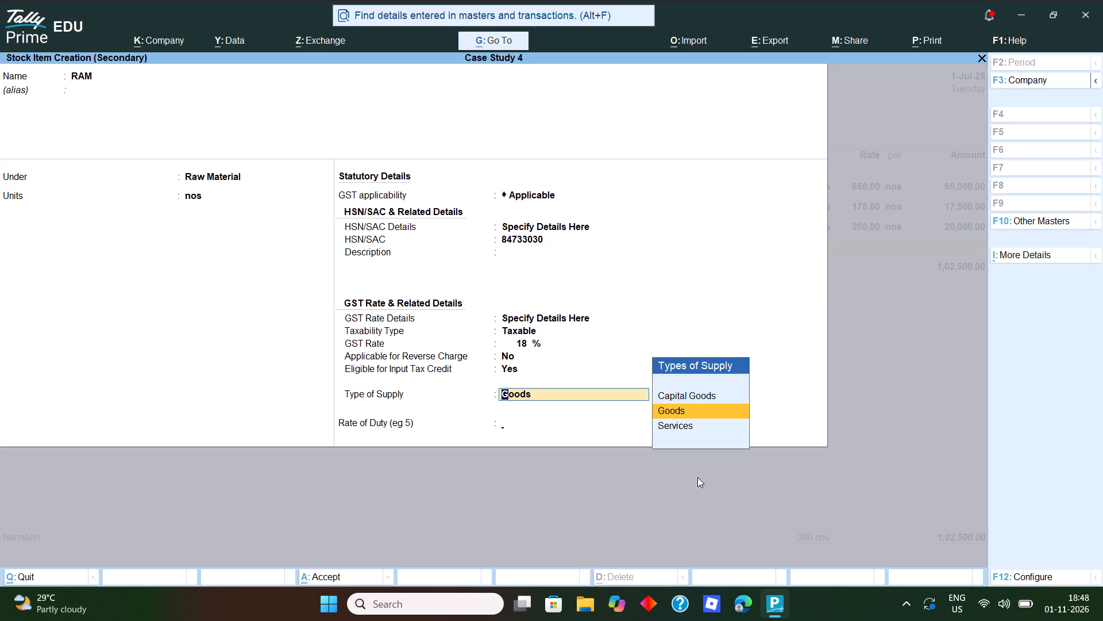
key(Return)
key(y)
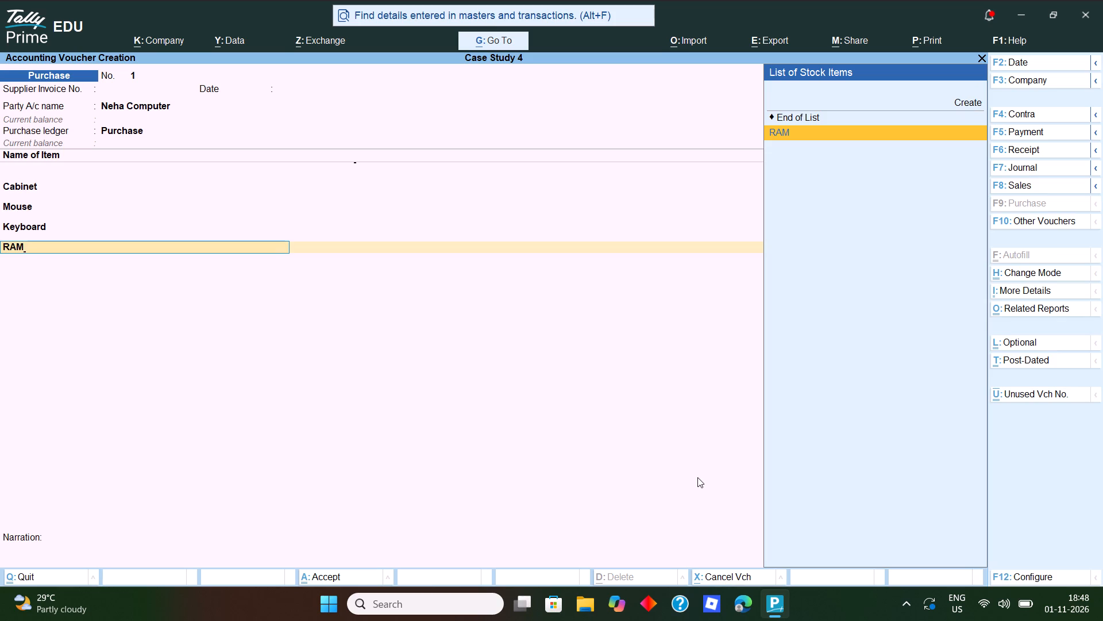
Allocate 100 nos of RAM to Raw Material Godown at a rate of 750 and complete the item line.
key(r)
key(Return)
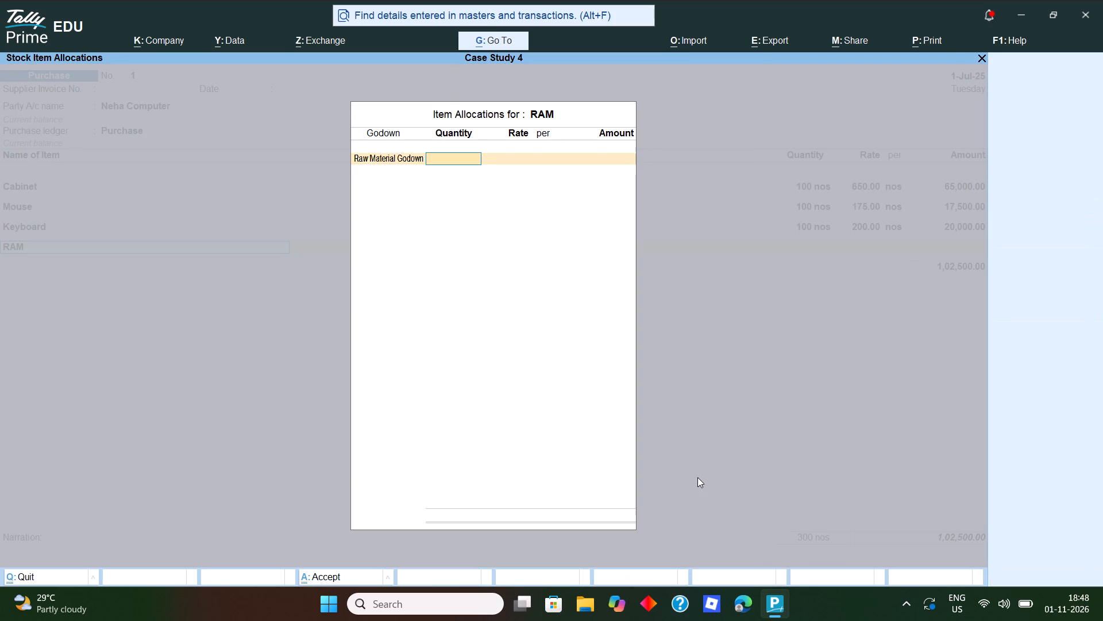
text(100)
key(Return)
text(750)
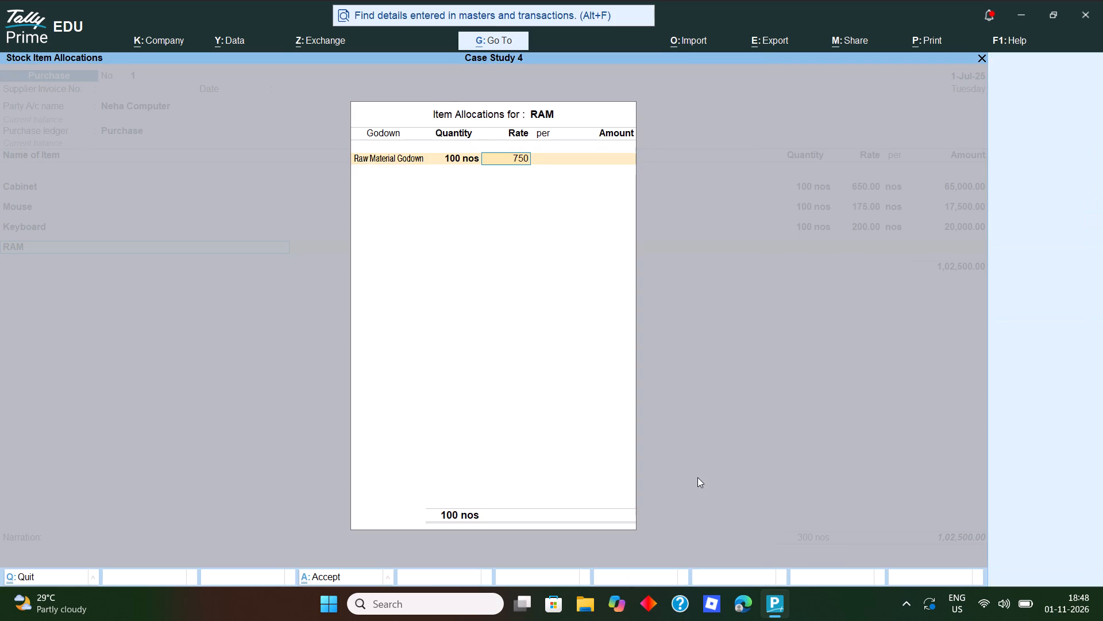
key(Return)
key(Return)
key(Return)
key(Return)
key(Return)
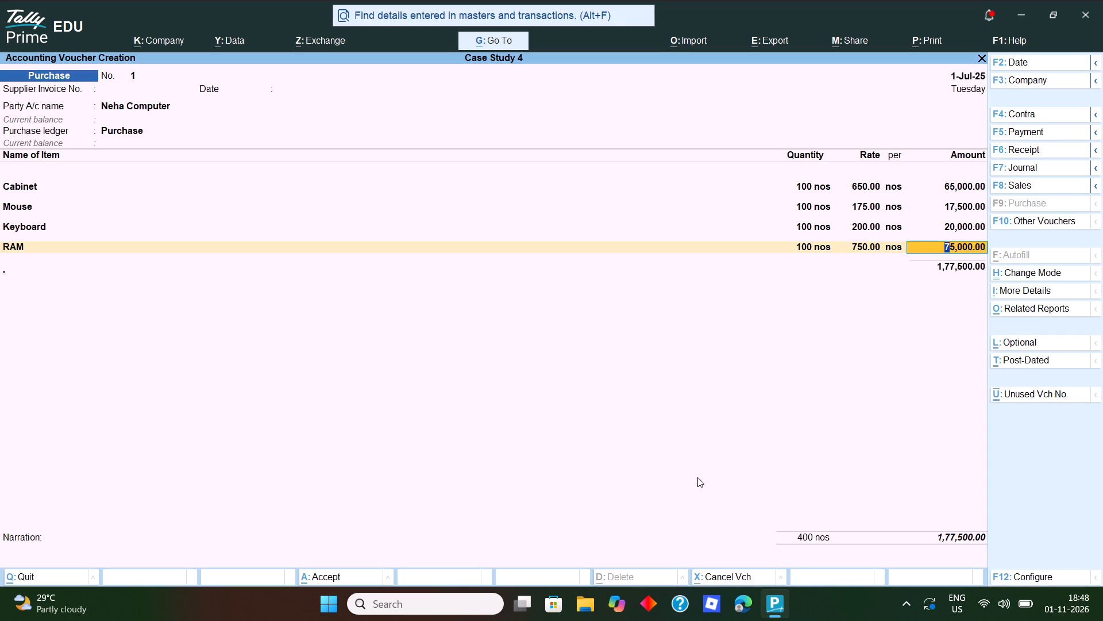
For the voucher's fifth item line, start a new stock item named HDD under Raw Material with unit nos.
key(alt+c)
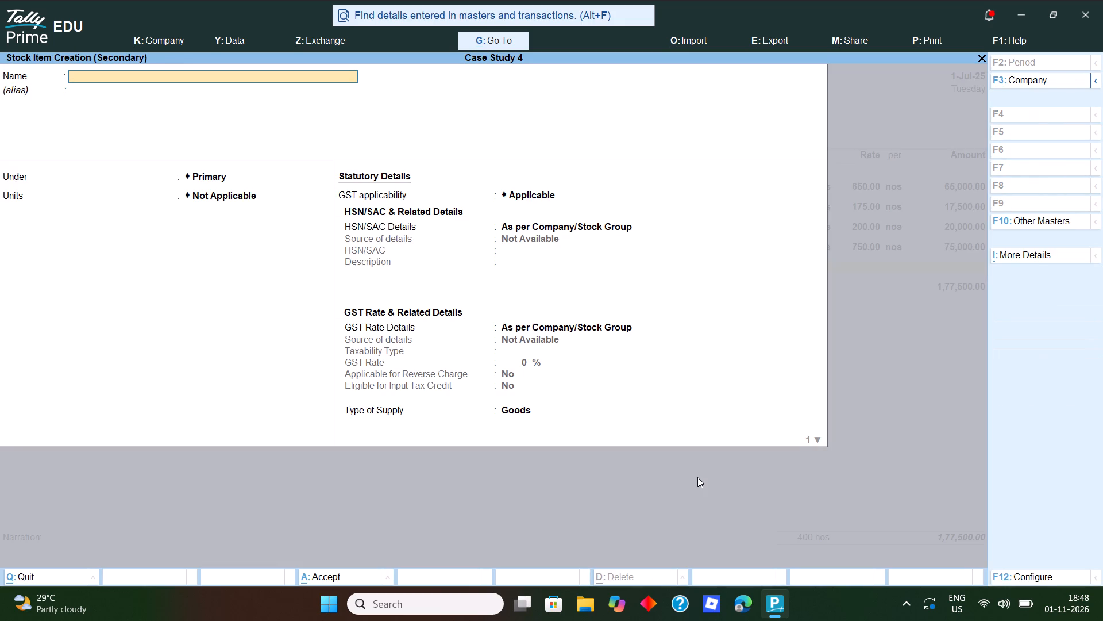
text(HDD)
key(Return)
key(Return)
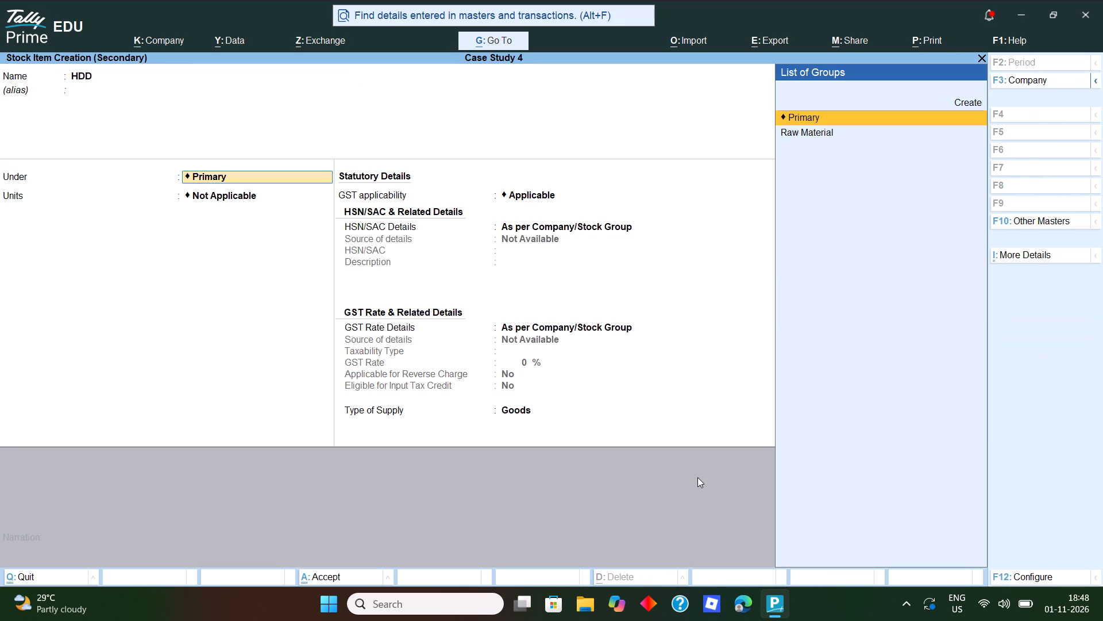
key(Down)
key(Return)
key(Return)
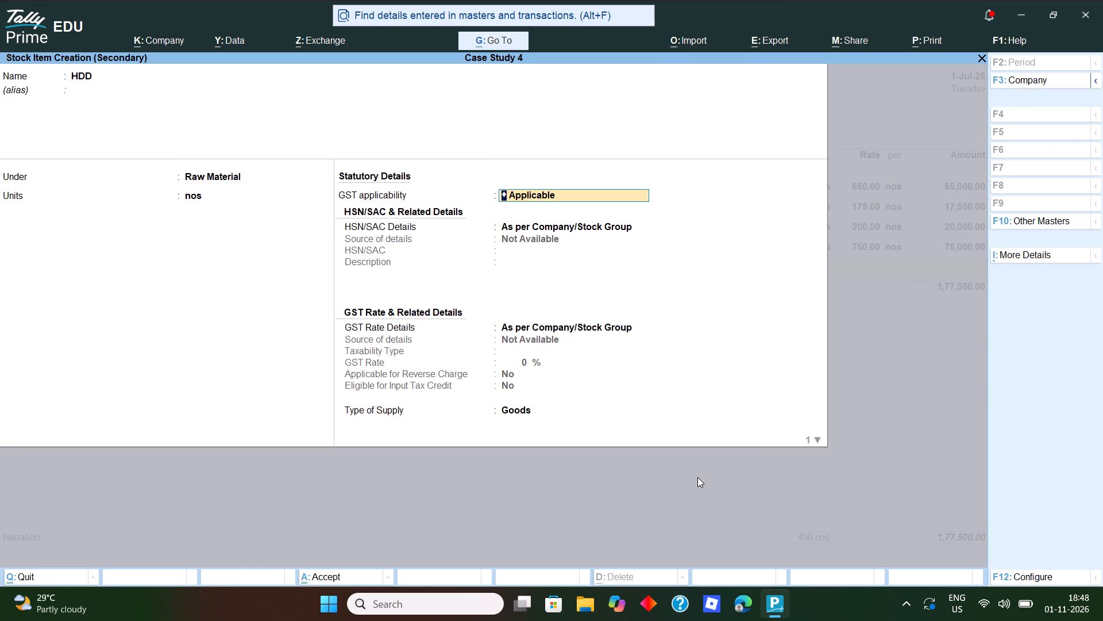
Keep GST Applicable for HDD and specify its HSN/SAC here as 84733030, leaving the description blank.
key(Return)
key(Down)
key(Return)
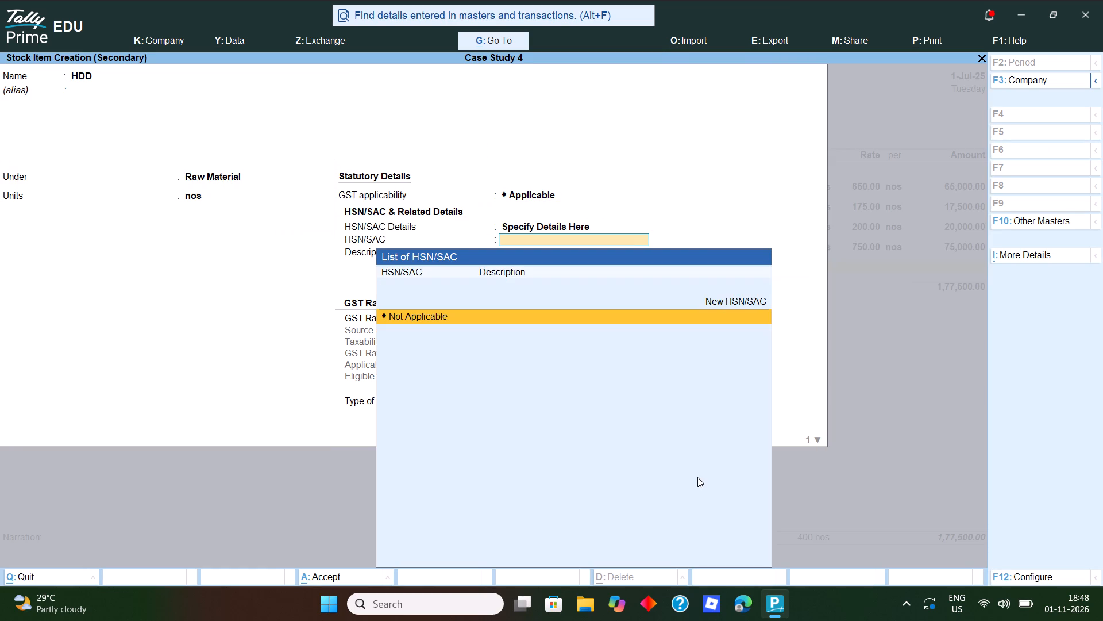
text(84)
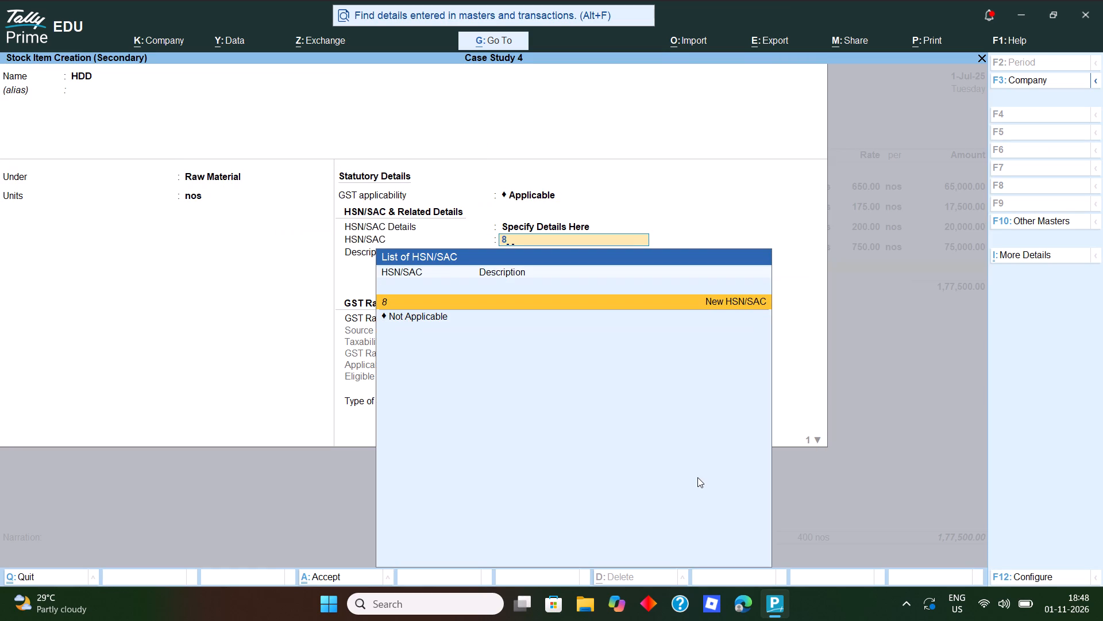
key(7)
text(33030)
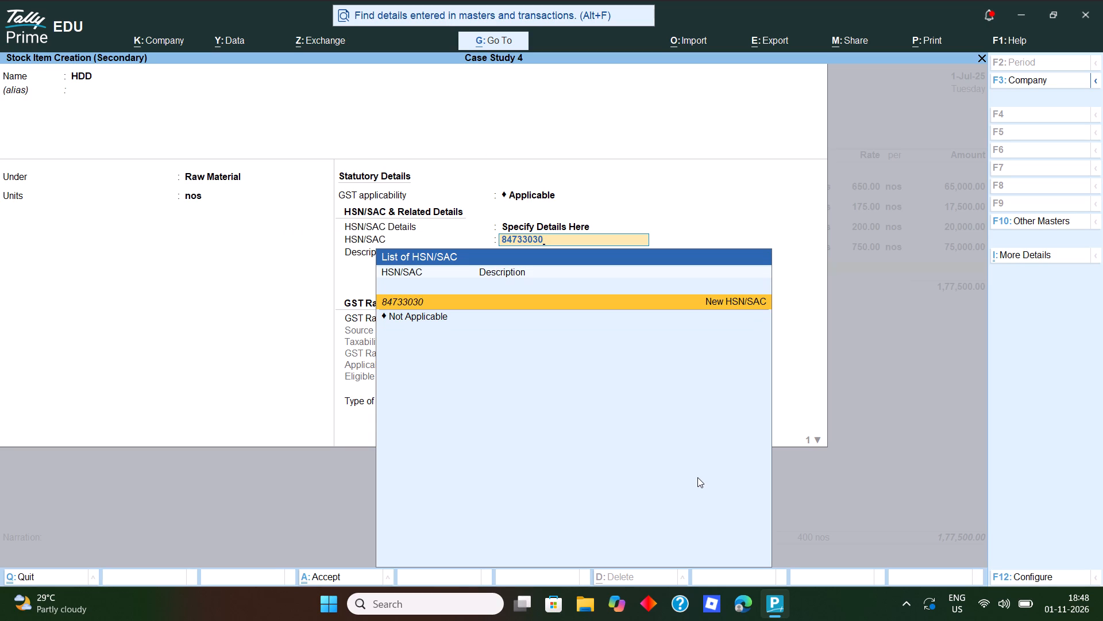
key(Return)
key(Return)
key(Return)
Specify HDD's GST rate details here as Taxable at 18%, keep the remaining defaults, and save the stock item.
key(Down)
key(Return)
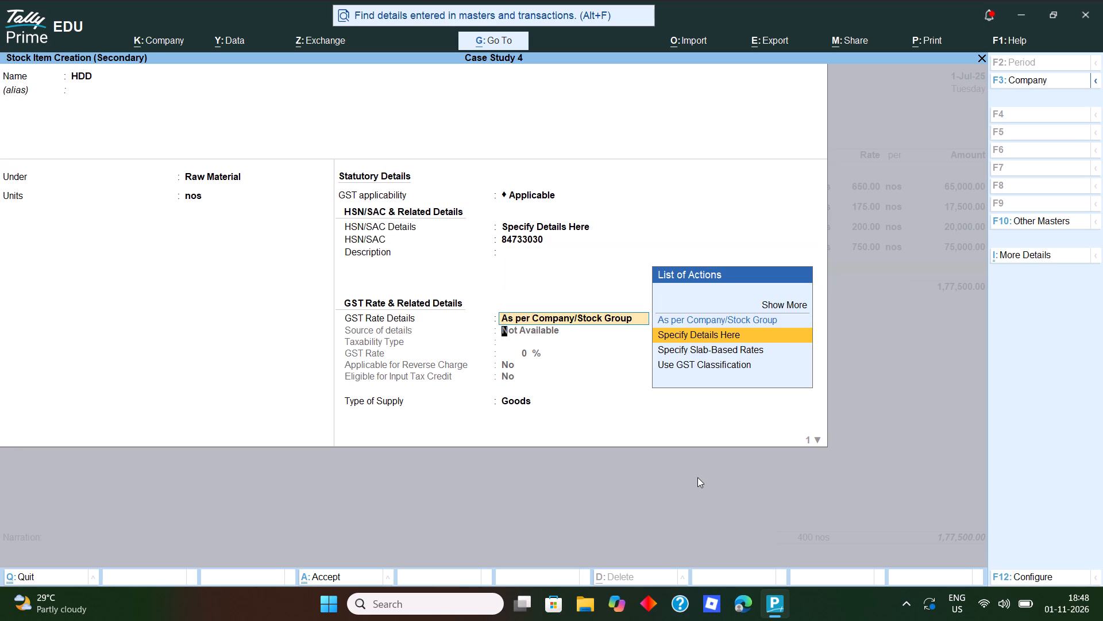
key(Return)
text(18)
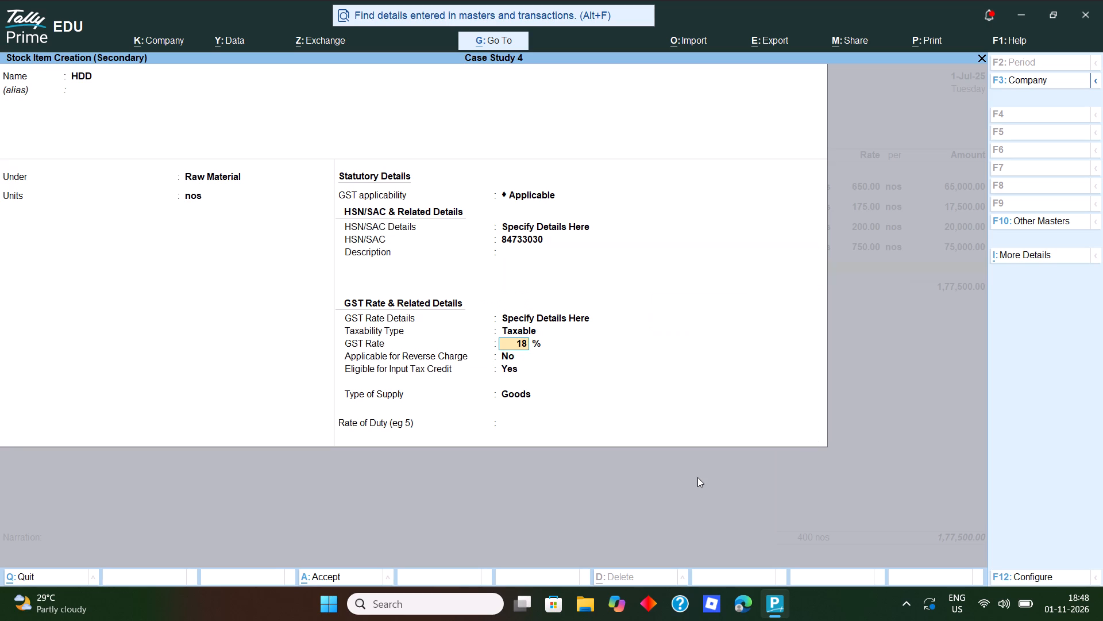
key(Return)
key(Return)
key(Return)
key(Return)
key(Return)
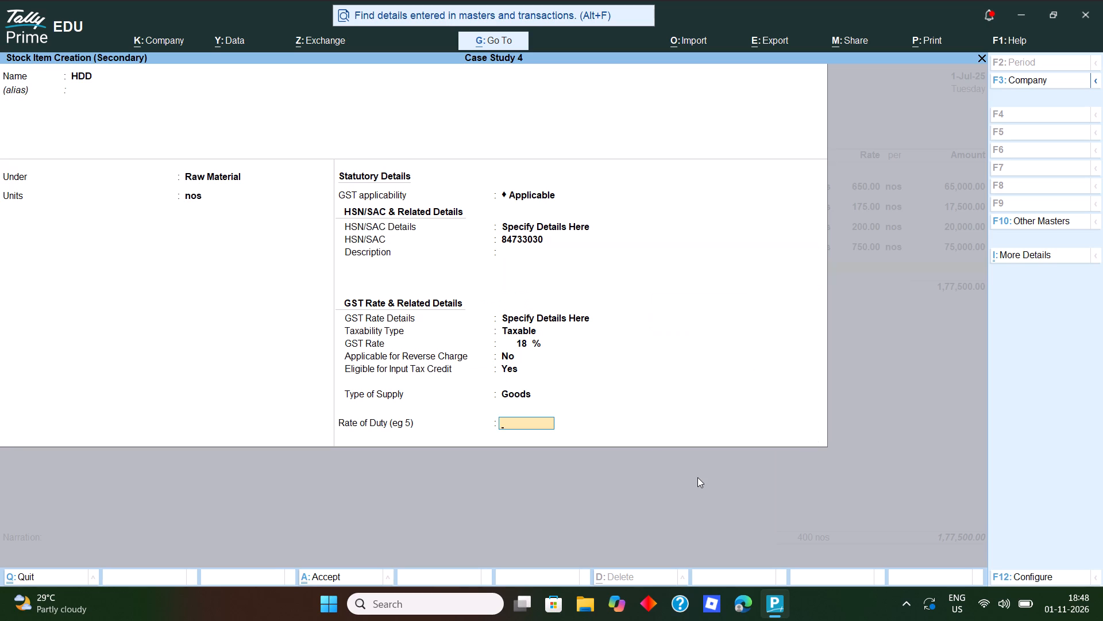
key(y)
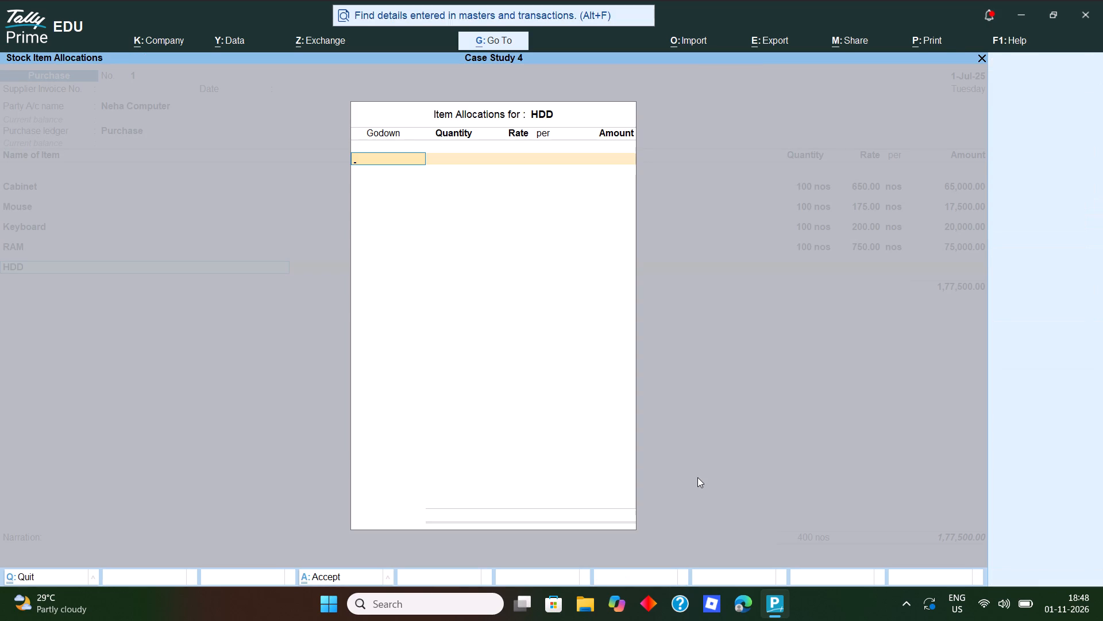
Allocate 100 nos of HDD to Raw Material Godown at a rate of 3500 and complete the item line.
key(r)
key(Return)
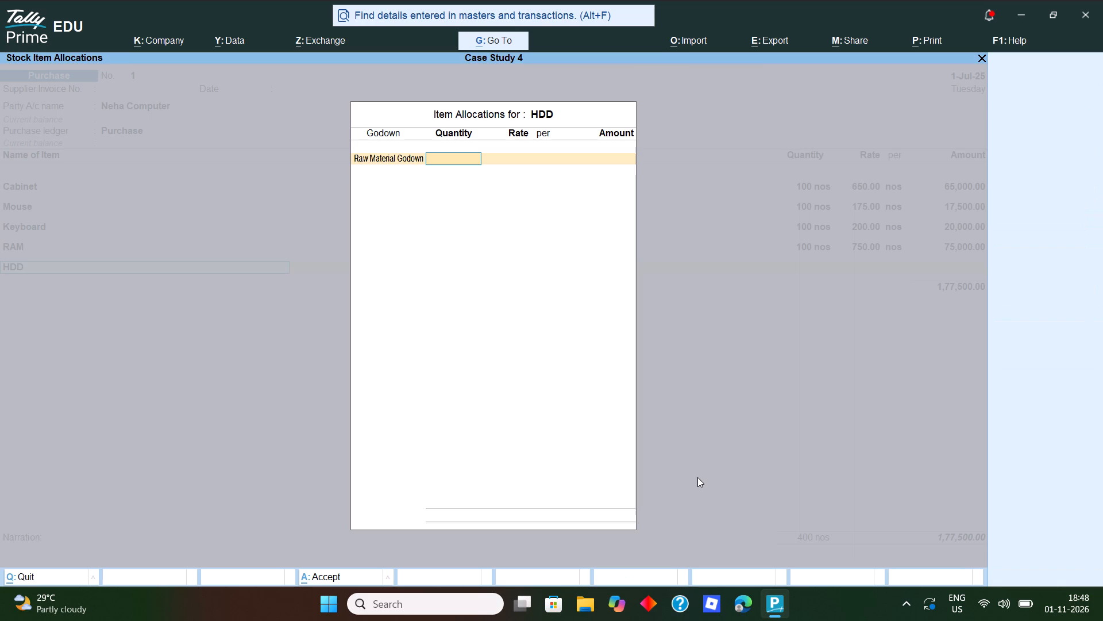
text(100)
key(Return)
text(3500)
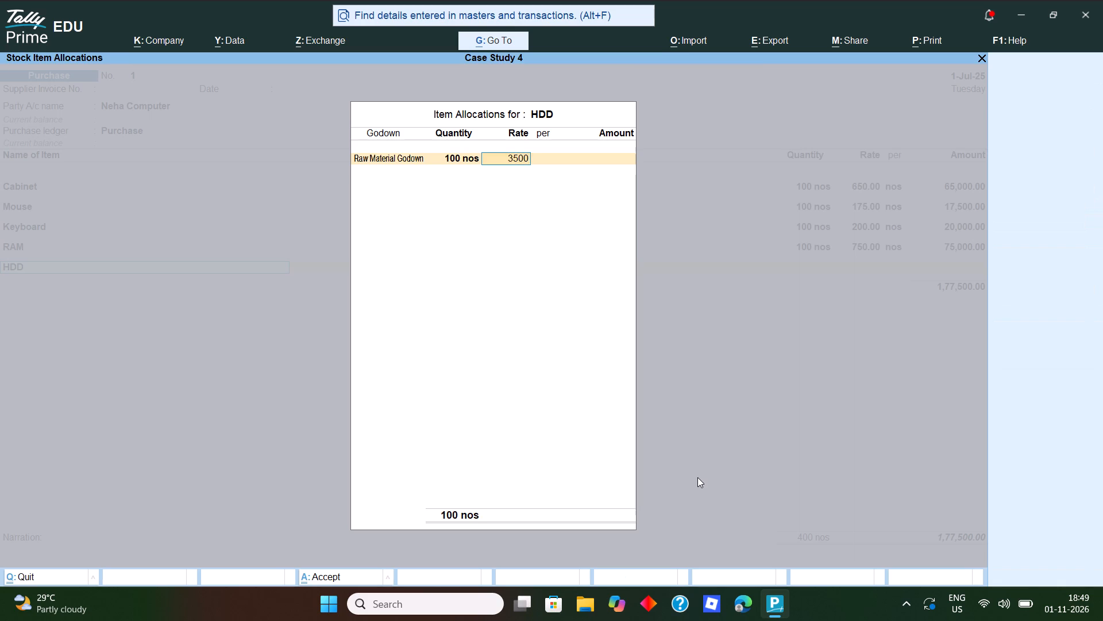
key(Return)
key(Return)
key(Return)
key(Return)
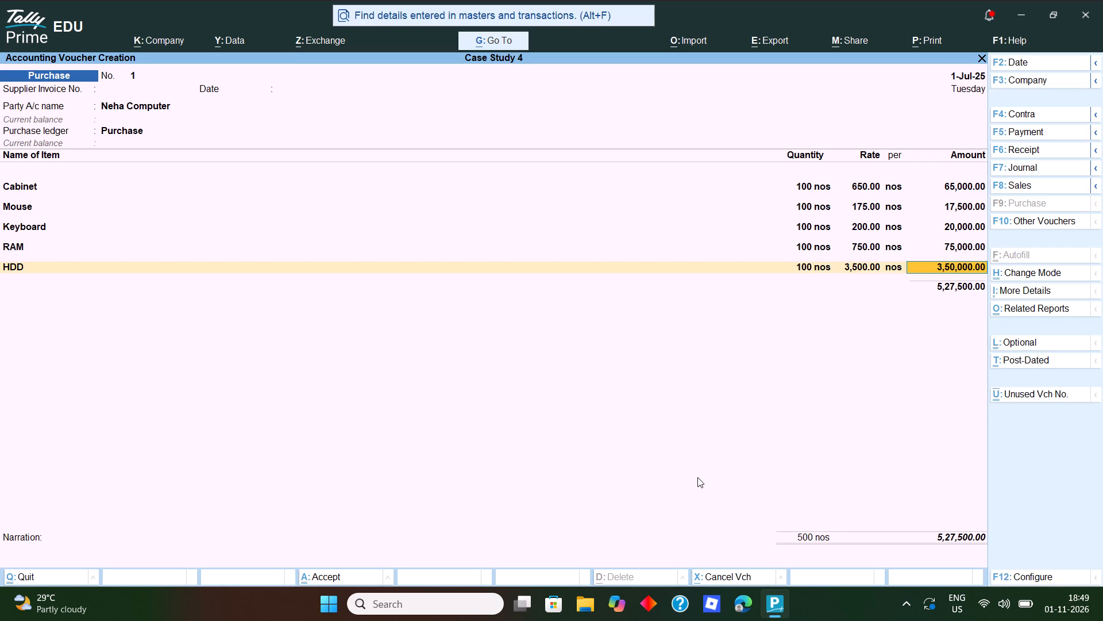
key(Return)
For the voucher's sixth item line, start a new stock item named DVD-ROM under Raw Material with unit nos.
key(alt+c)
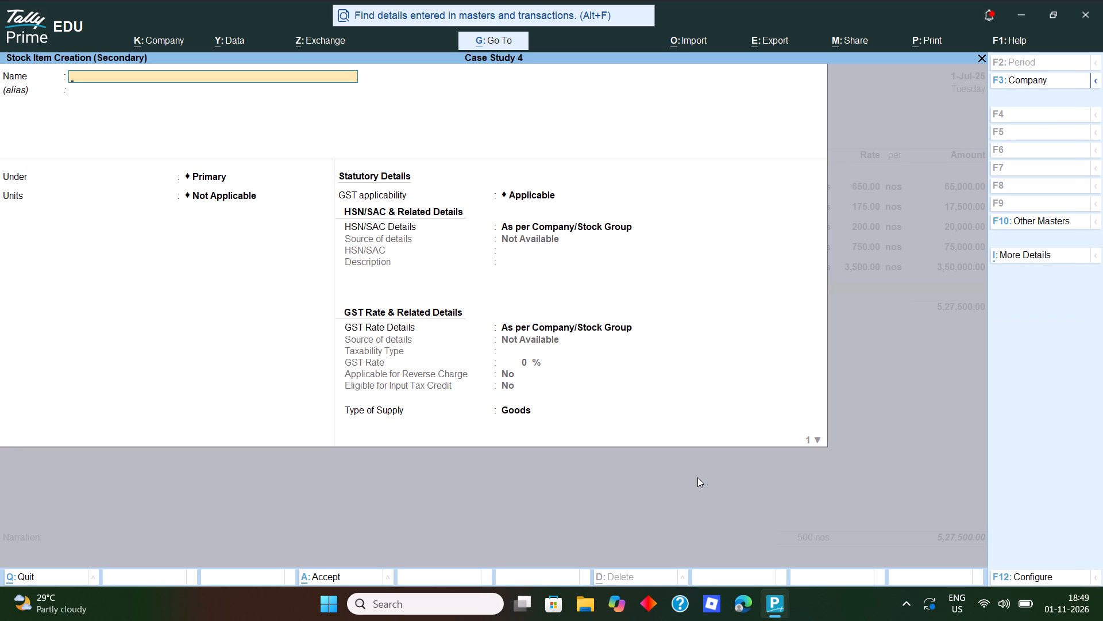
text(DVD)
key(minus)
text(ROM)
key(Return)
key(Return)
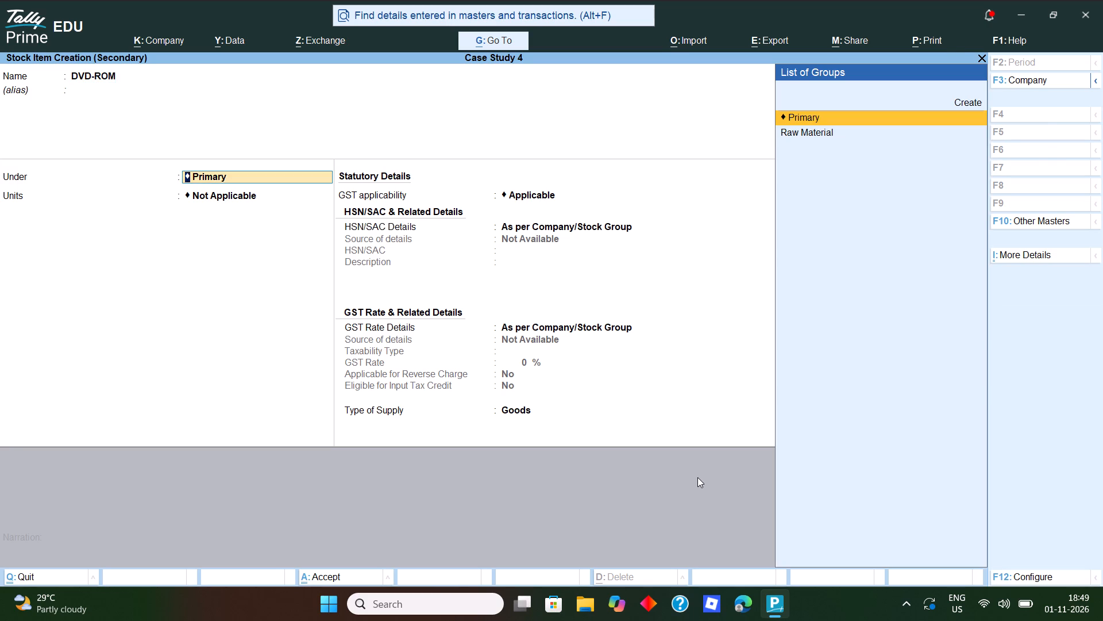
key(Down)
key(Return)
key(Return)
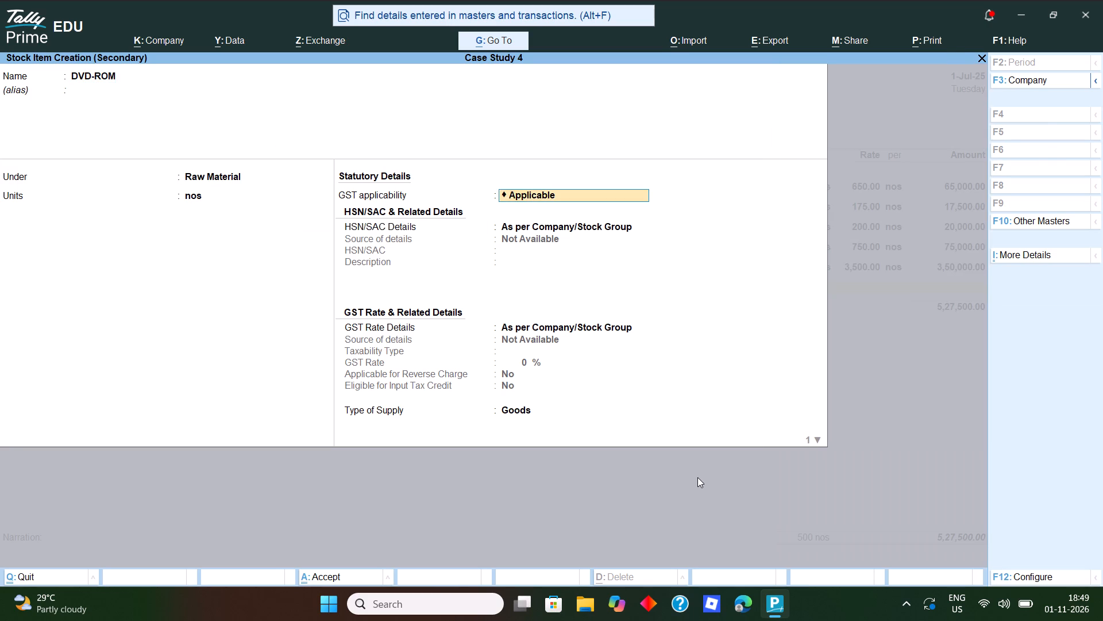
Keep GST Applicable for DVD-ROM and specify its HSN/SAC here as 84733030, leaving the description blank.
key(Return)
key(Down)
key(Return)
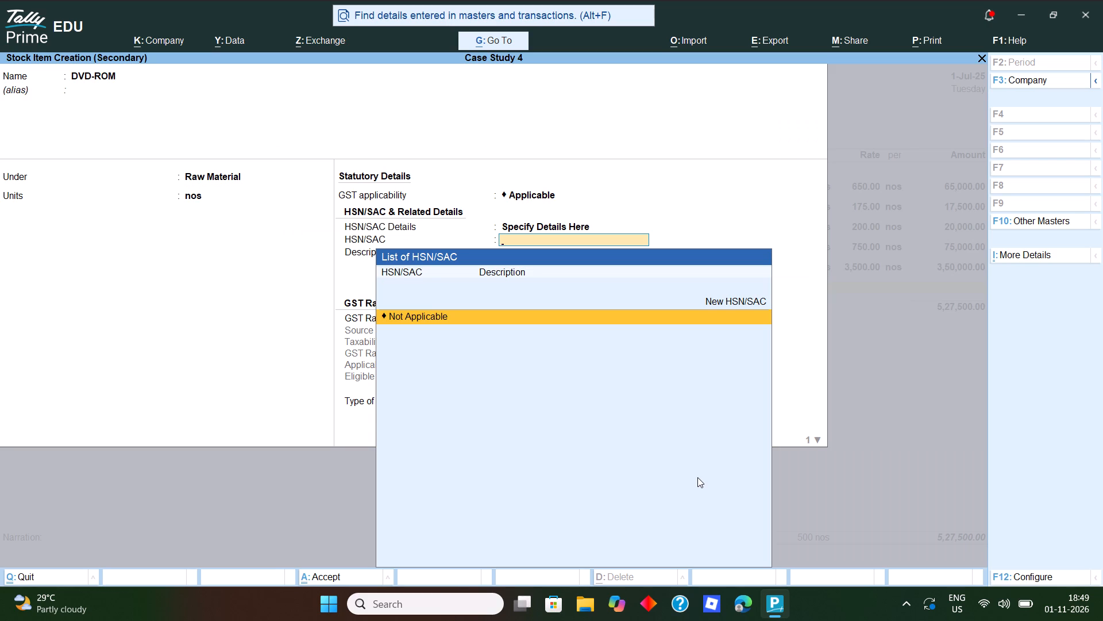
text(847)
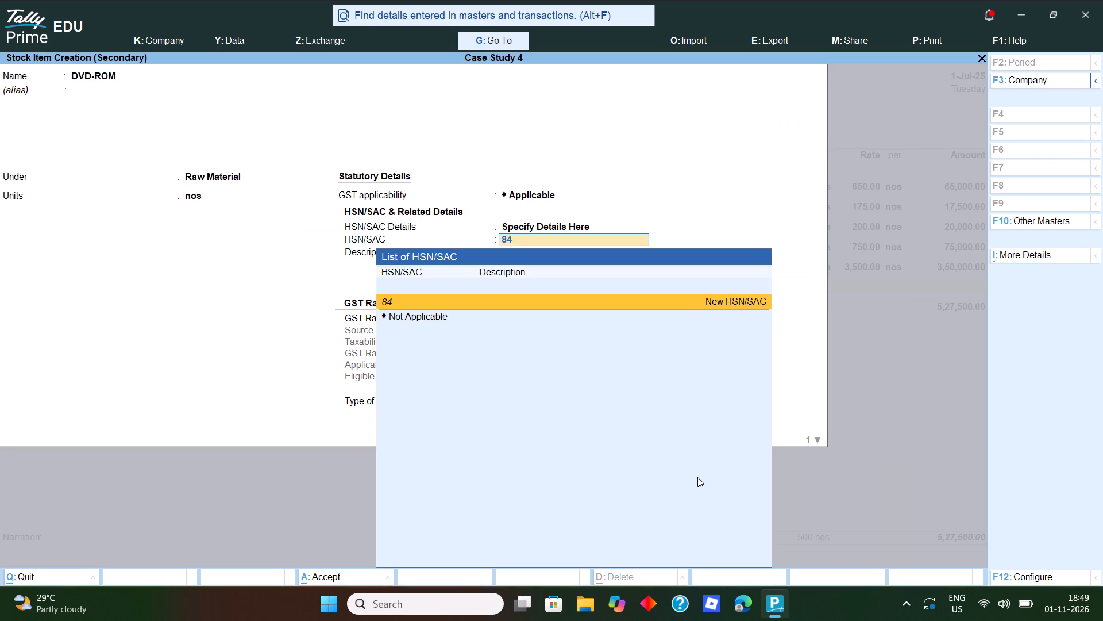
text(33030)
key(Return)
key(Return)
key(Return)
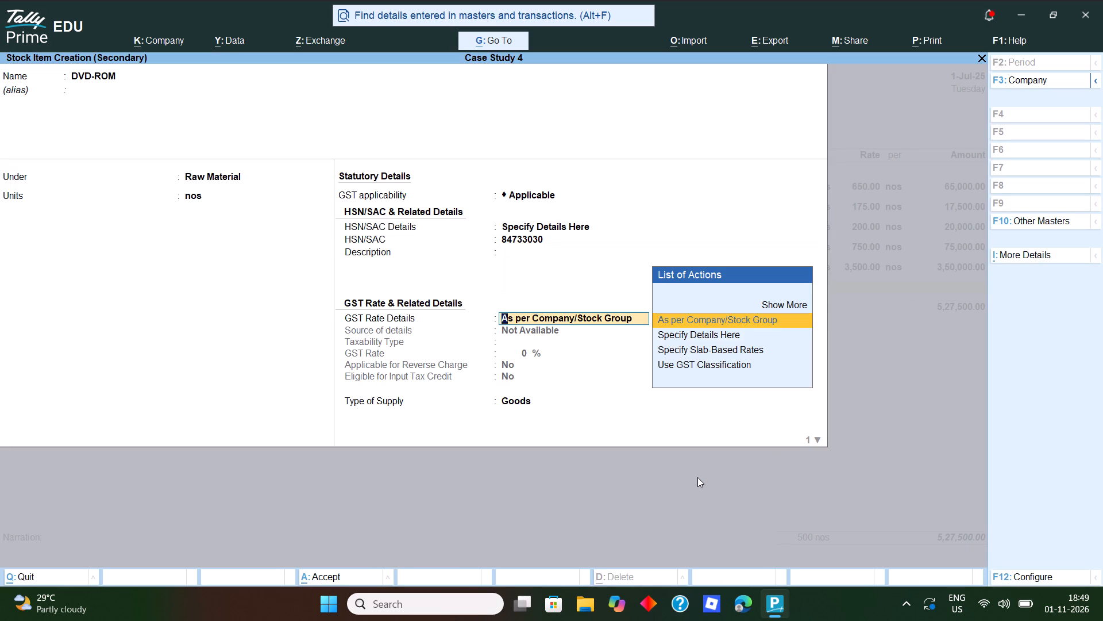
Specify DVD-ROM's GST rate details here as Taxable at 18%, keep the remaining defaults, and save the stock item.
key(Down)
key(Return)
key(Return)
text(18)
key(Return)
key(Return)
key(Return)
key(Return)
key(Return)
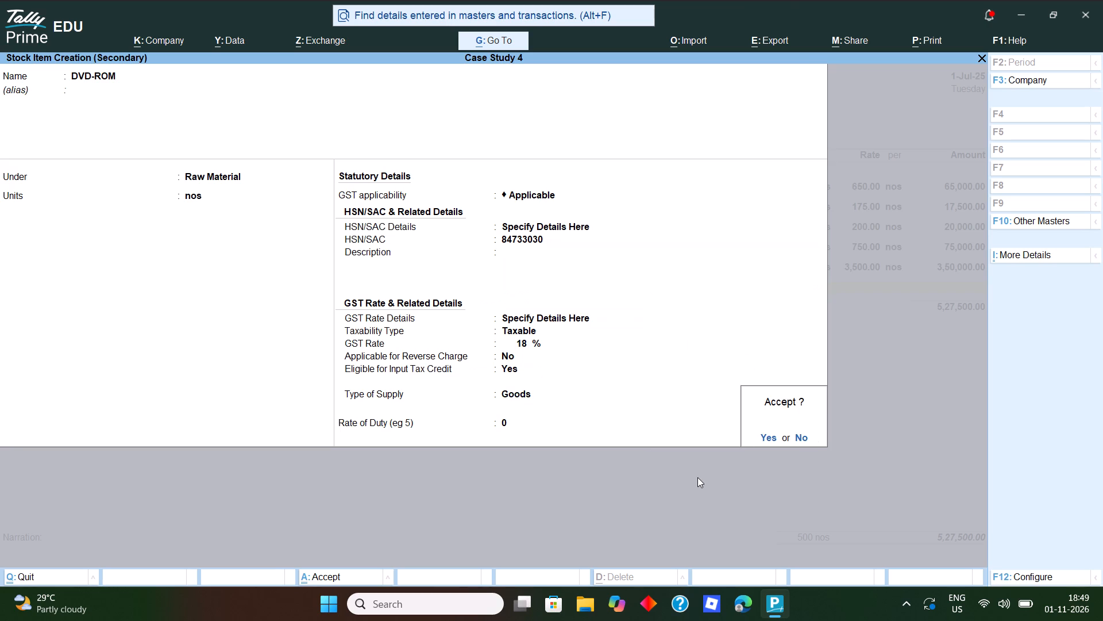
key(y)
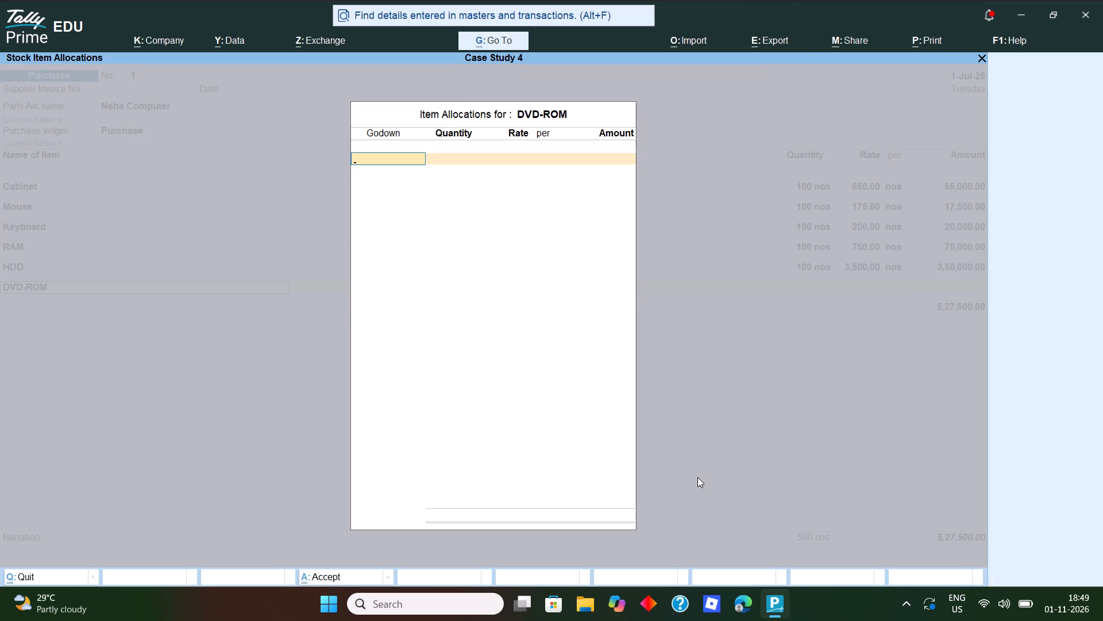
Allocate 100 nos of DVD-ROM to Raw Material Godown at a rate of 800 and complete the item line.
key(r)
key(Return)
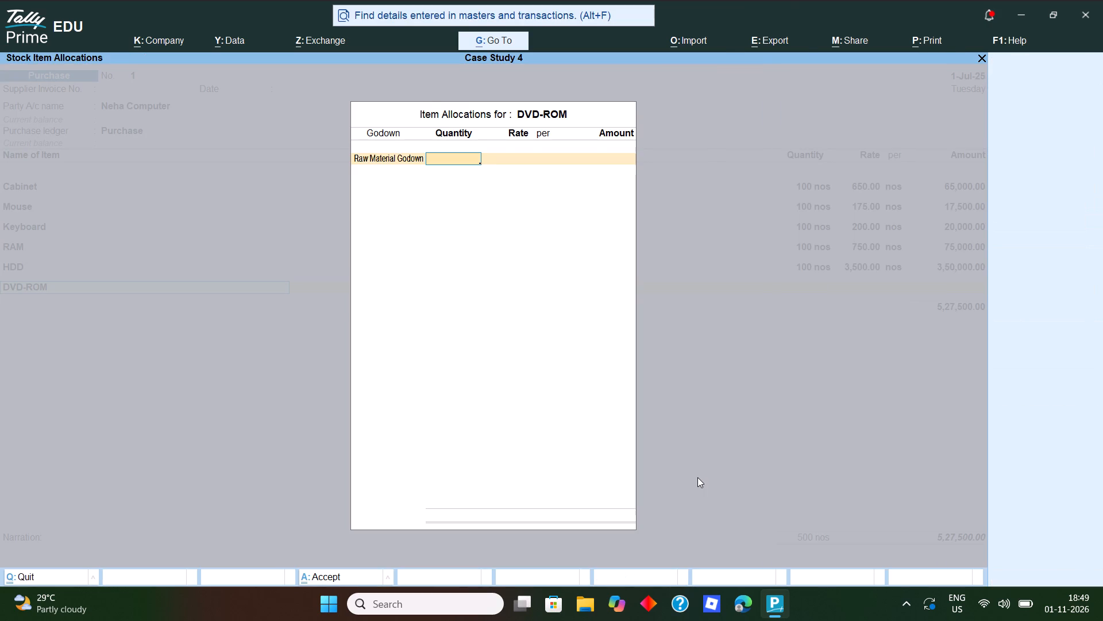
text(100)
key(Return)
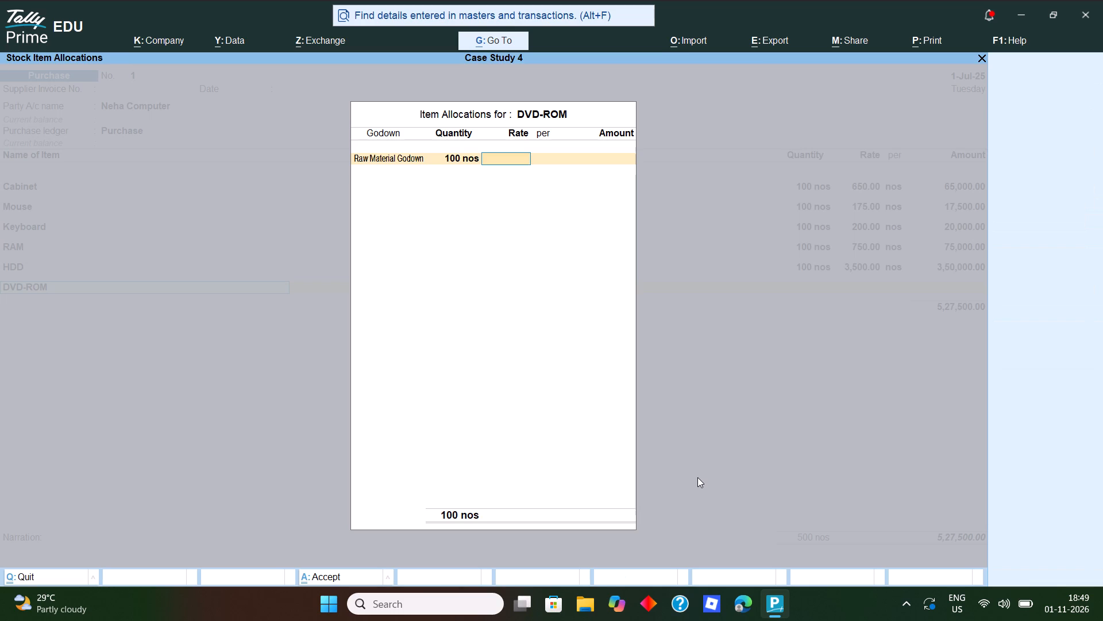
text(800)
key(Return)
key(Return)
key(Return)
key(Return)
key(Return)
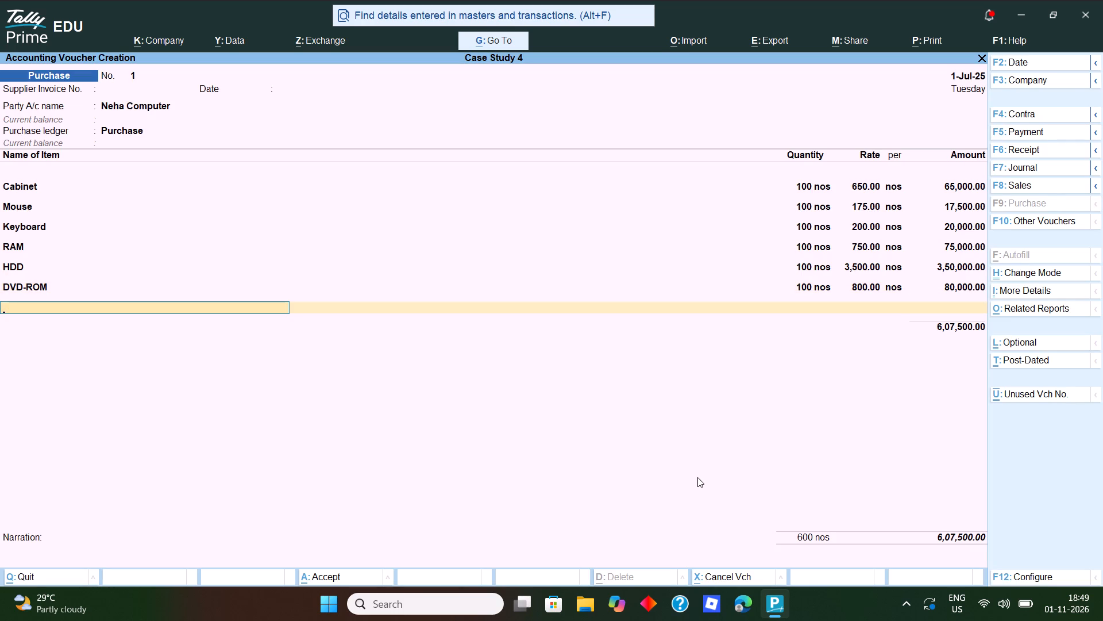
For the voucher's seventh item line, start a new stock item named Monitors under Raw Material with unit nos.
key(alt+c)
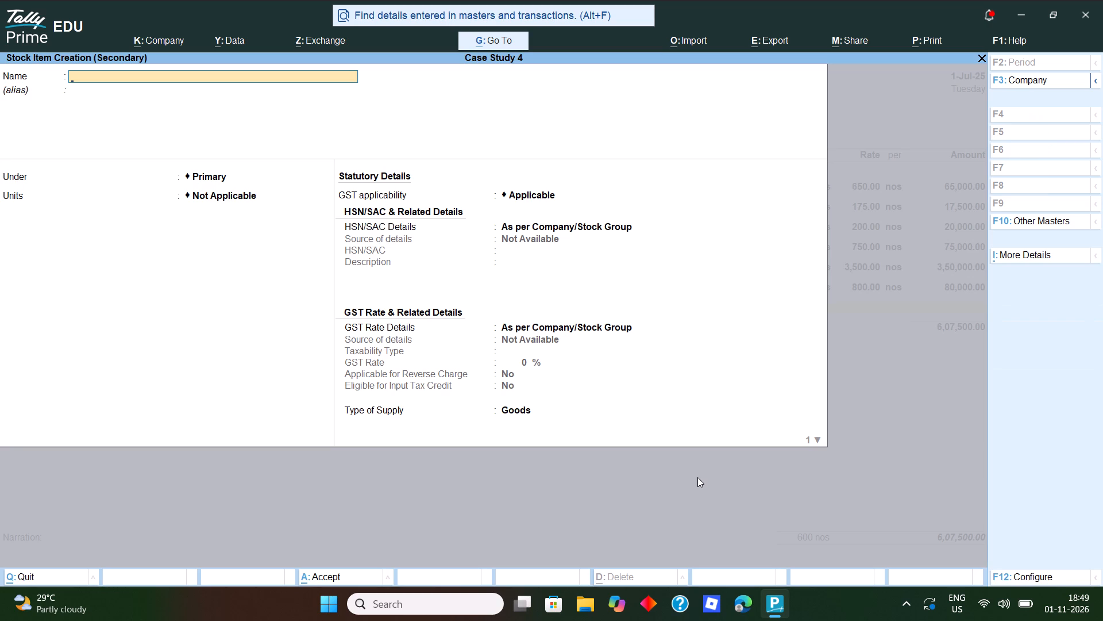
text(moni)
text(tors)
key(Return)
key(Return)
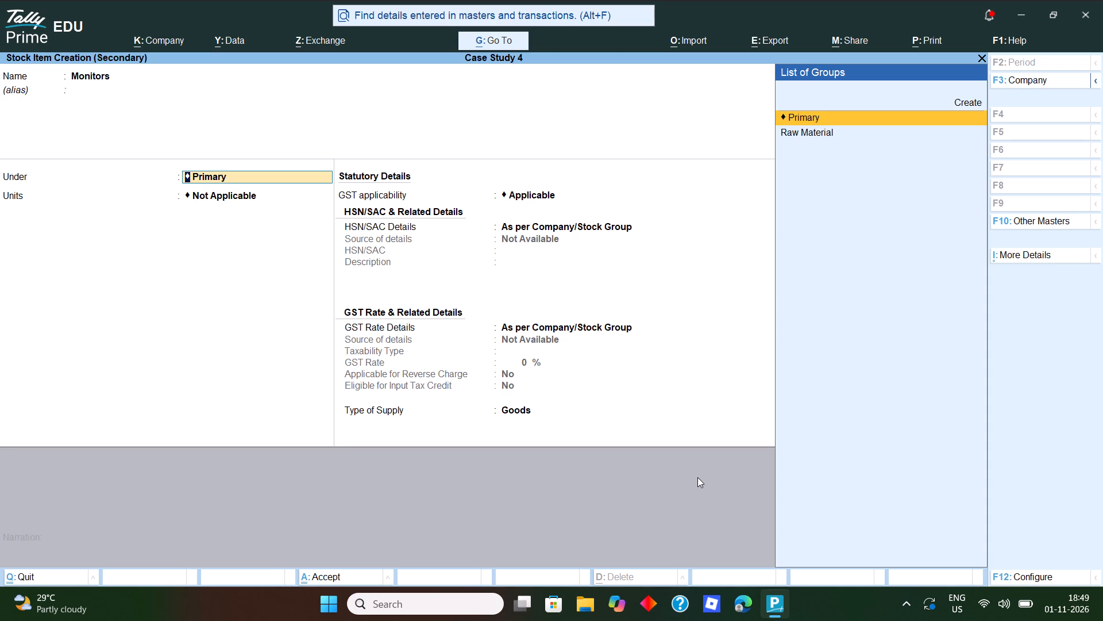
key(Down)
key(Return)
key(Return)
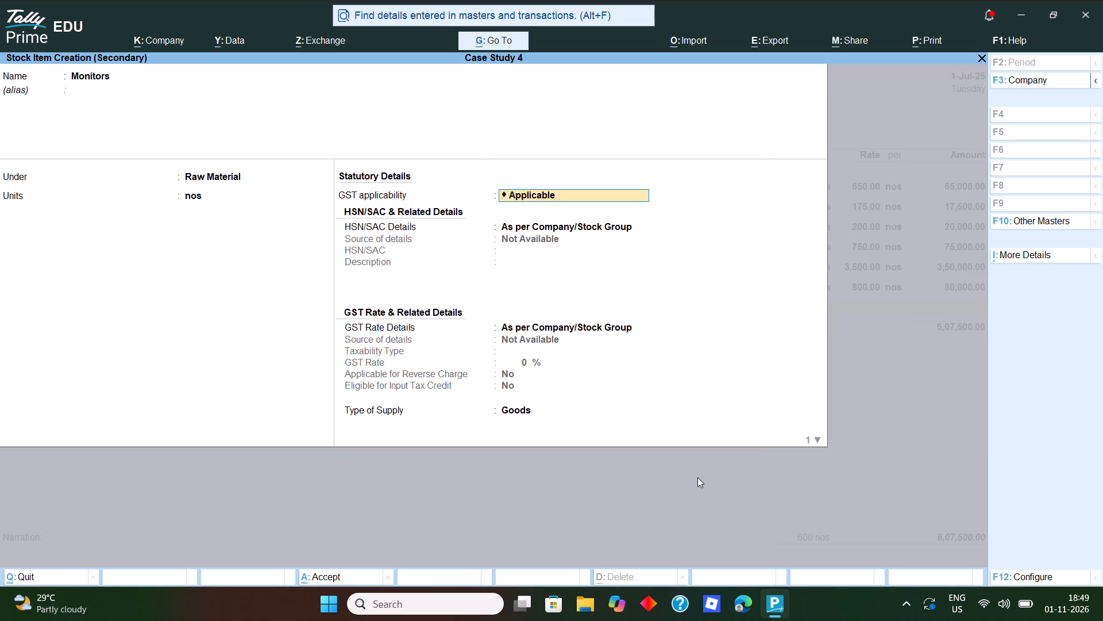
Keep GST Applicable for Monitors and specify its HSN/SAC here as 85283020, leaving the description blank.
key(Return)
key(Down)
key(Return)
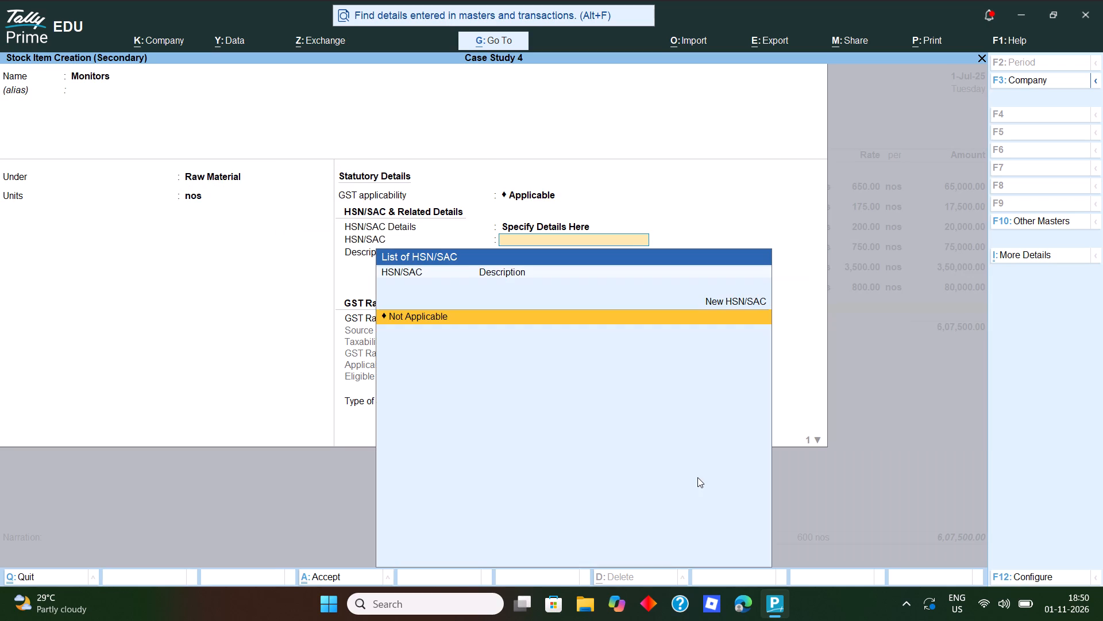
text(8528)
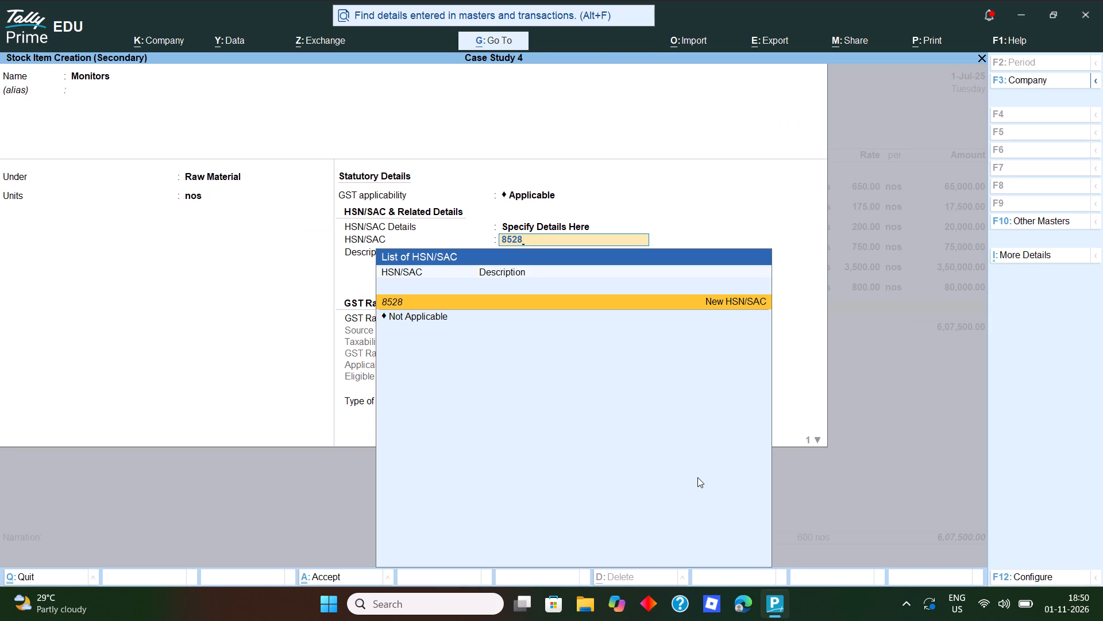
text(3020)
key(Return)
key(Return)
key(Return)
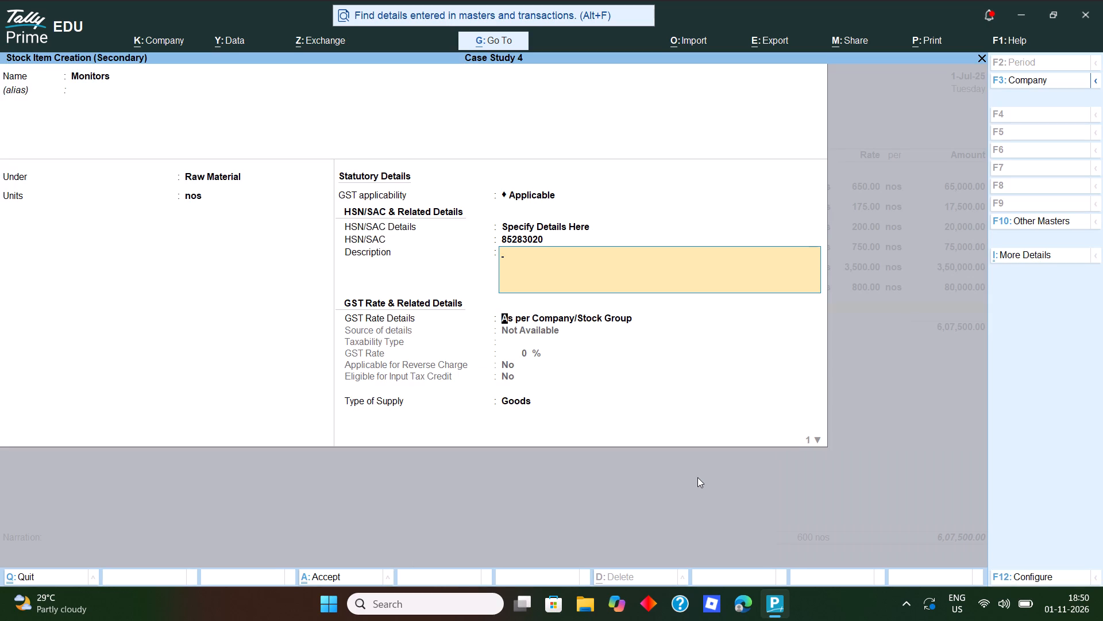
Specify the GST rate details for Monitors here as Taxable at 18%, keep the remaining defaults, and save the stock item.
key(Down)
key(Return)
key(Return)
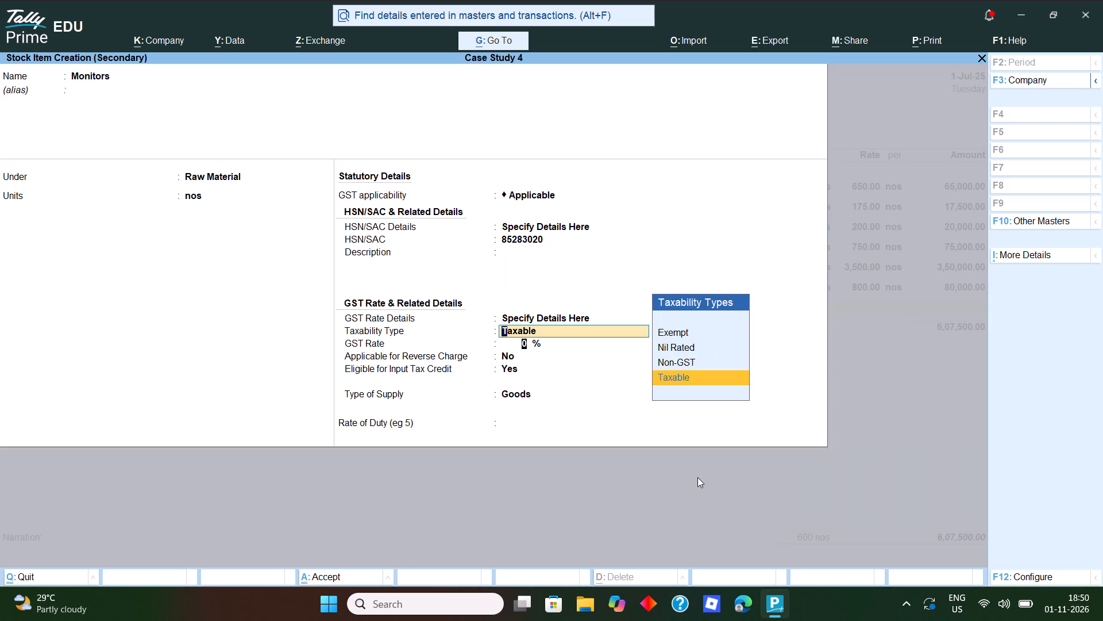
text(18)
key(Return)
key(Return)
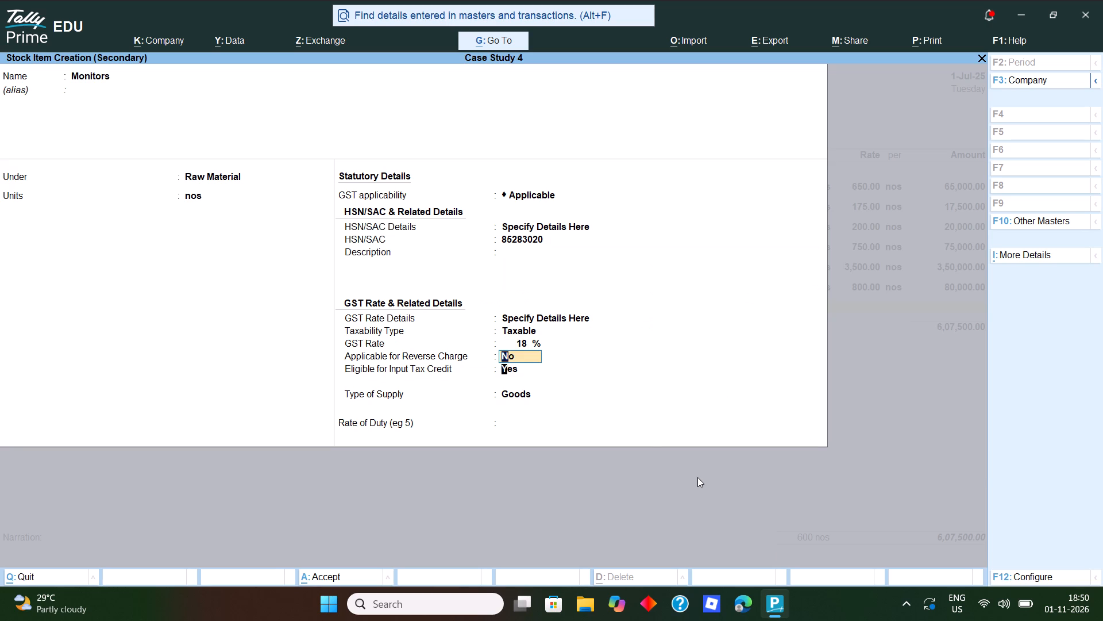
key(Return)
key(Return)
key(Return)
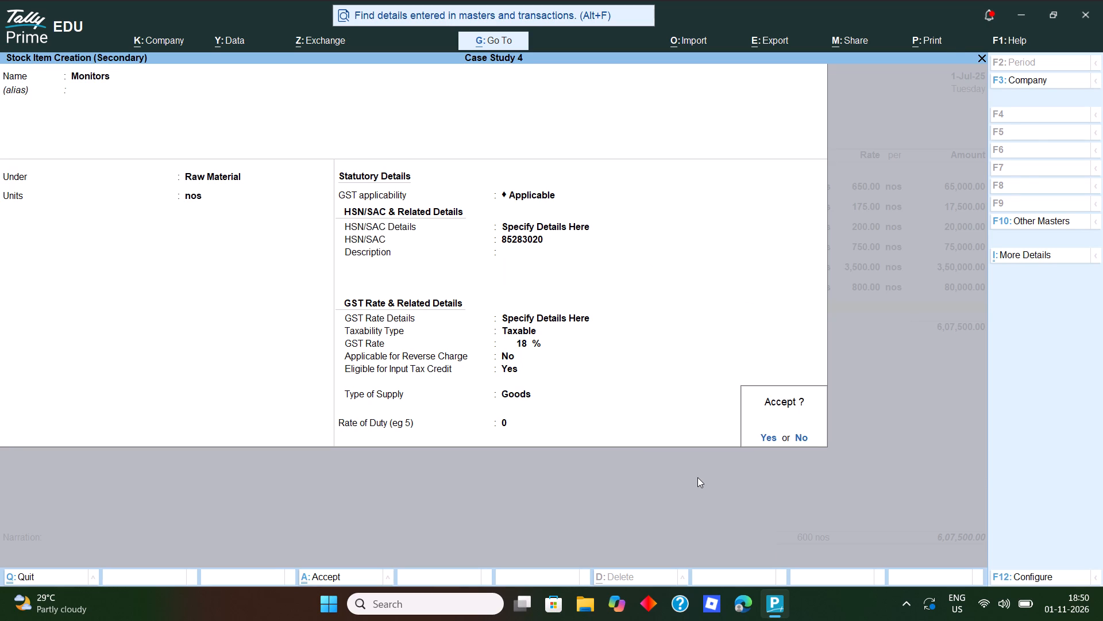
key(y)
Allocate 50 nos of Monitors to Raw Material Godown at a rate of 4000 per nos and close the allocation.
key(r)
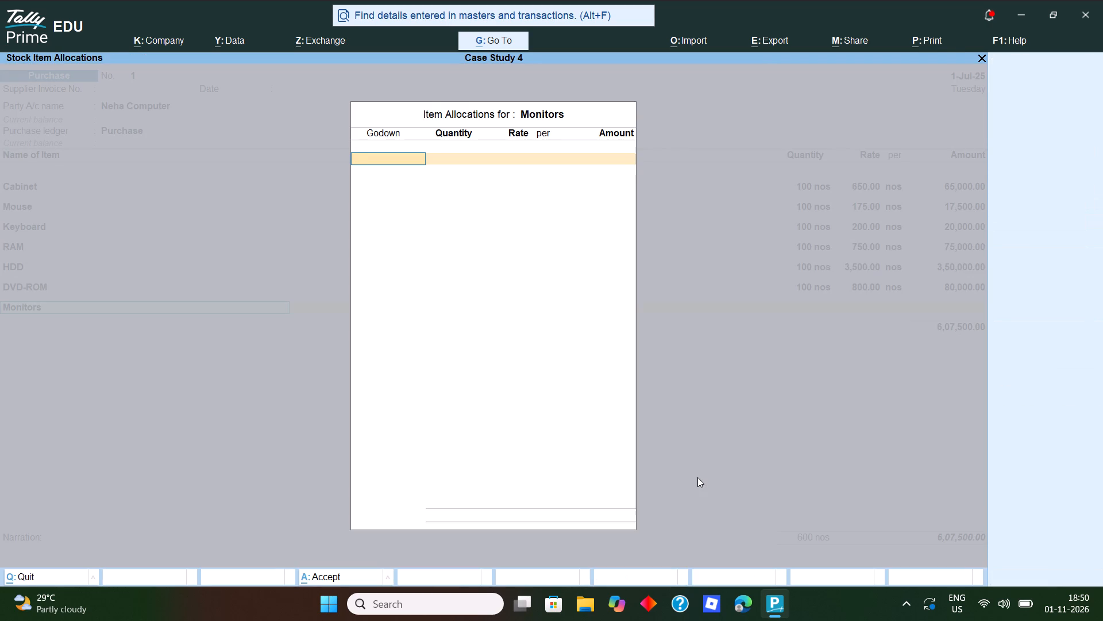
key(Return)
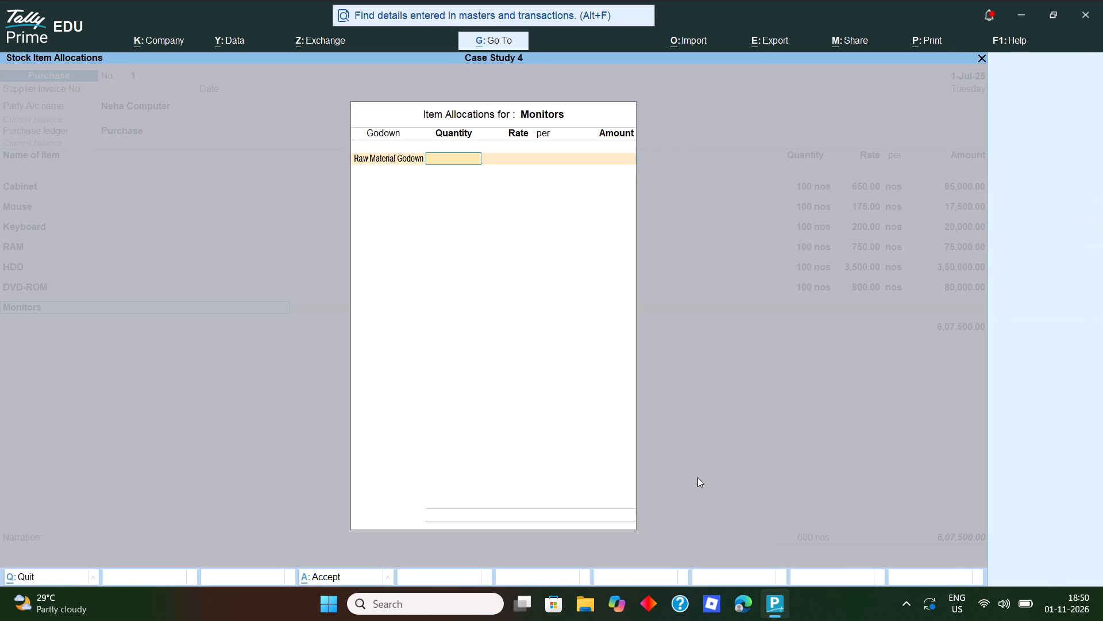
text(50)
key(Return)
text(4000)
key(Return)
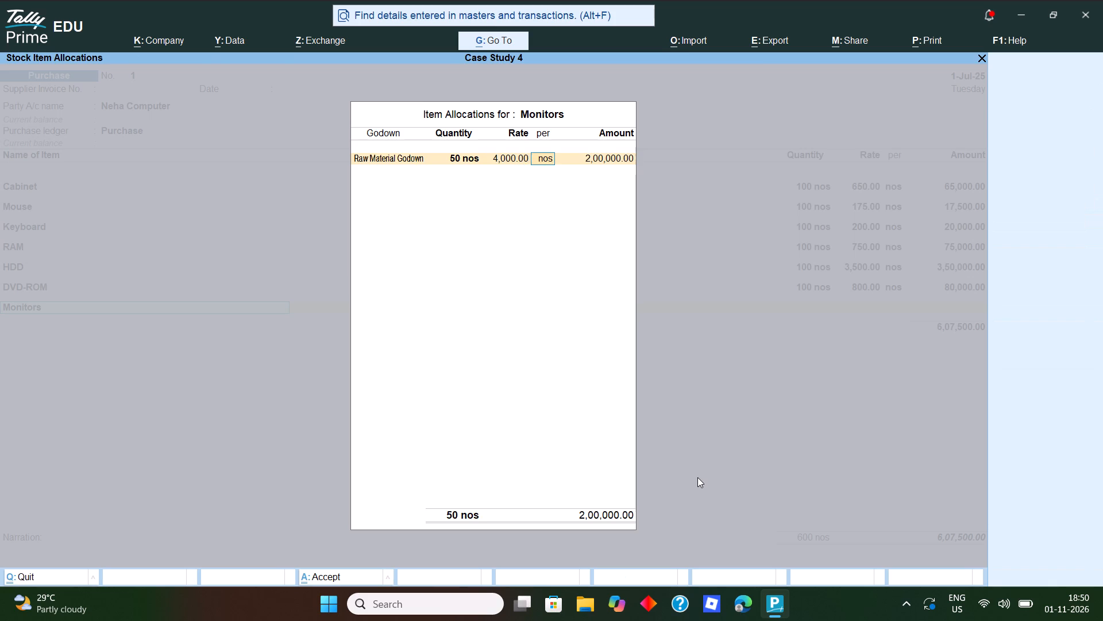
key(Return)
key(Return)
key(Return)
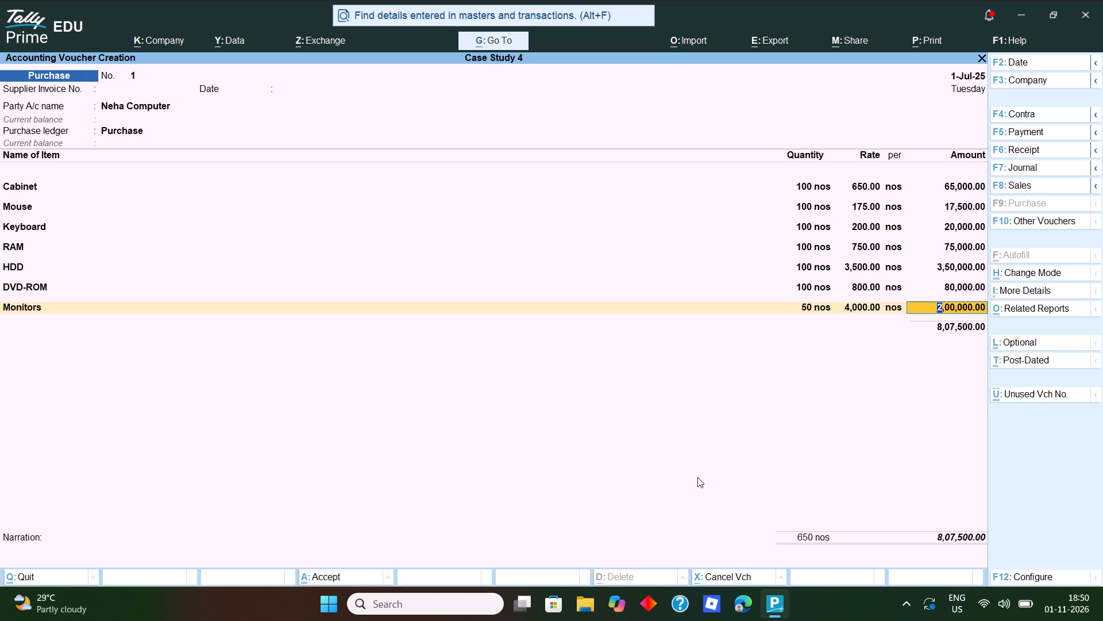
End the item list and start a new tax ledger named CGST under Duties & Taxes, with duty type GST and tax type CGST.
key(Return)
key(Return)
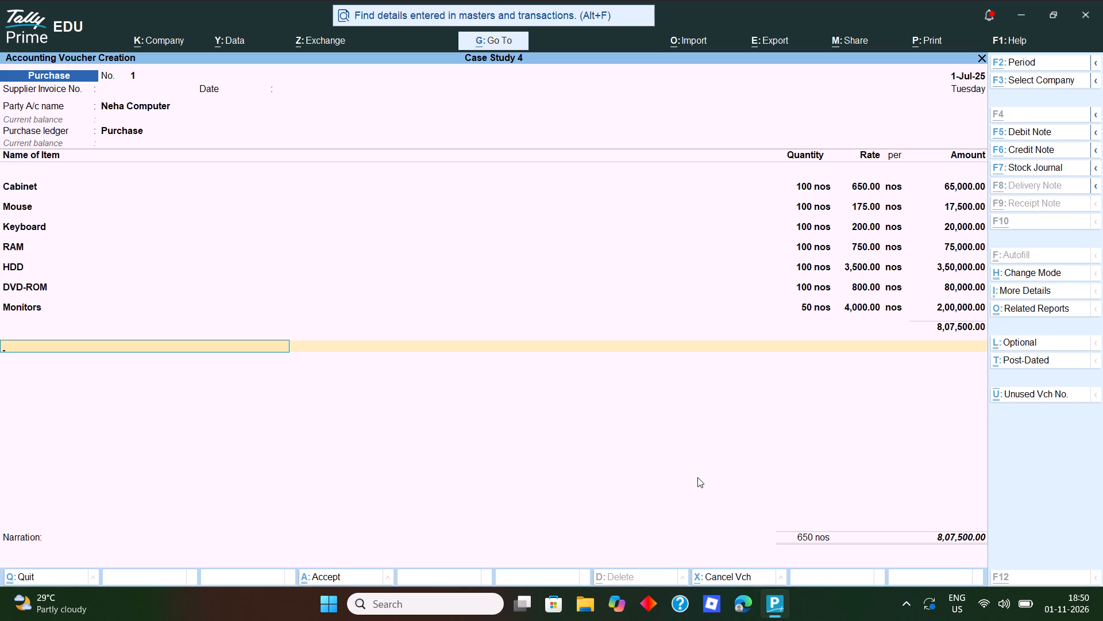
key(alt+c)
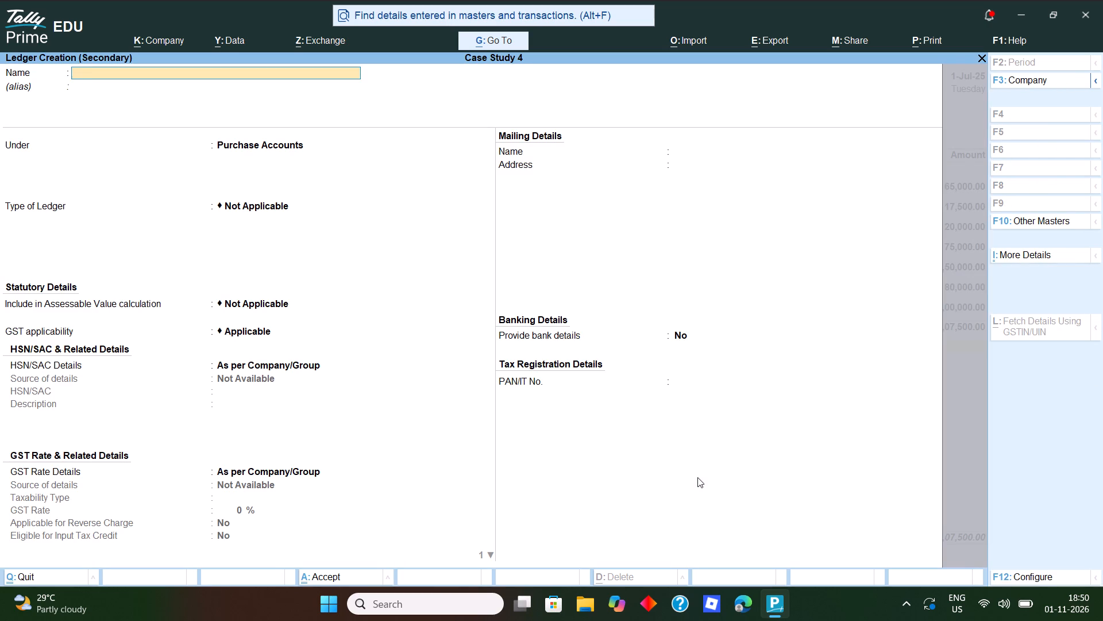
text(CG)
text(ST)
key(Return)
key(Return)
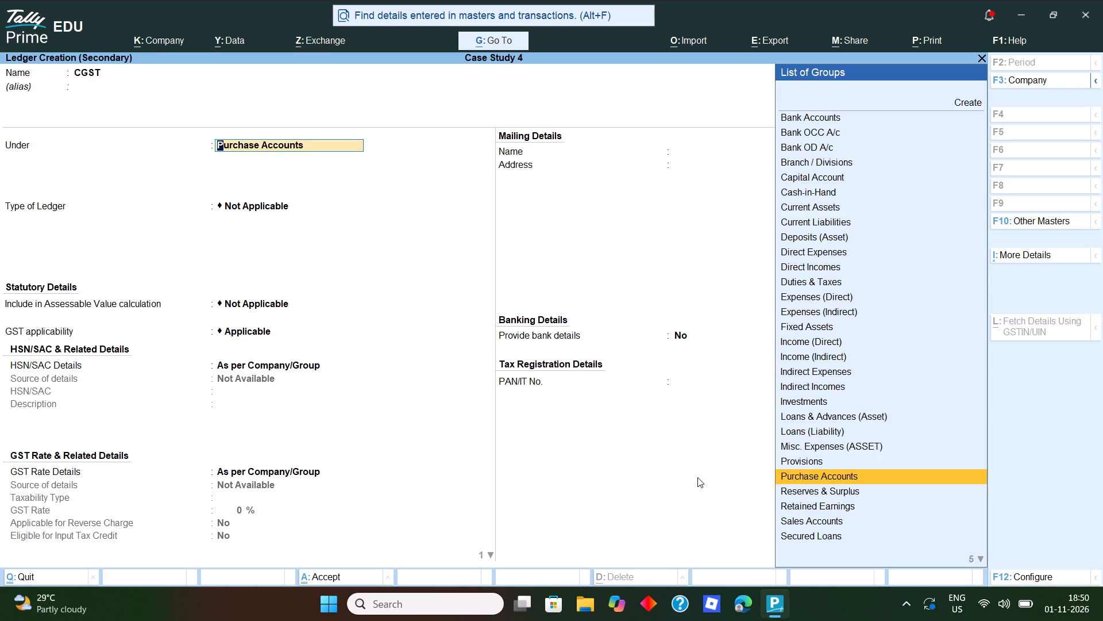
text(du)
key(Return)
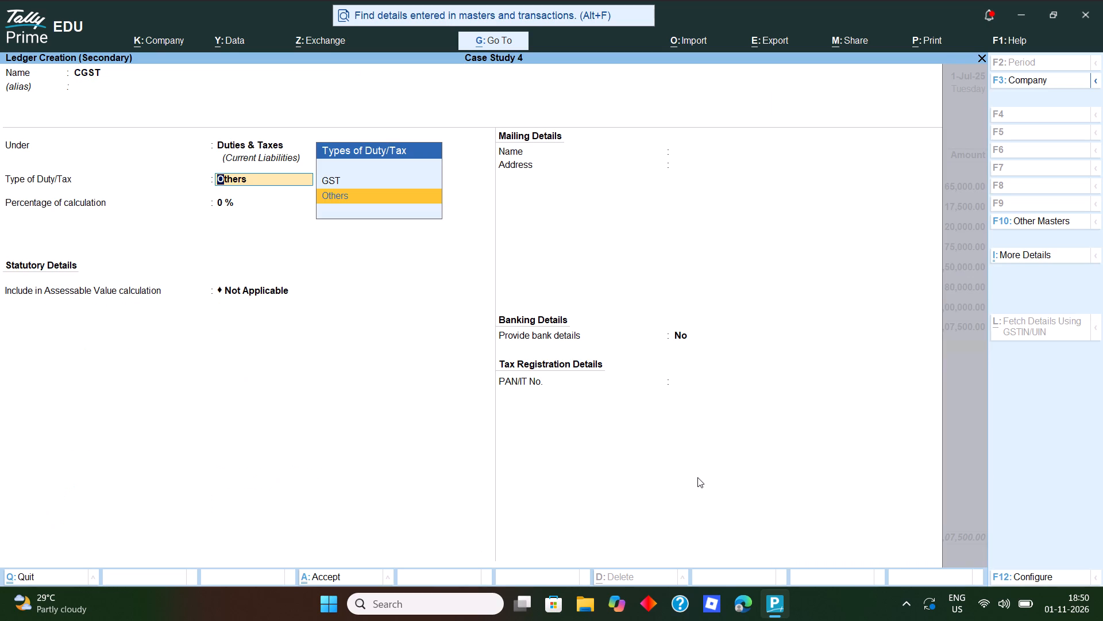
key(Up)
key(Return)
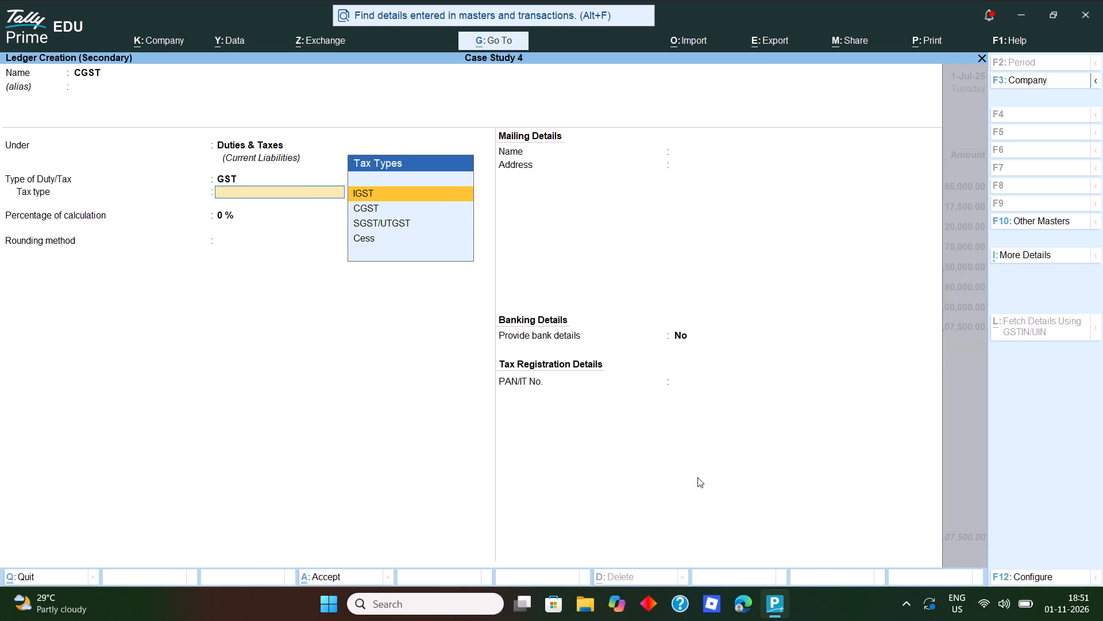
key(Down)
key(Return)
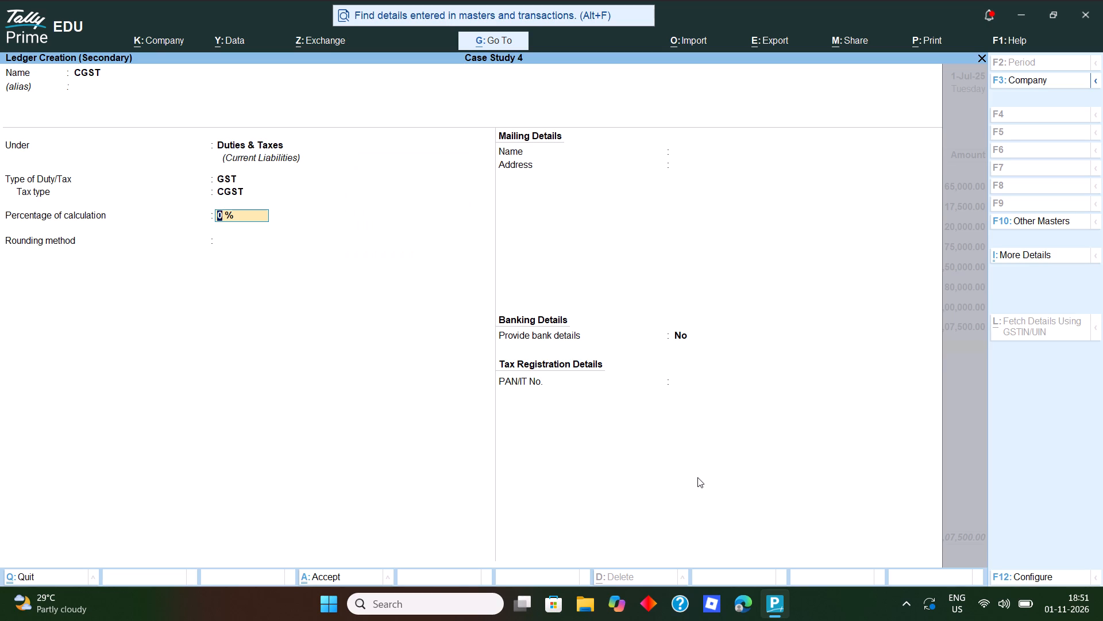
Keep CGST's calculation percentage at 0%, set Normal Rounding with a limit of 1, keep bank details No, and save the ledger.
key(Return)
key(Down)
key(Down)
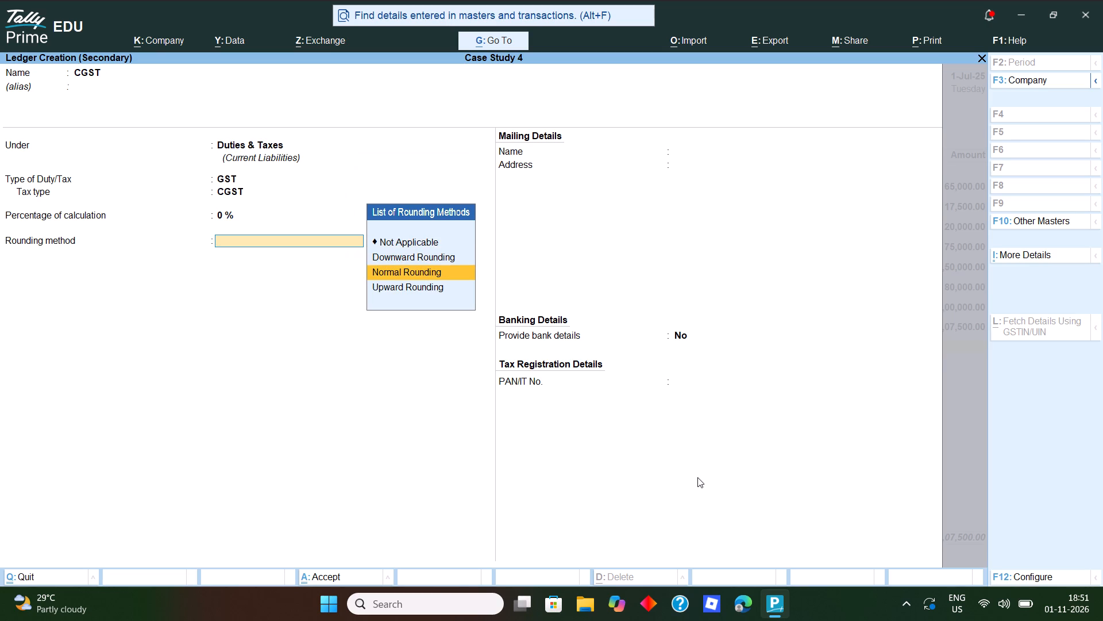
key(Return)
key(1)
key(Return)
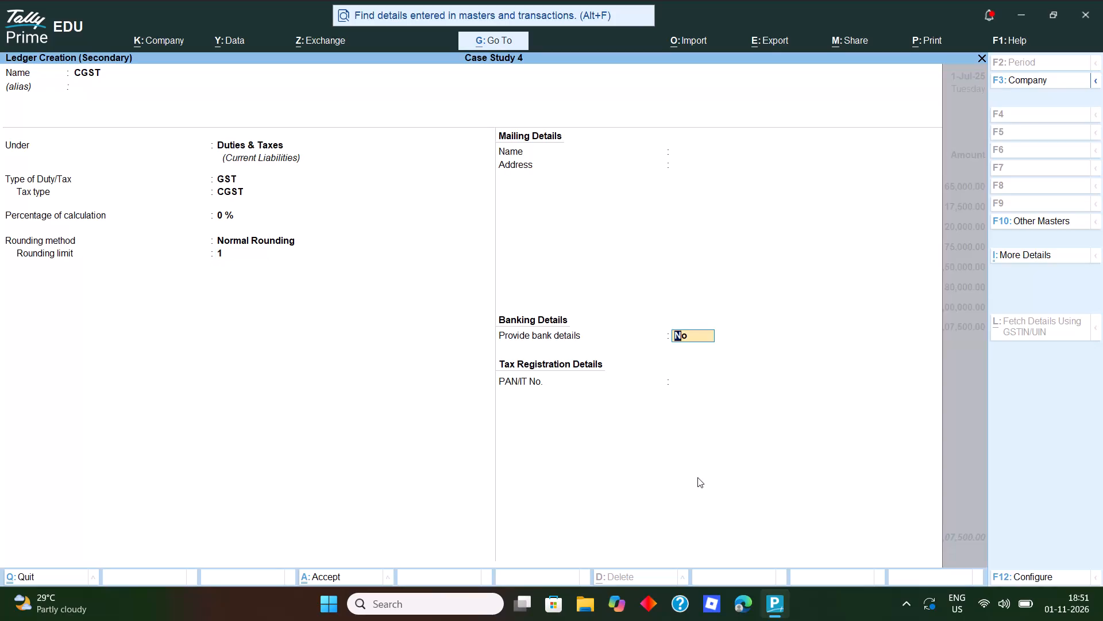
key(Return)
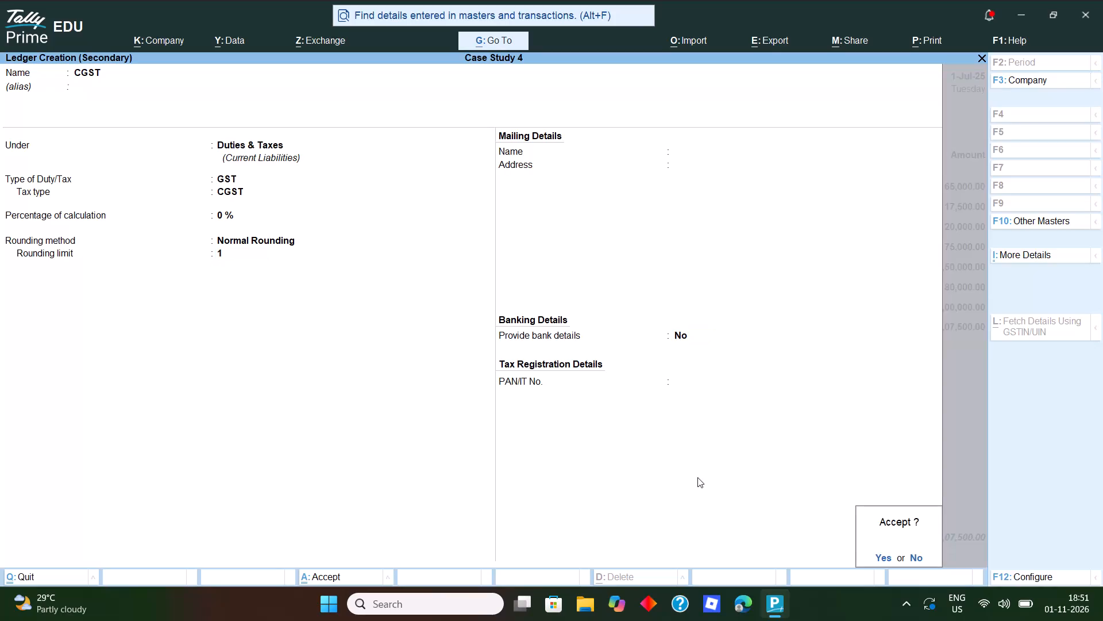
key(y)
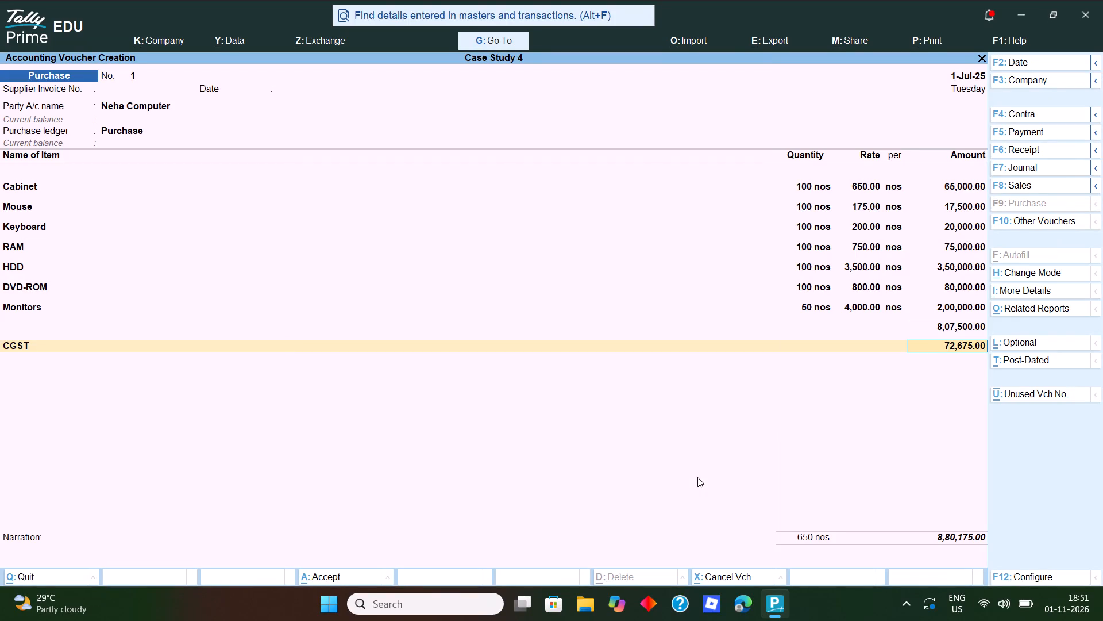
Accept the CGST line and start a ledger named SGST under Duties & Taxes, with duty type GST and tax type SGST/UTGST.
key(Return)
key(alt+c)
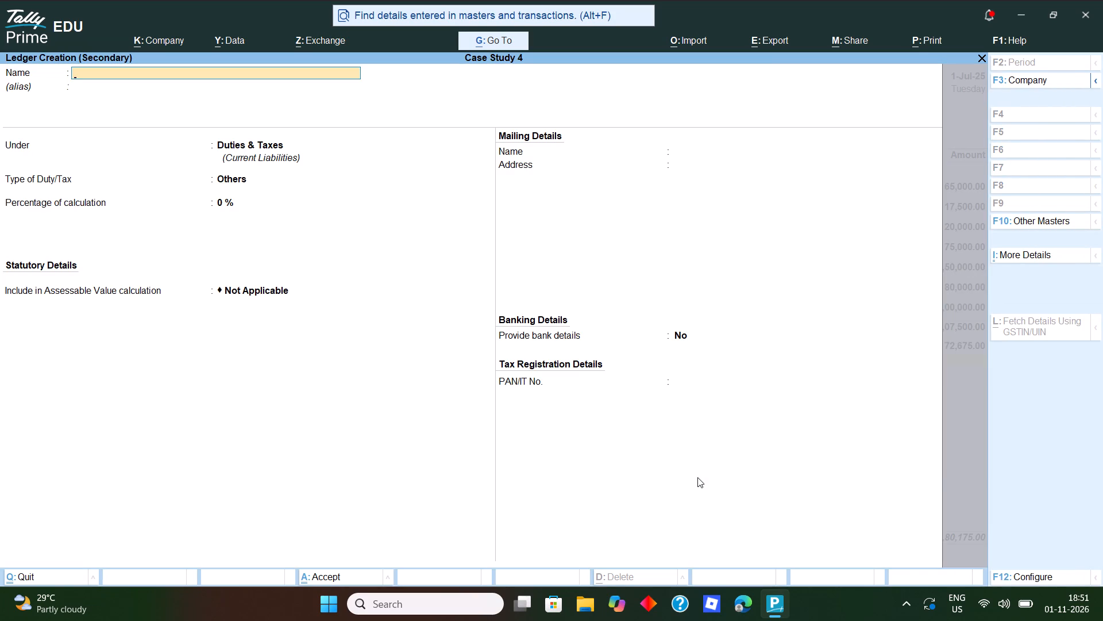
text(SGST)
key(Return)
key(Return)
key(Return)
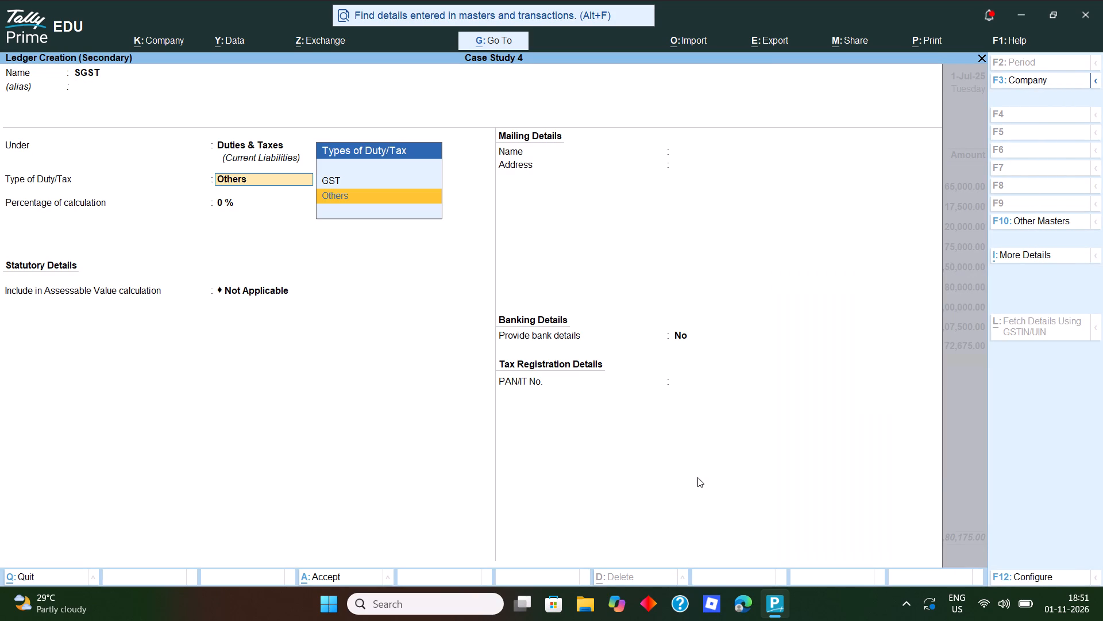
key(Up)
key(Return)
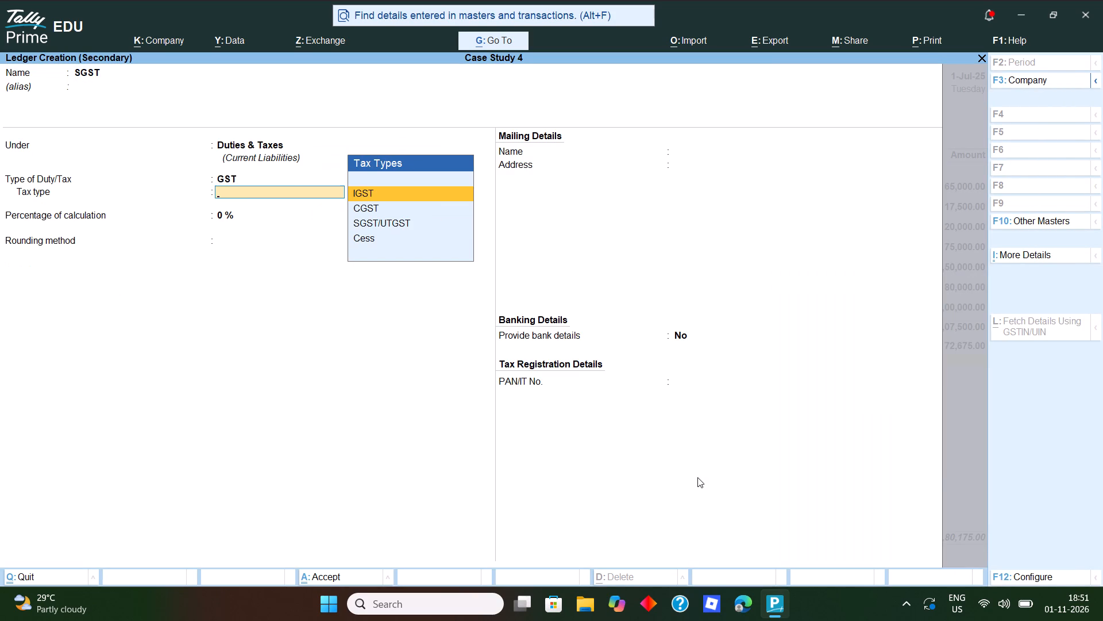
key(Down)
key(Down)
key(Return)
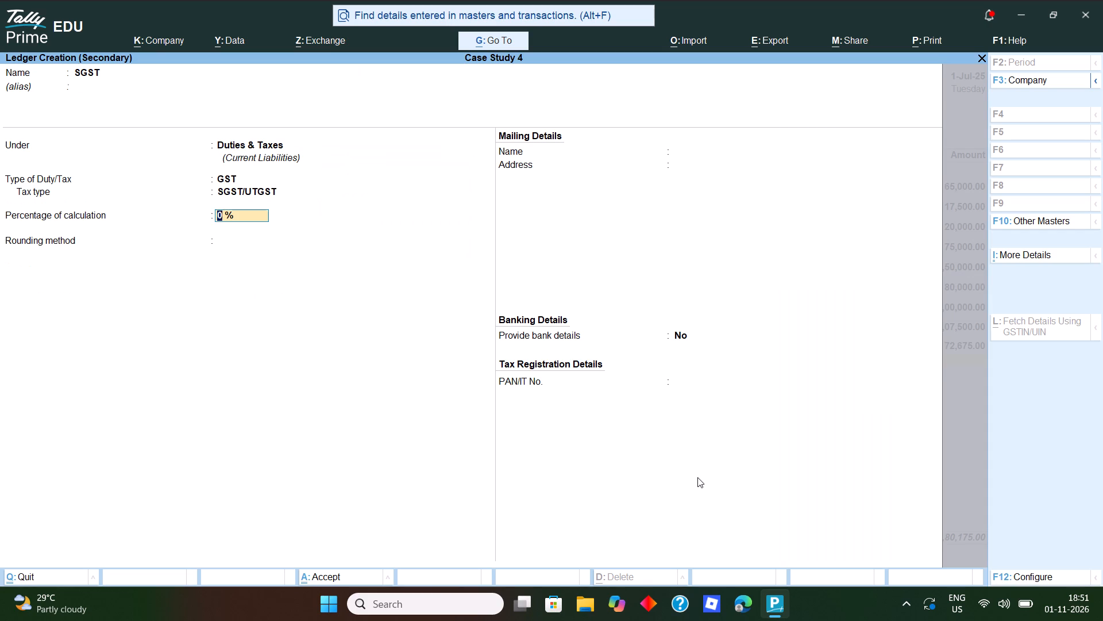
Keep SGST's calculation percentage at 0%, set Normal Rounding with a limit of 1, keep bank details No, and save the ledger.
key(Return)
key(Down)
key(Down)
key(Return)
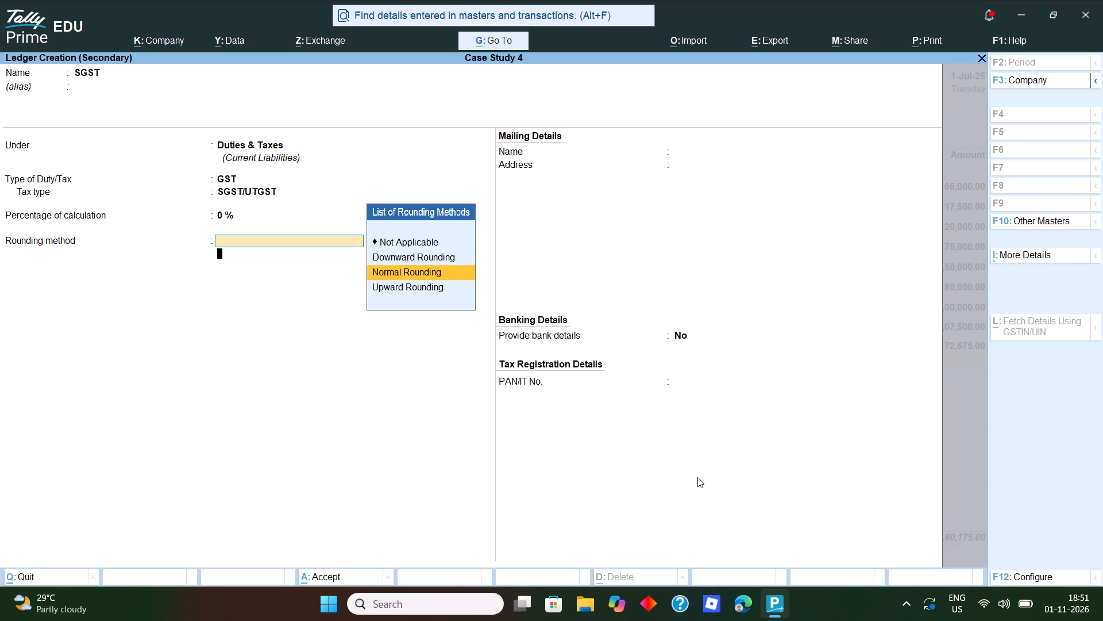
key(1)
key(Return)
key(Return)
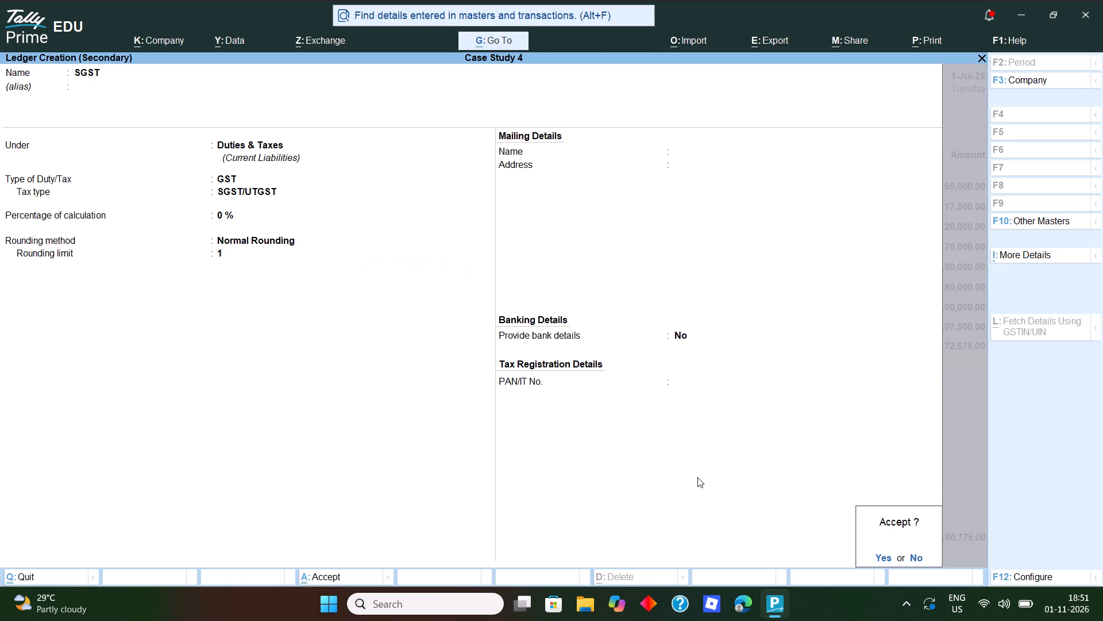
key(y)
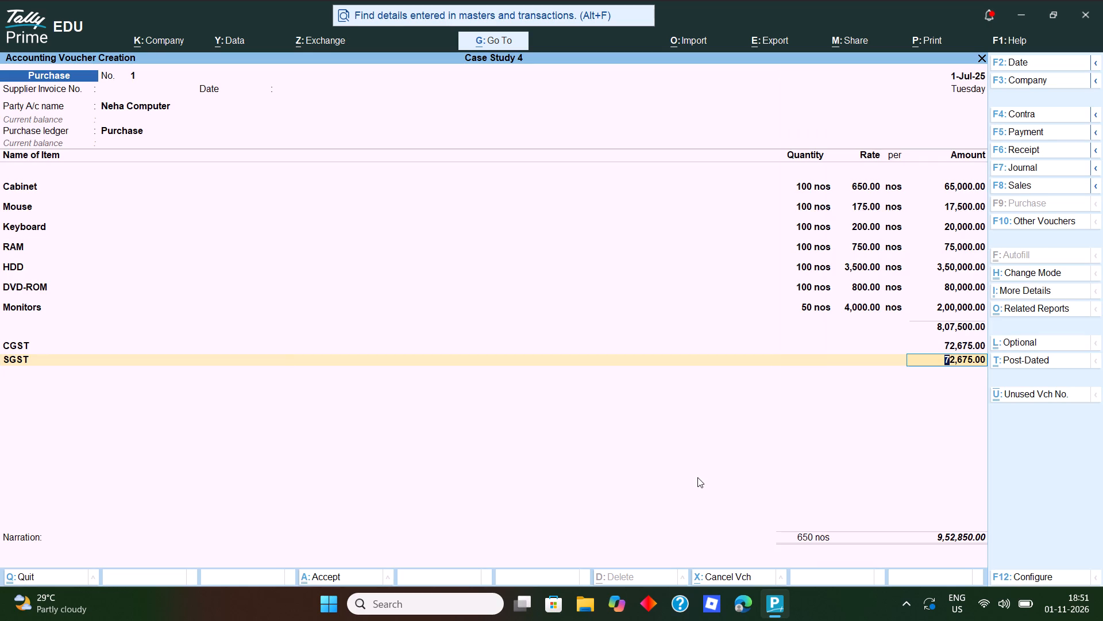
Accept the SGST line, keep New Ref 1 as Neha Computer's bill reference, leave the narration blank, and save the purchase voucher.
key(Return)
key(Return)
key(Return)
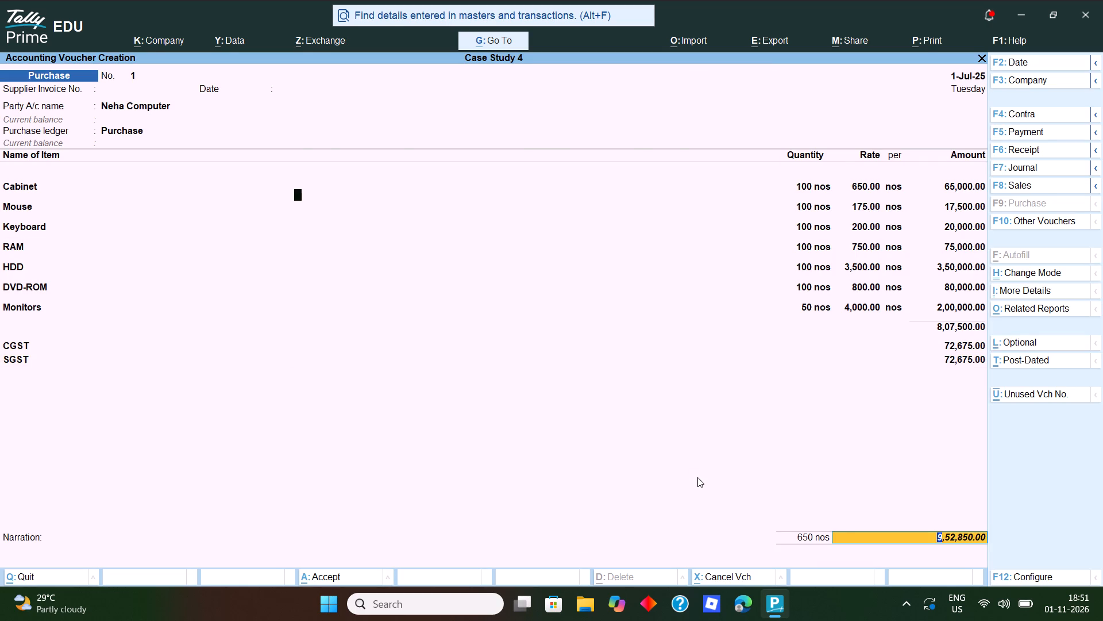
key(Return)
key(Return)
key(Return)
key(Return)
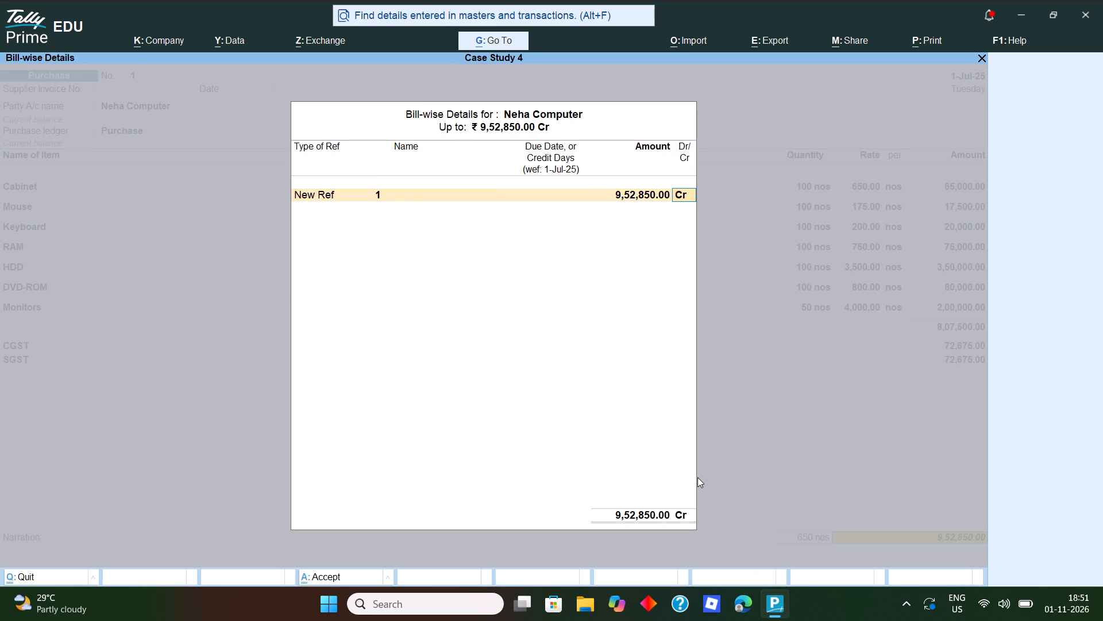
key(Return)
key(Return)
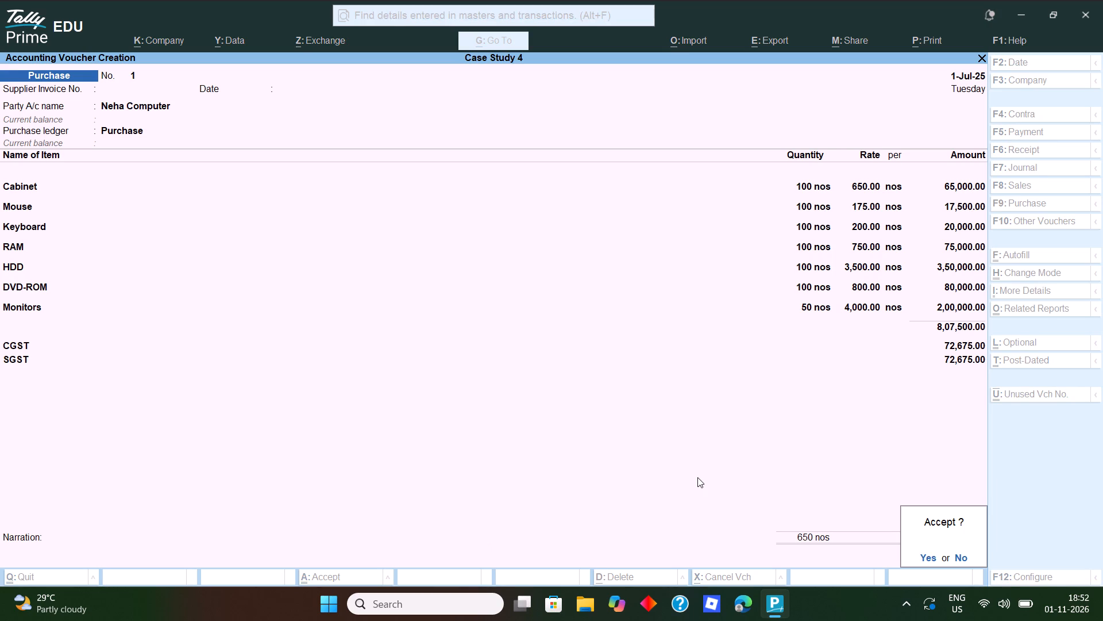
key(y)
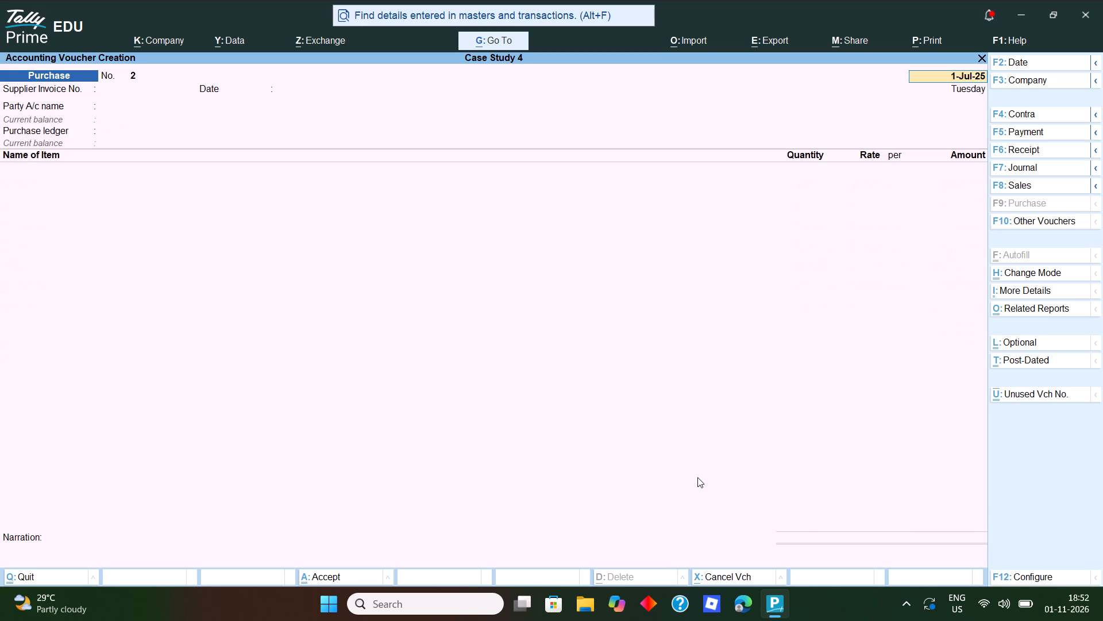
Start a contra voucher dated 1-Jul-25, crediting Cash 120000 and debiting ICICI Bank the same amount.
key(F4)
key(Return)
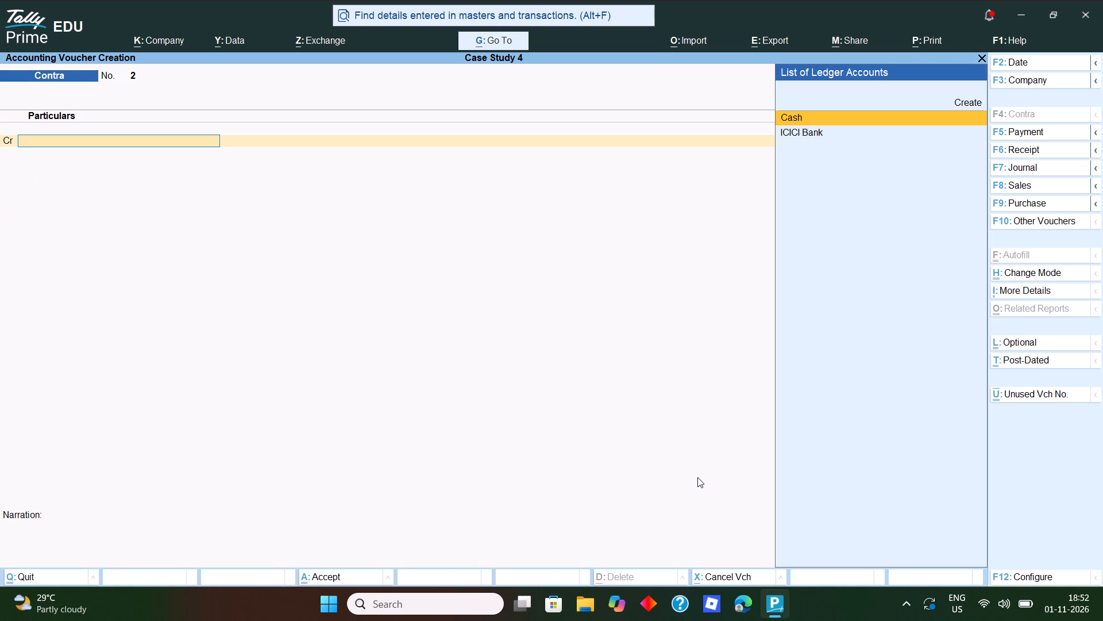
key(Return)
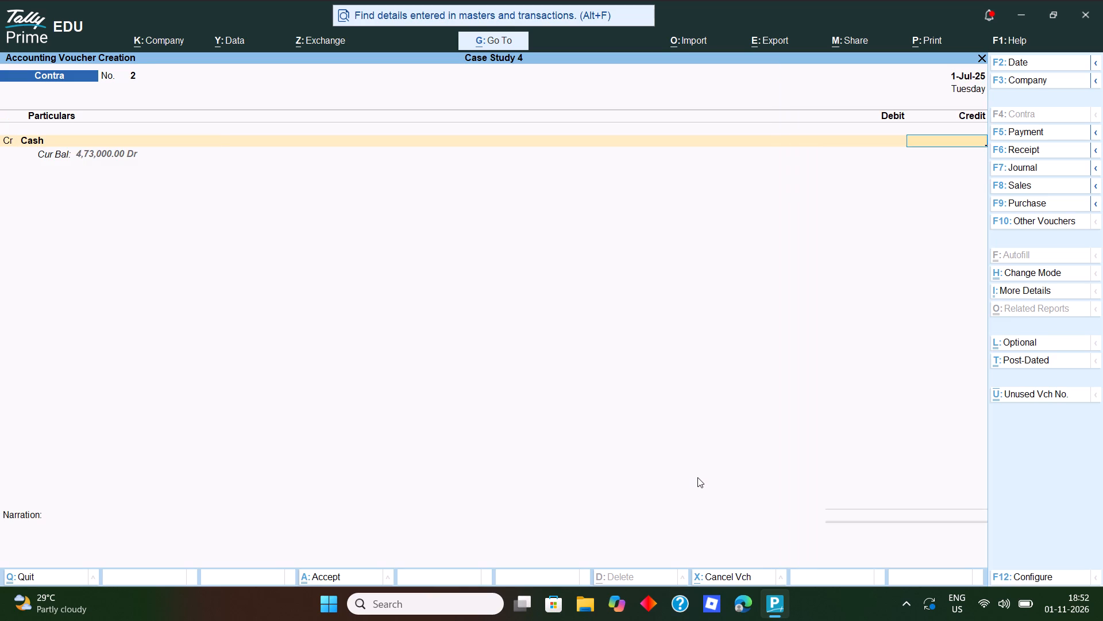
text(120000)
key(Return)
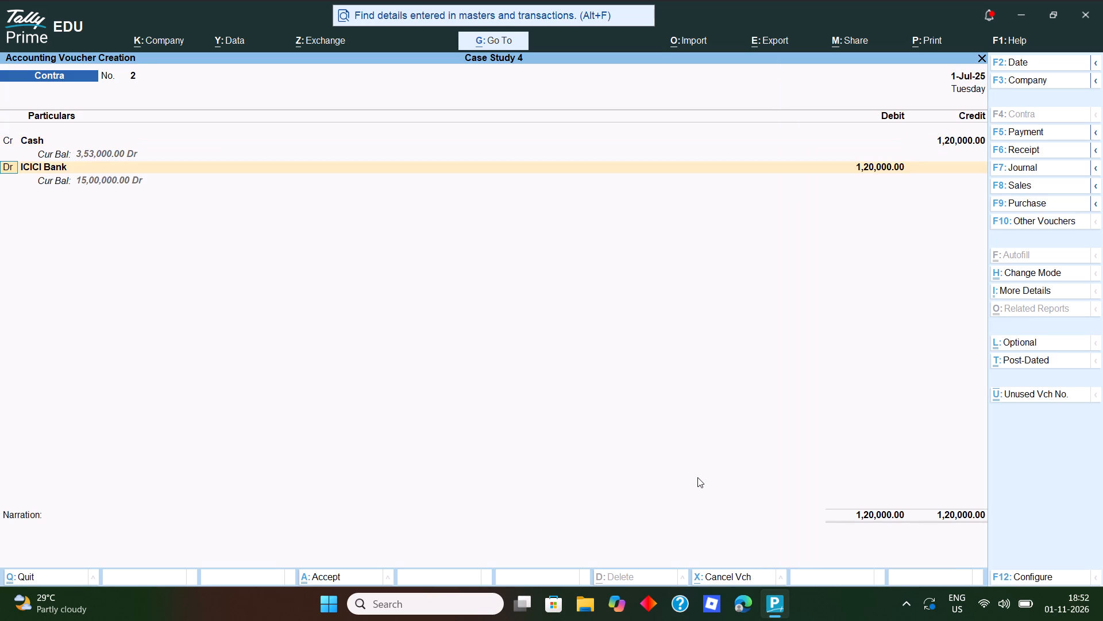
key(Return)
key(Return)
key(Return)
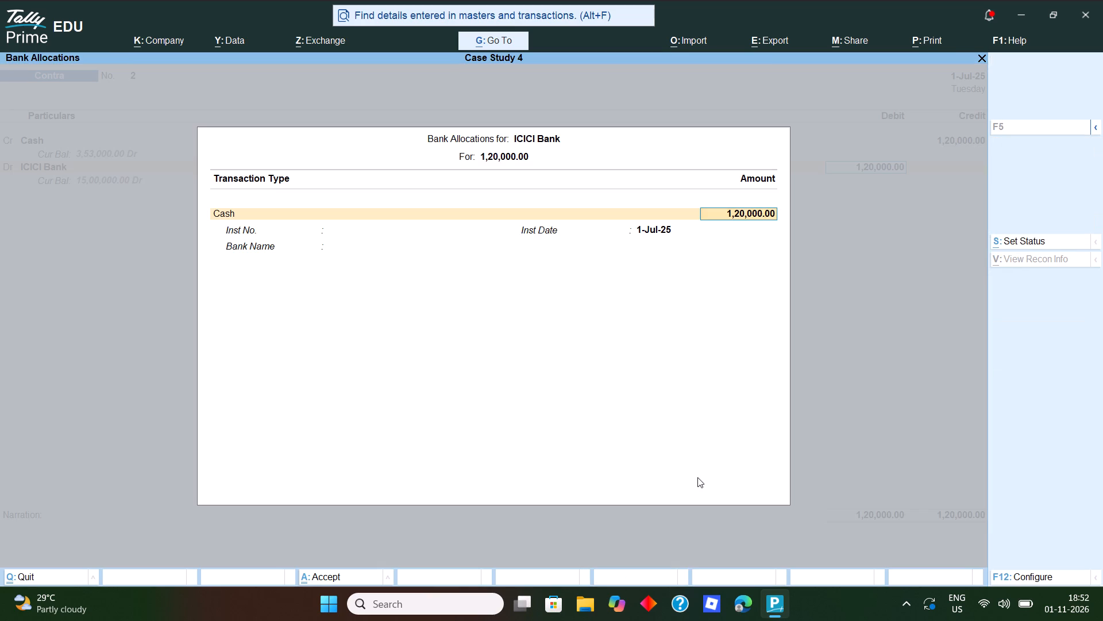
Keep the Cash bank allocation, enter 60 notes of the 2000 denomination, leave the narration blank, and save the contra voucher.
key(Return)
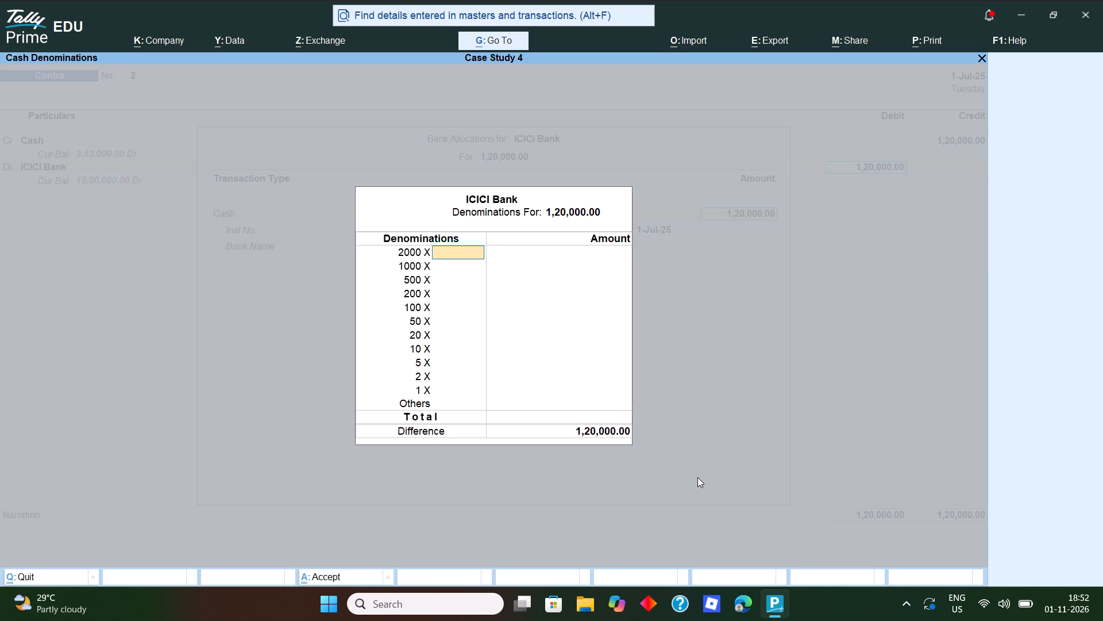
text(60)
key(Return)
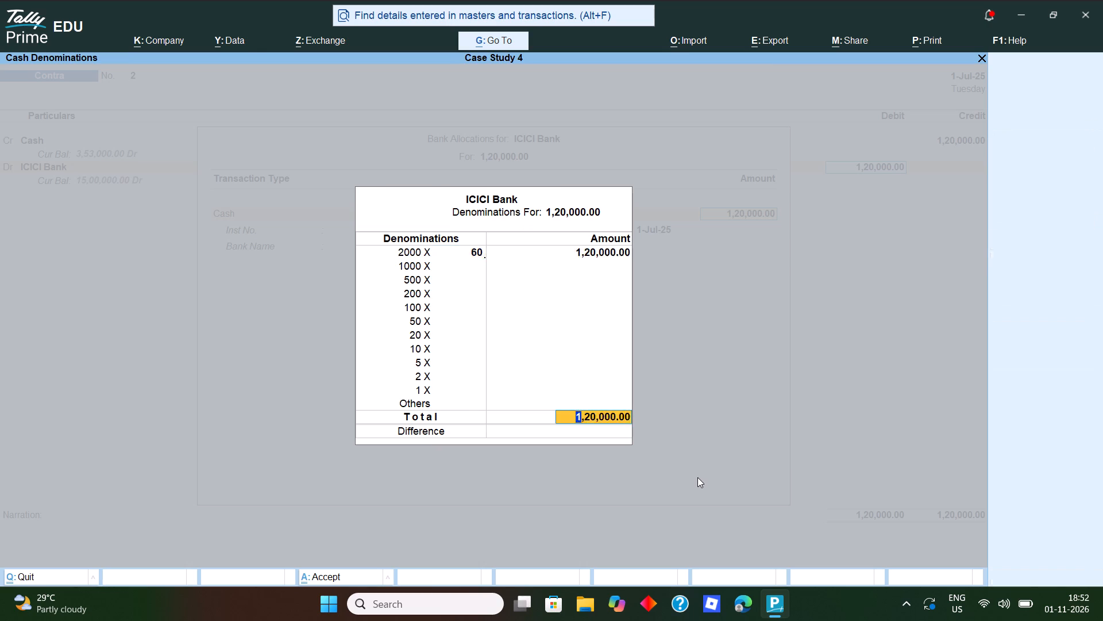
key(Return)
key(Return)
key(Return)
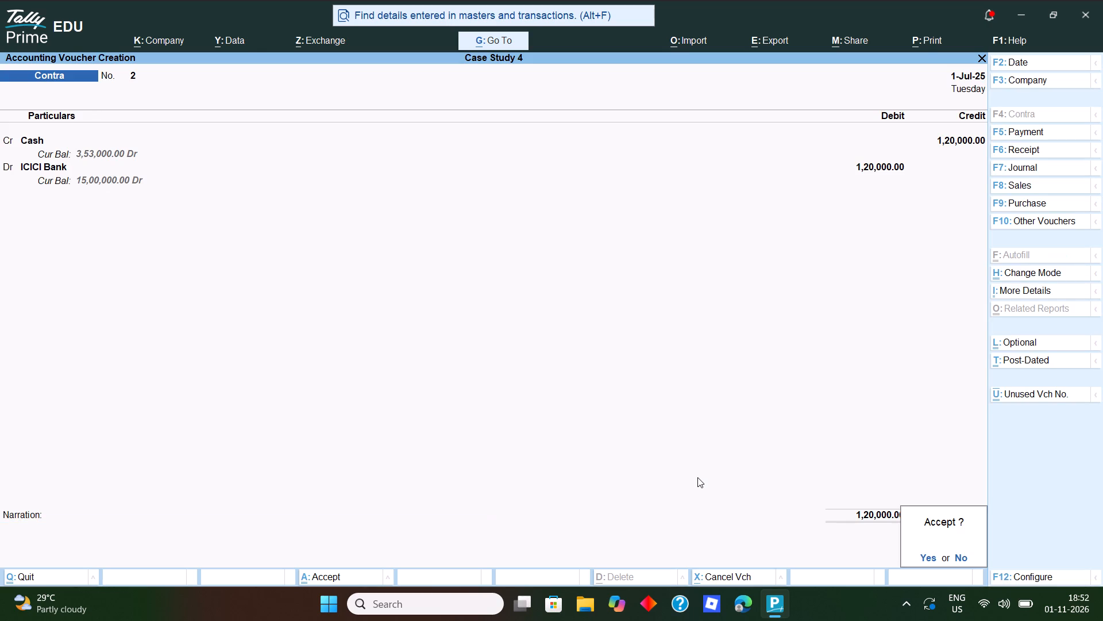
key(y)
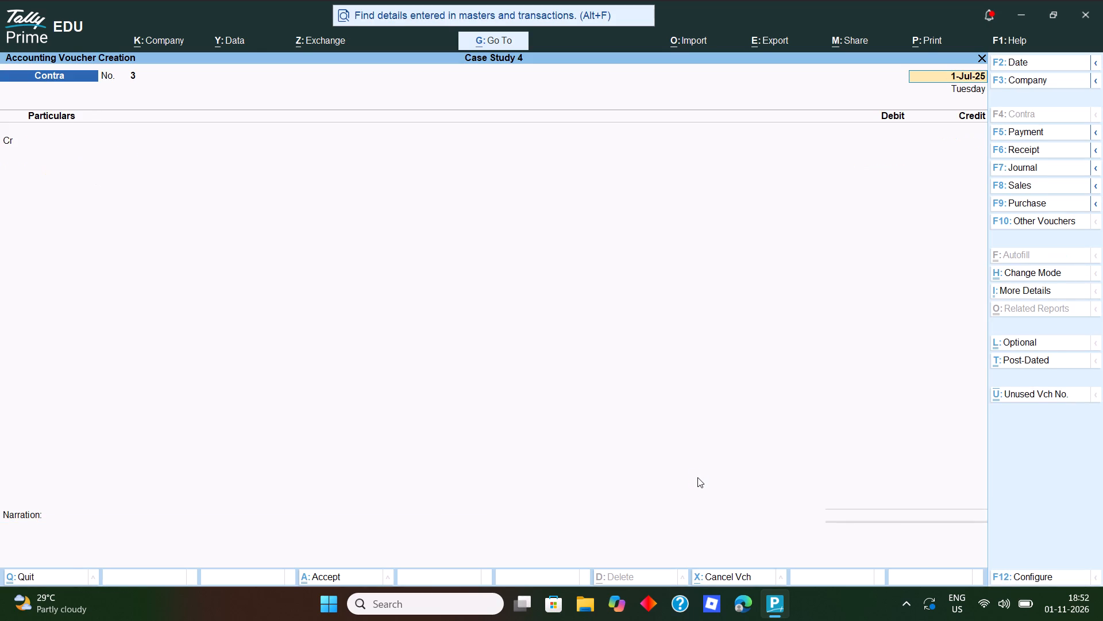
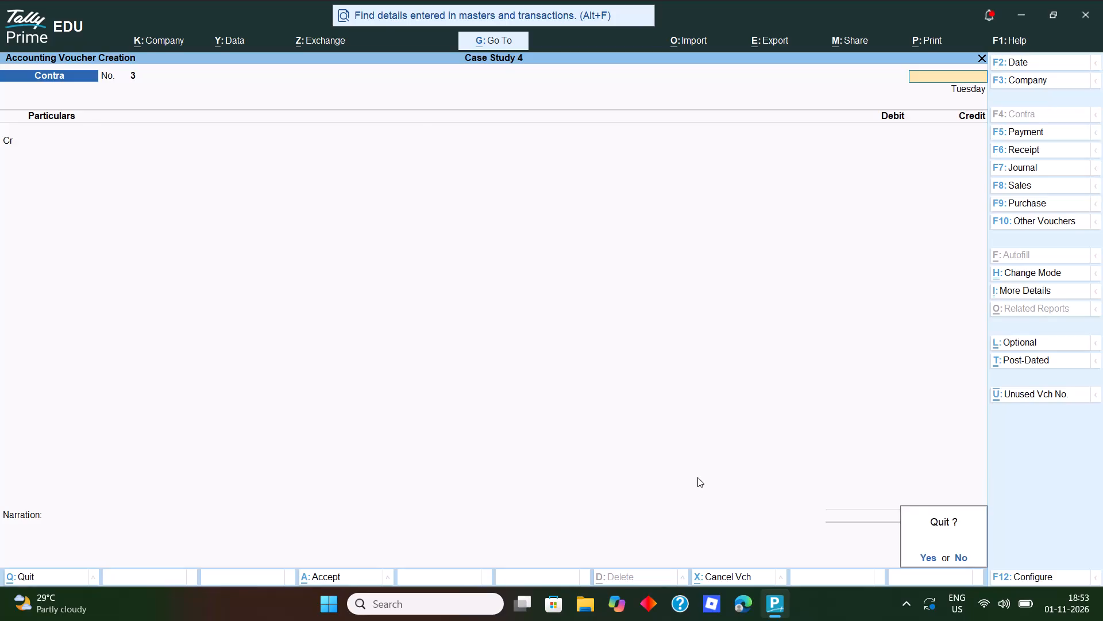
Leave voucher entry and open the Payment voucher type master for alteration.
key(Escape)
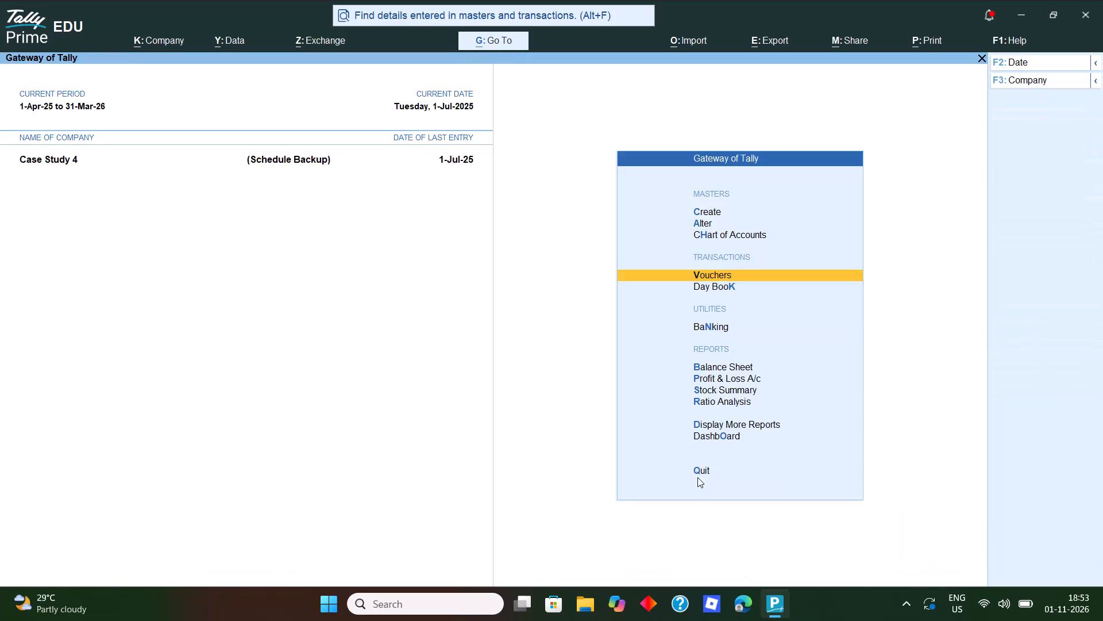
key(a)
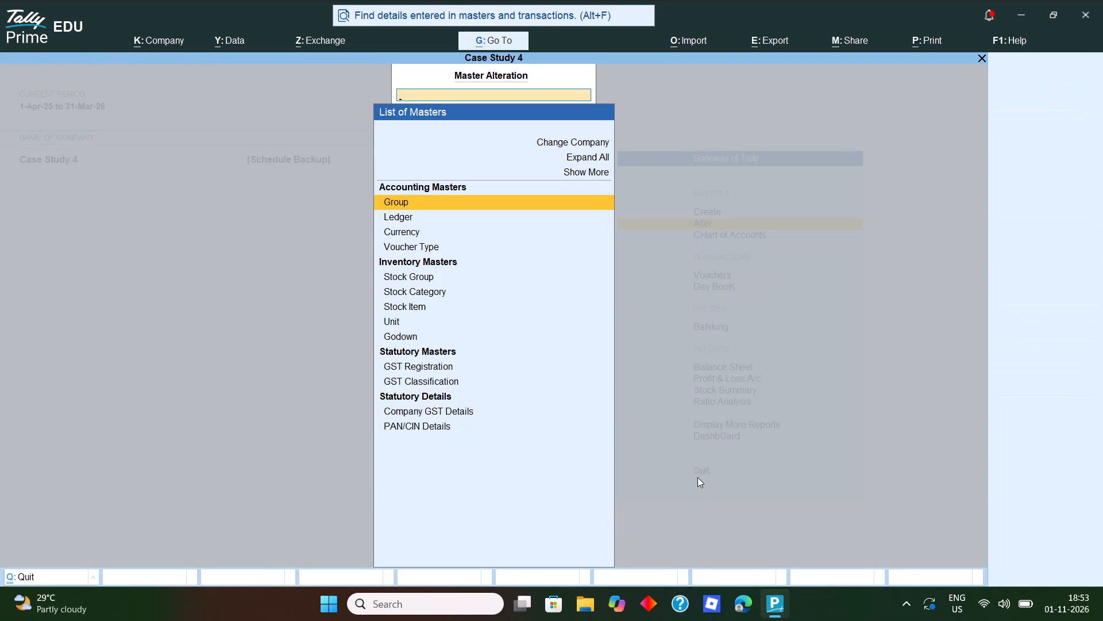
key(Down)
key(Down)
key(Down)
key(Return)
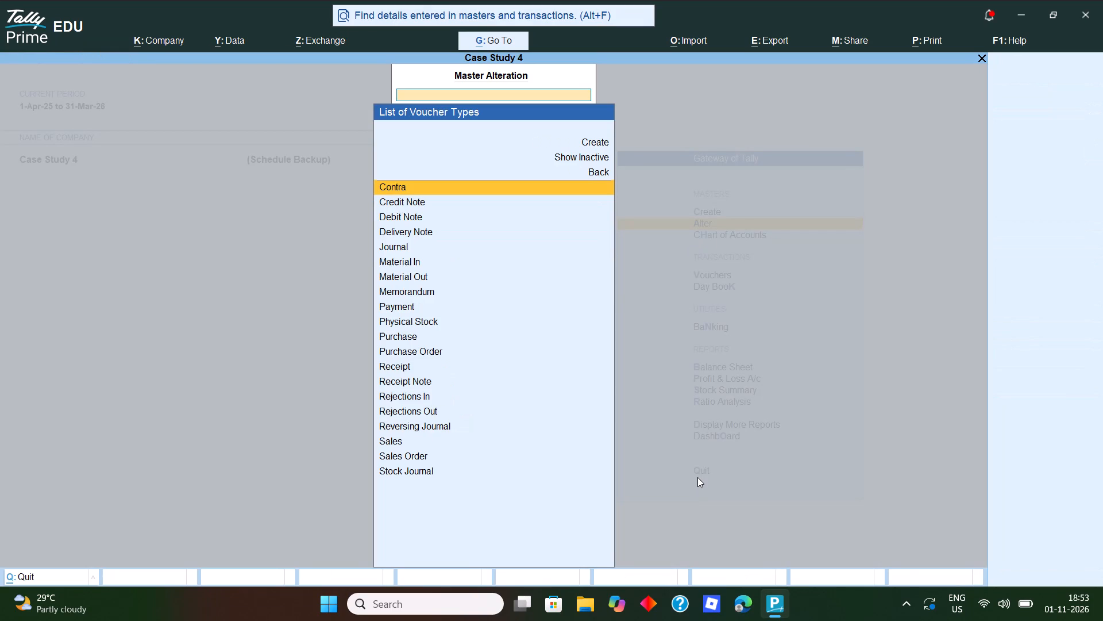
key(p)
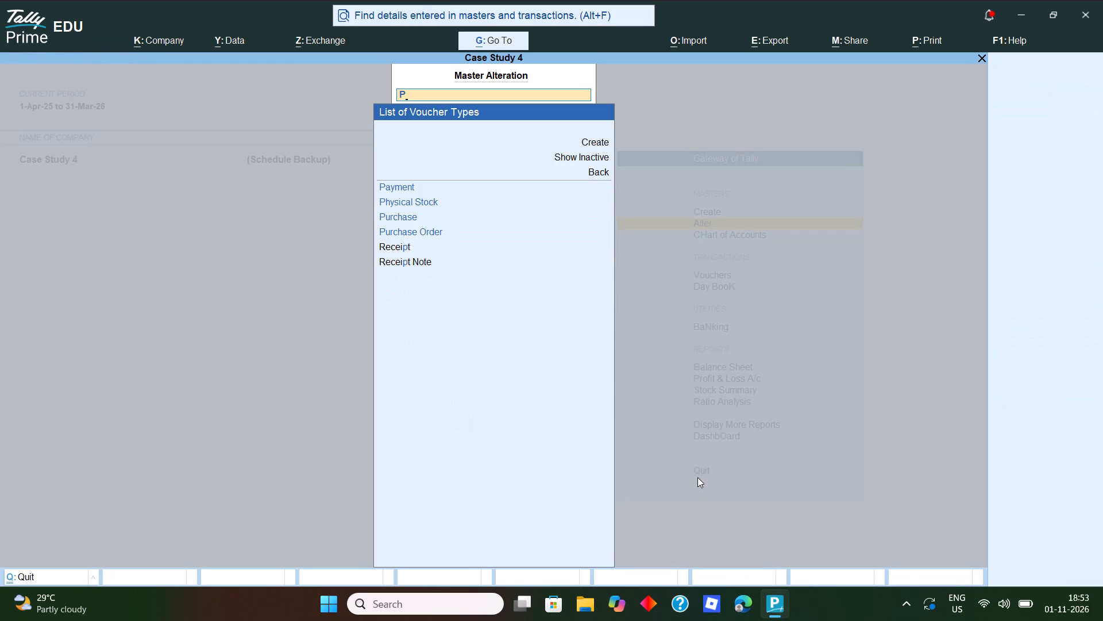
key(Down)
key(Return)
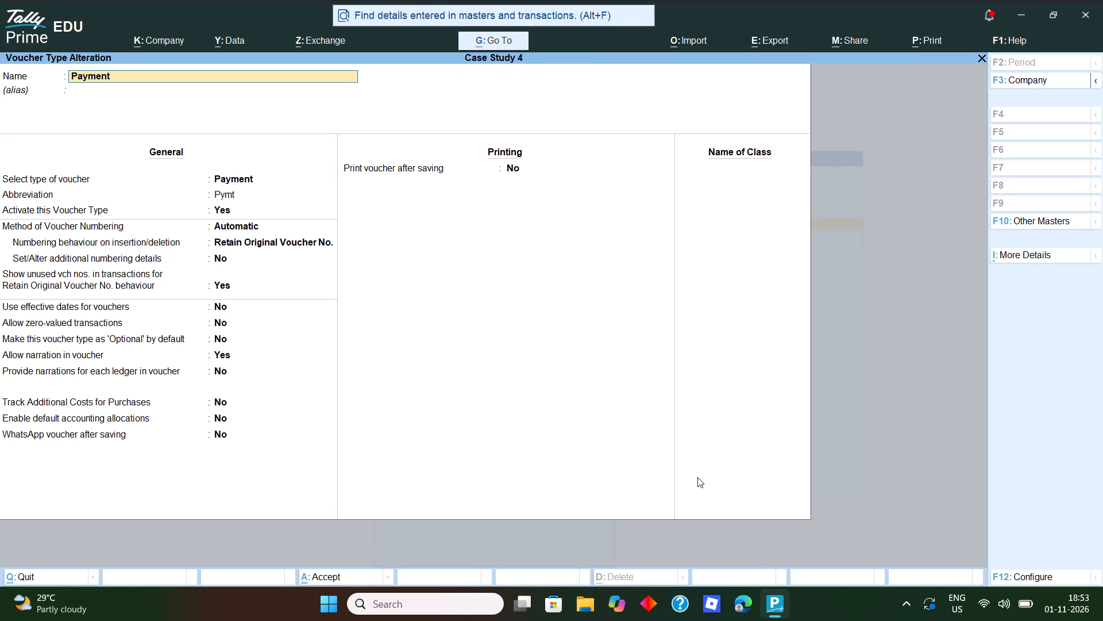
Add a voucher class named Bank Payment to the Payment voucher type.
click(725, 167)
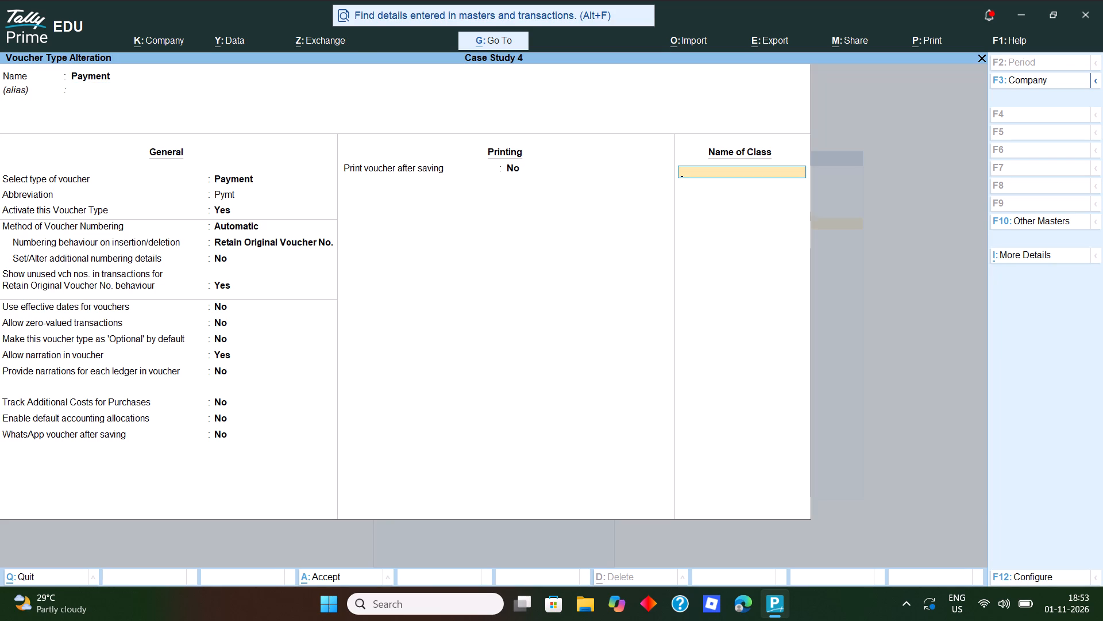
text(bank)
key(space)
text(paym)
text(ent)
key(Return)
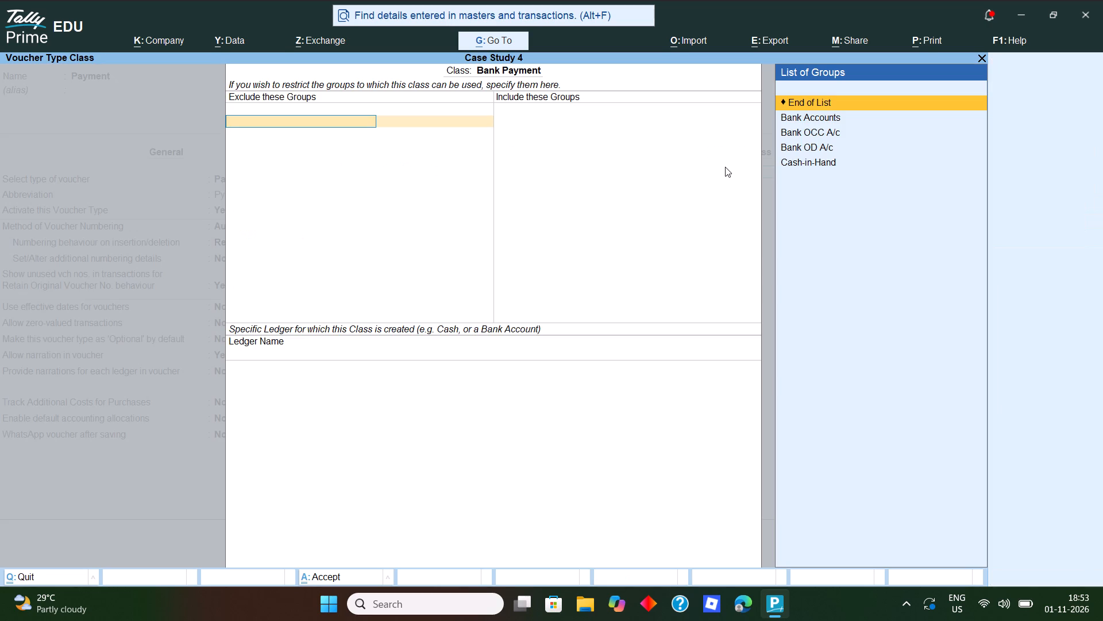
Make Cash-in-Hand the only excluded group of the Bank Payment class.
key(Down)
key(Return)
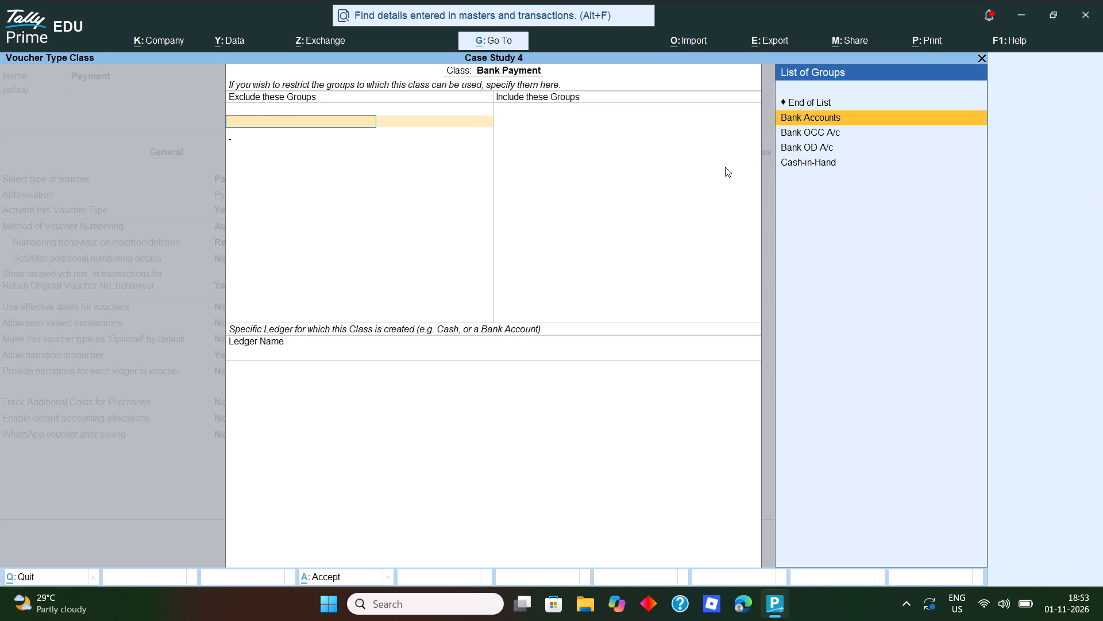
key(Up)
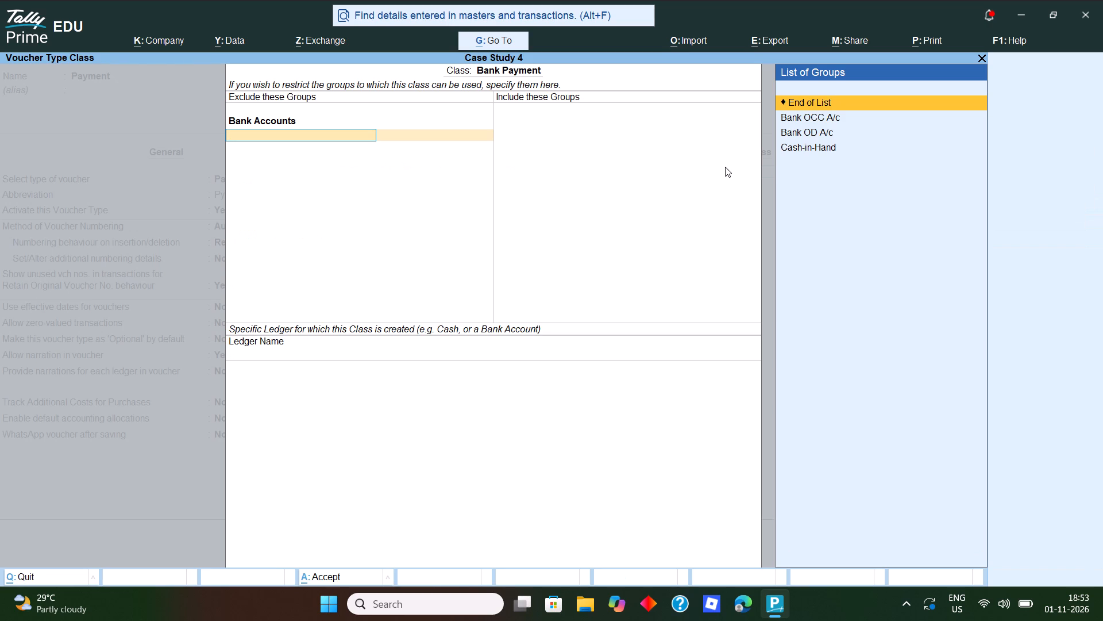
key(BackSpace)
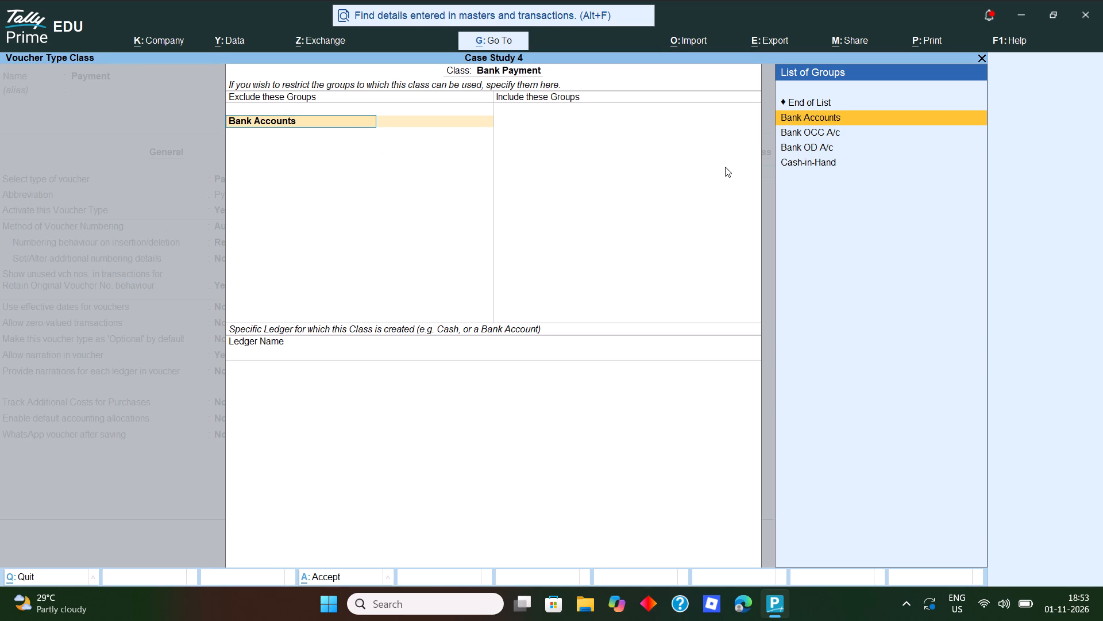
key(Down)
key(Down)
key(Down)
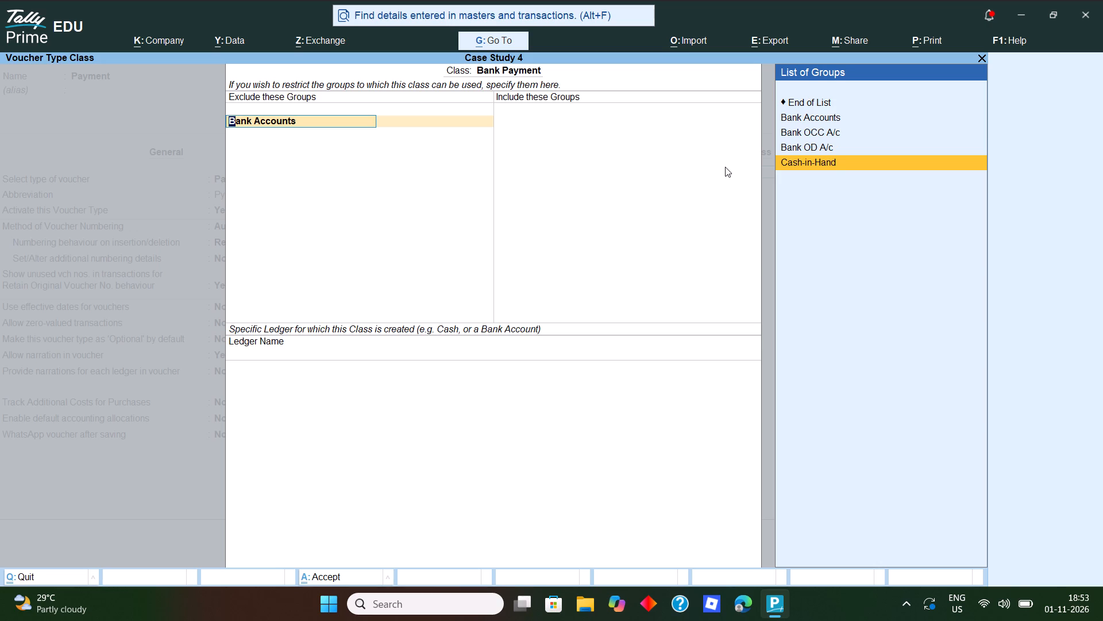
key(Return)
key(Return)
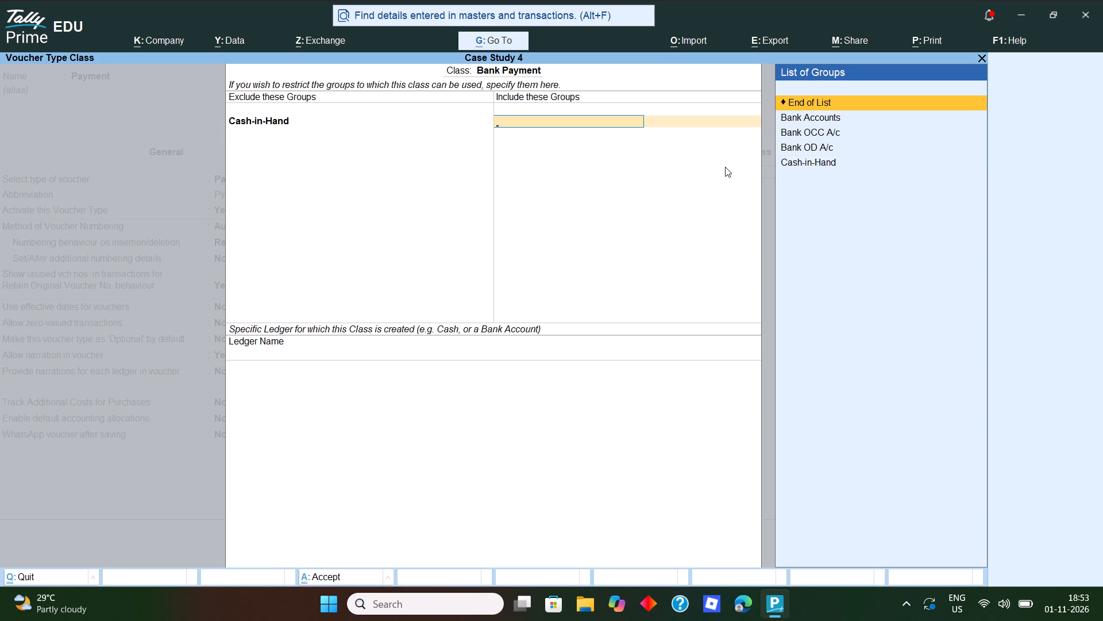
Include the Bank Accounts and Bank OD A/c groups in the Bank Payment class and pick its specific ledger.
key(Down)
key(Return)
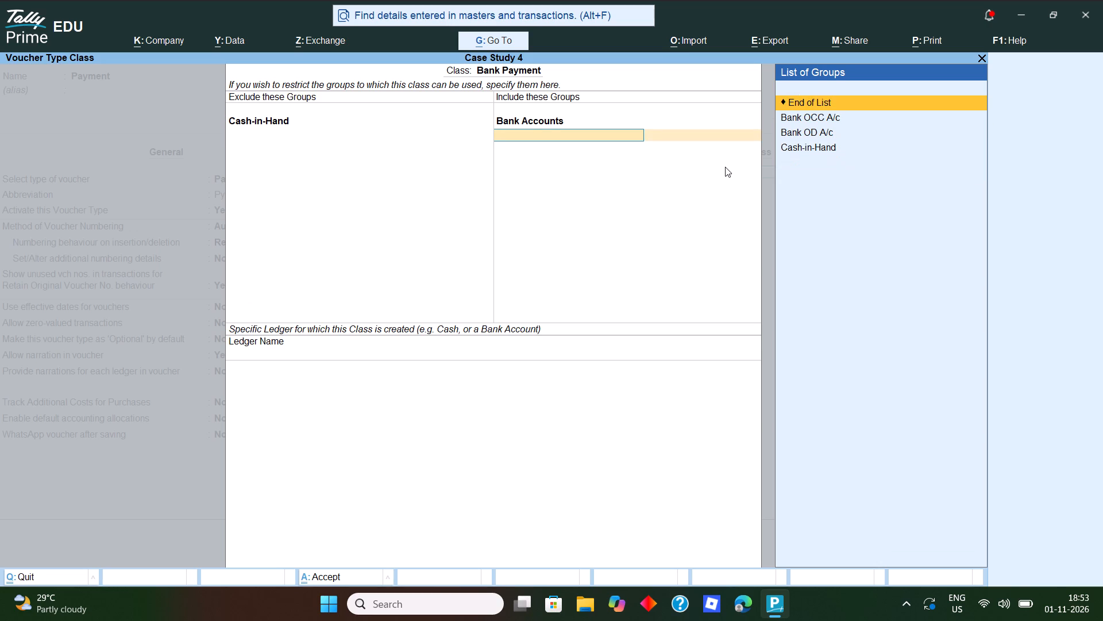
key(Down)
key(Down)
key(Return)
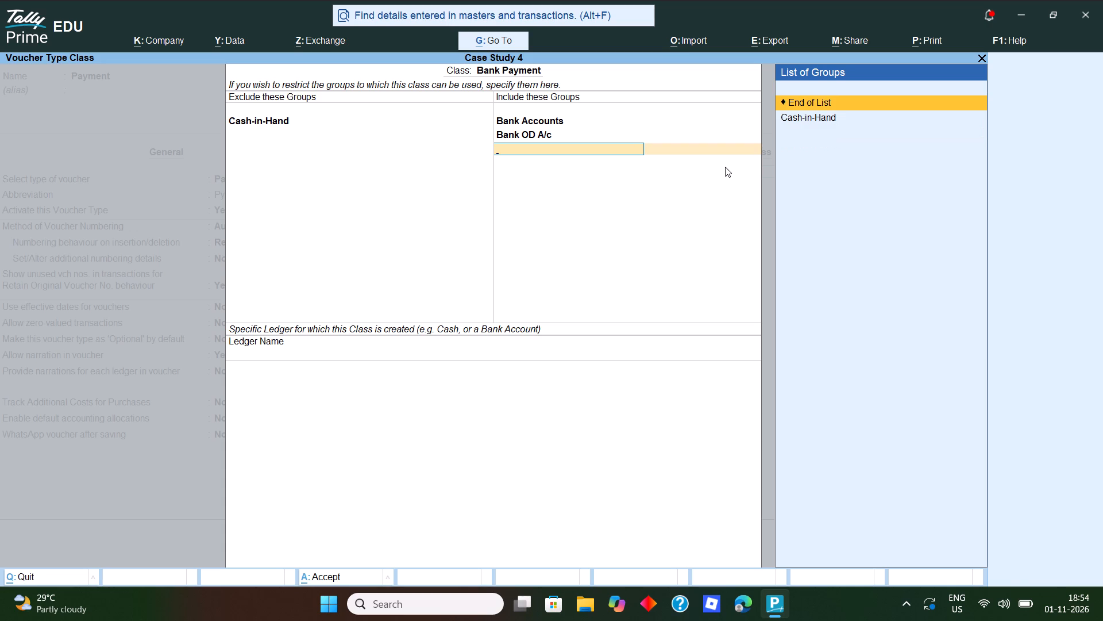
key(Return)
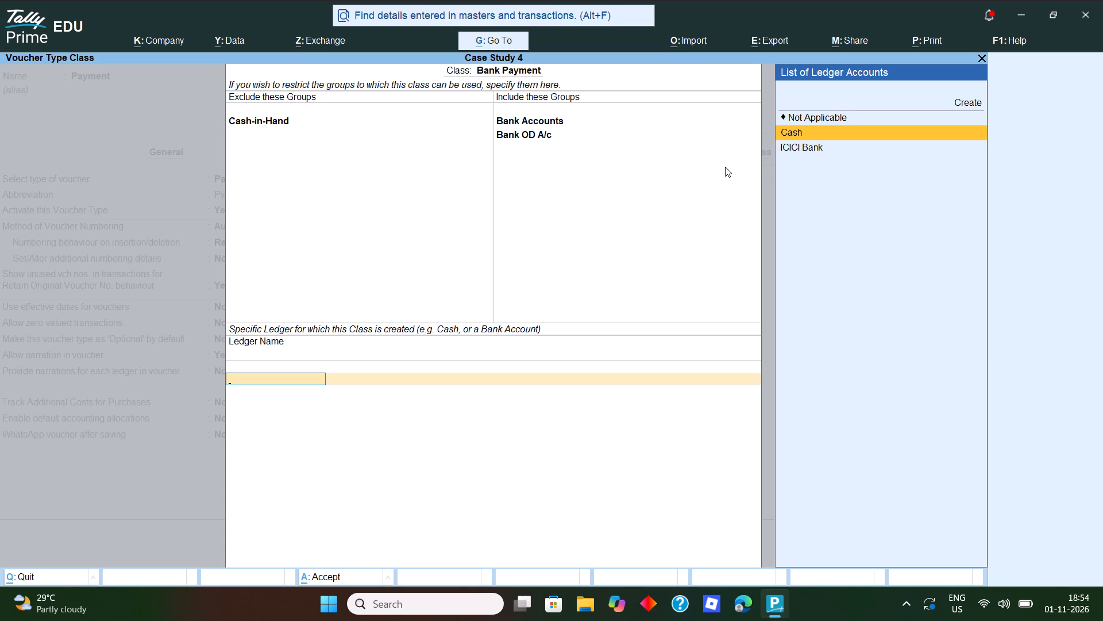
key(Down)
key(Return)
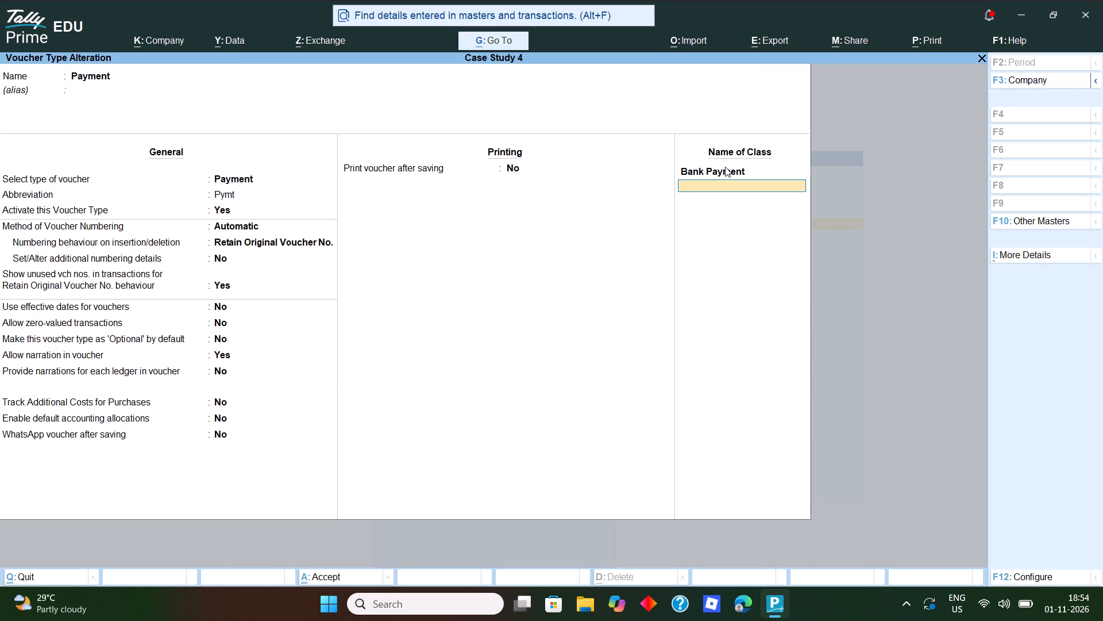
Add a second class named Cash, excluding the Bank Accounts and Bank OD A/c groups.
text(cash)
key(Return)
key(Down)
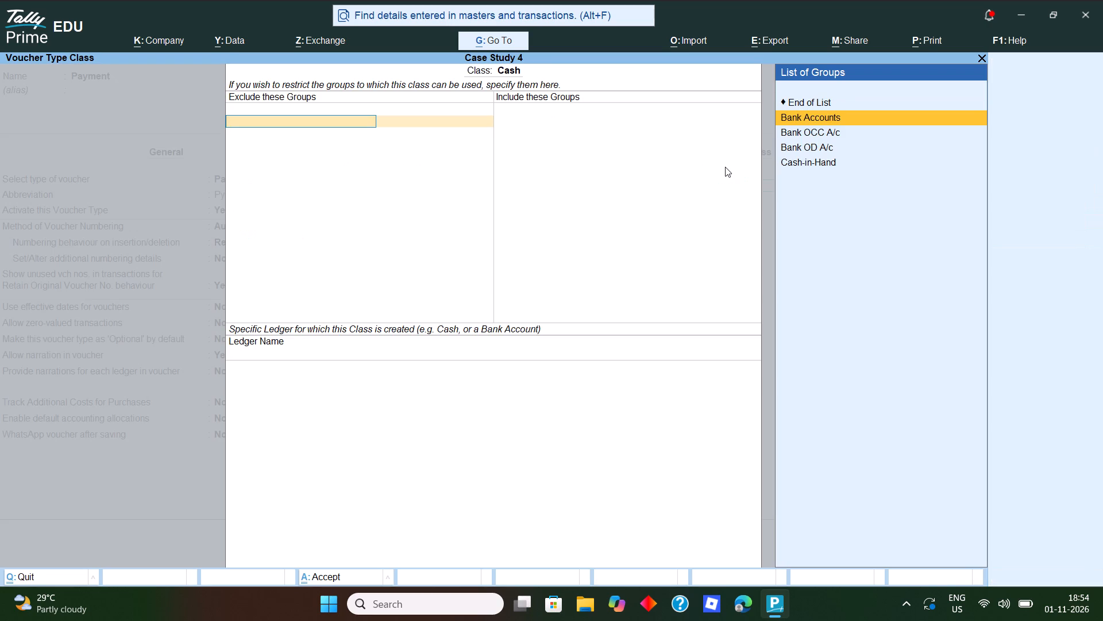
key(Return)
key(Down)
key(Down)
key(Return)
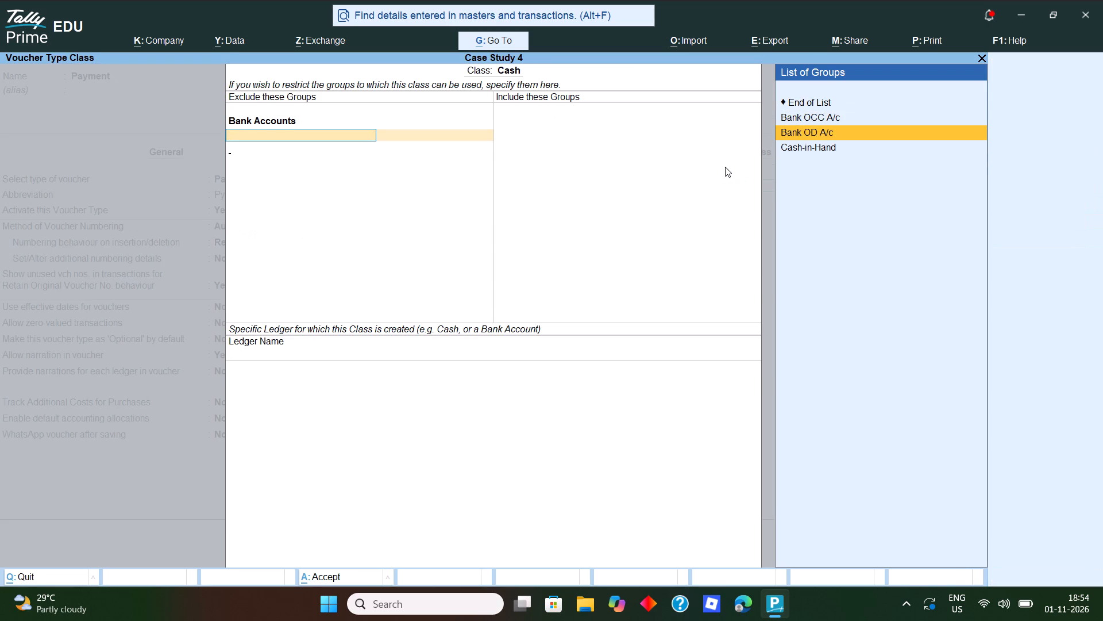
key(Return)
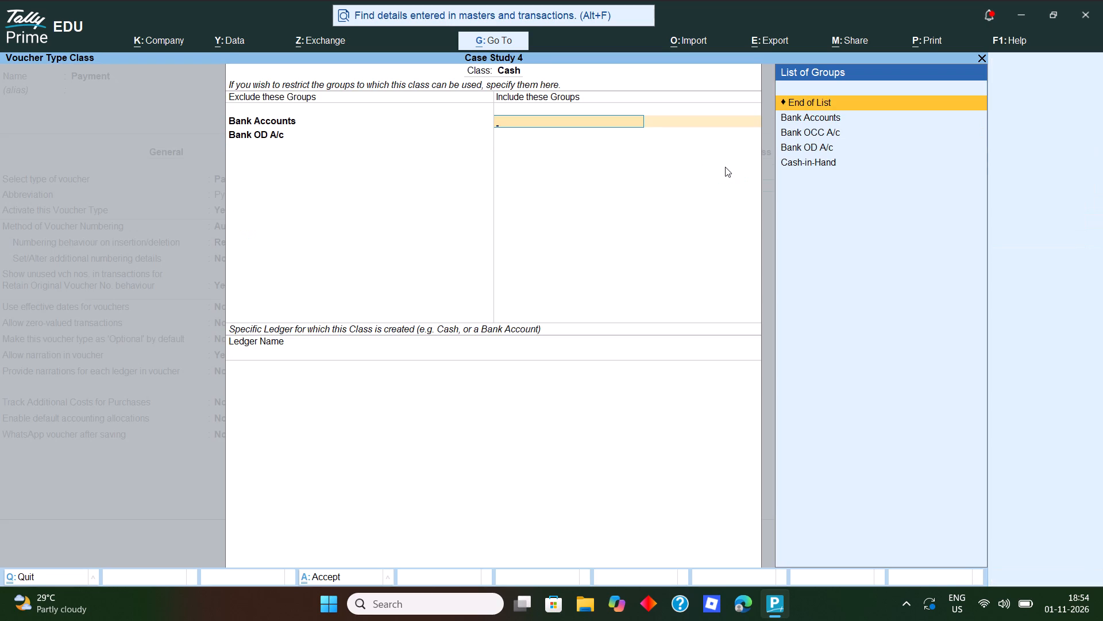
Include the Cash-in-Hand group in the Cash class and set Cash as its specific ledger.
key(Down)
key(Down)
key(Down)
key(Down)
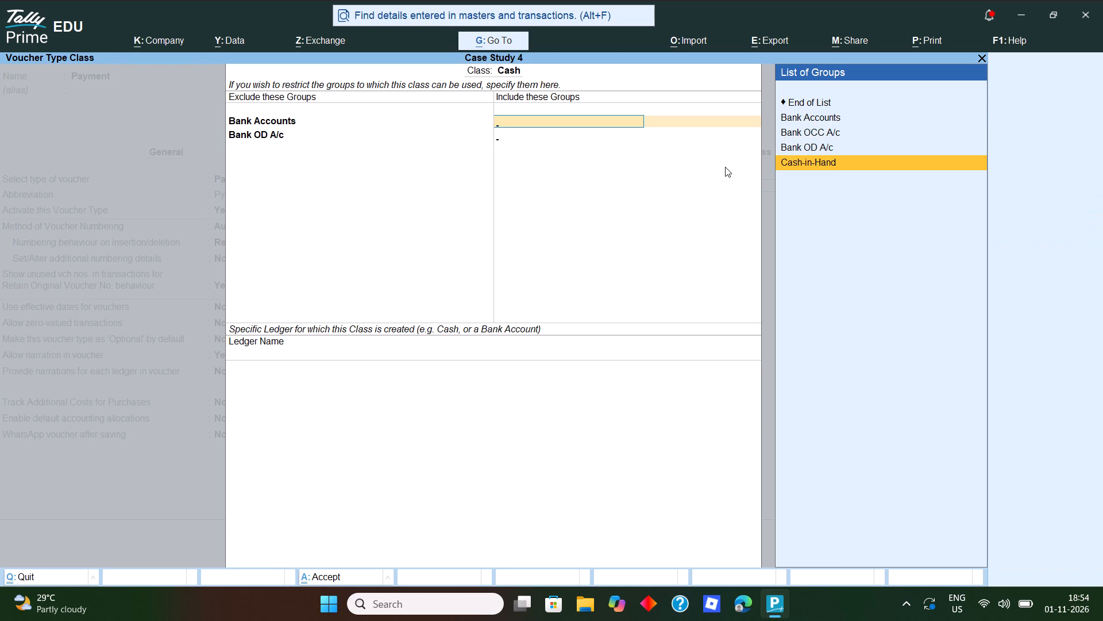
key(Return)
key(Return)
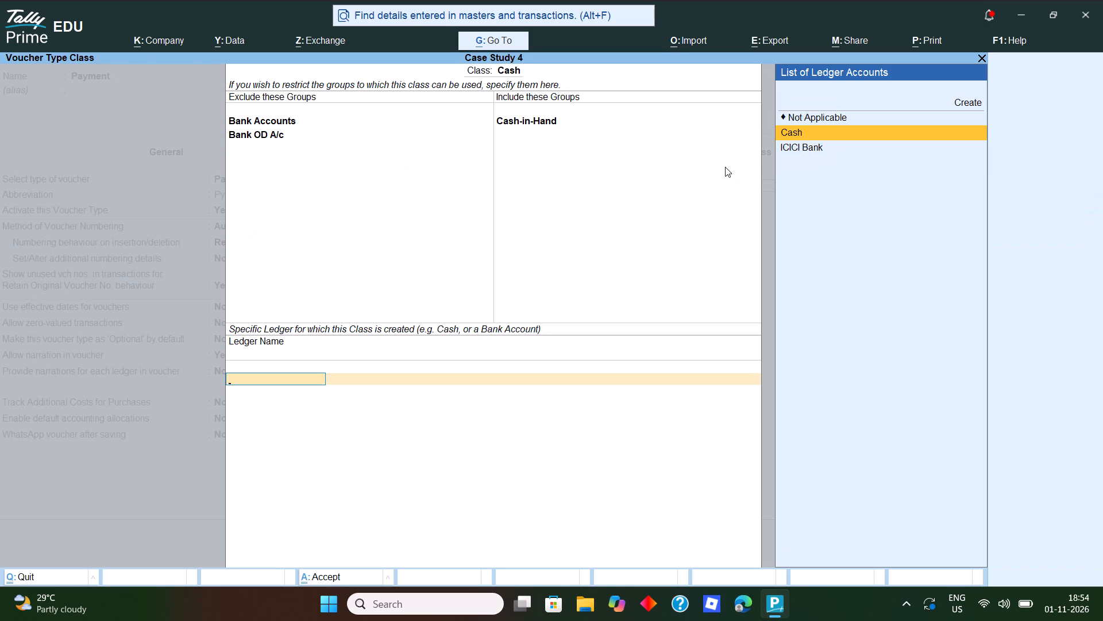
key(Return)
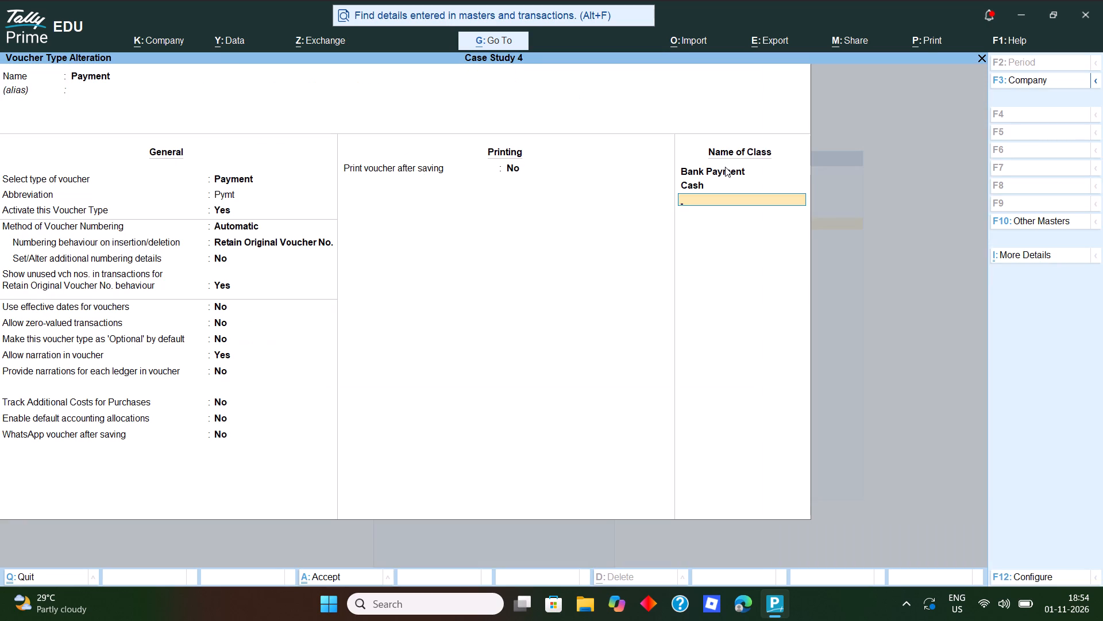
Reopen the Cash class and review its excluded groups, included groups and specific ledger.
key(BackSpace)
key(Return)
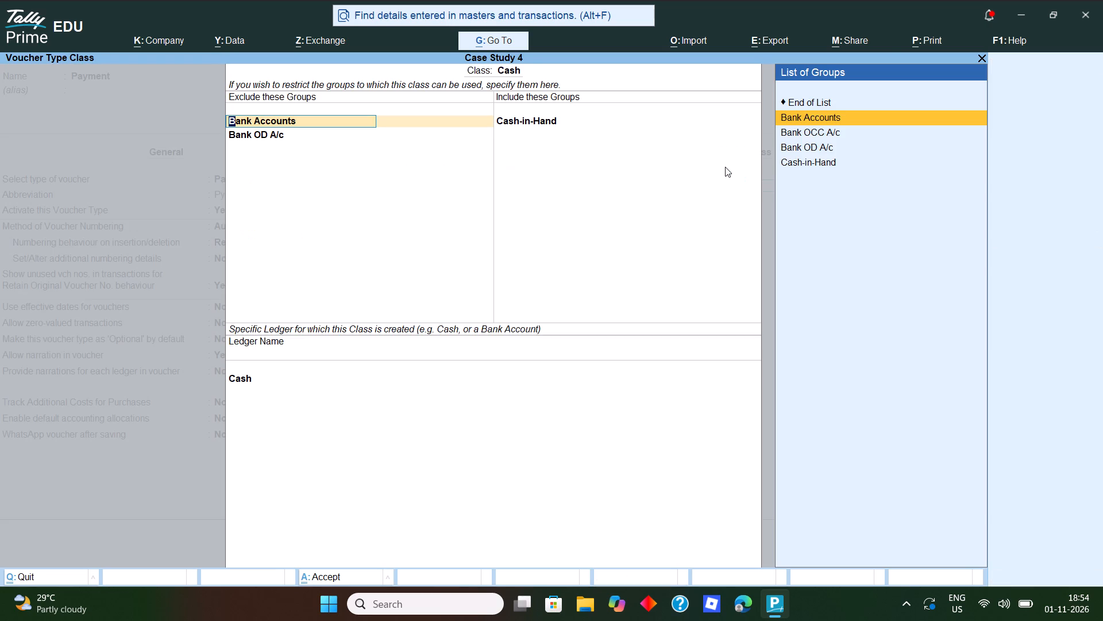
key(Return)
key(Return)
key(Return)
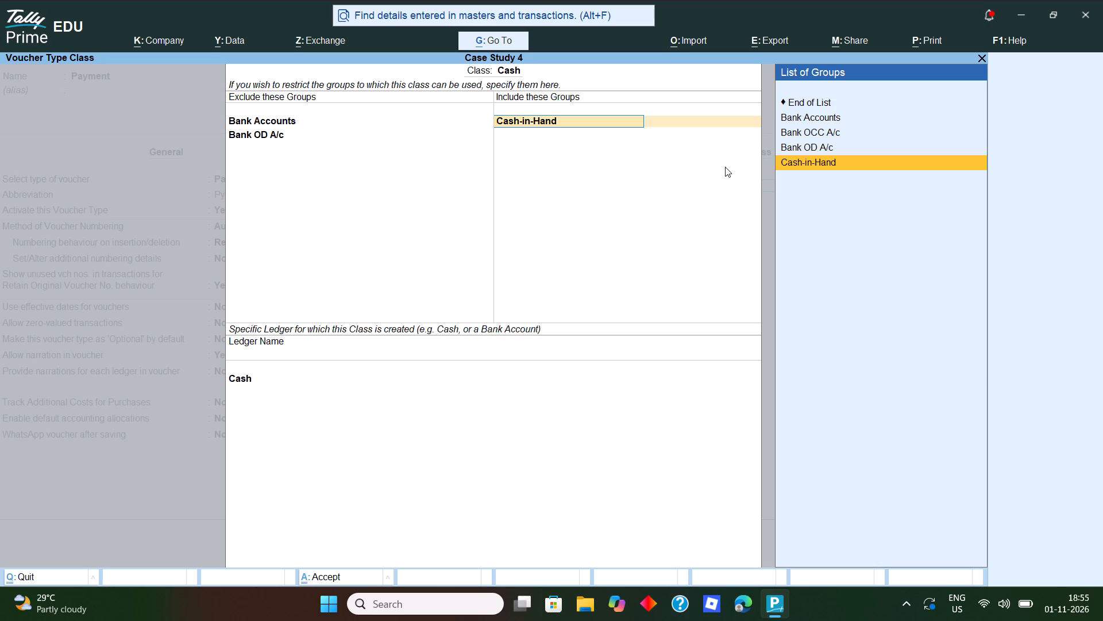
key(Return)
key(Return)
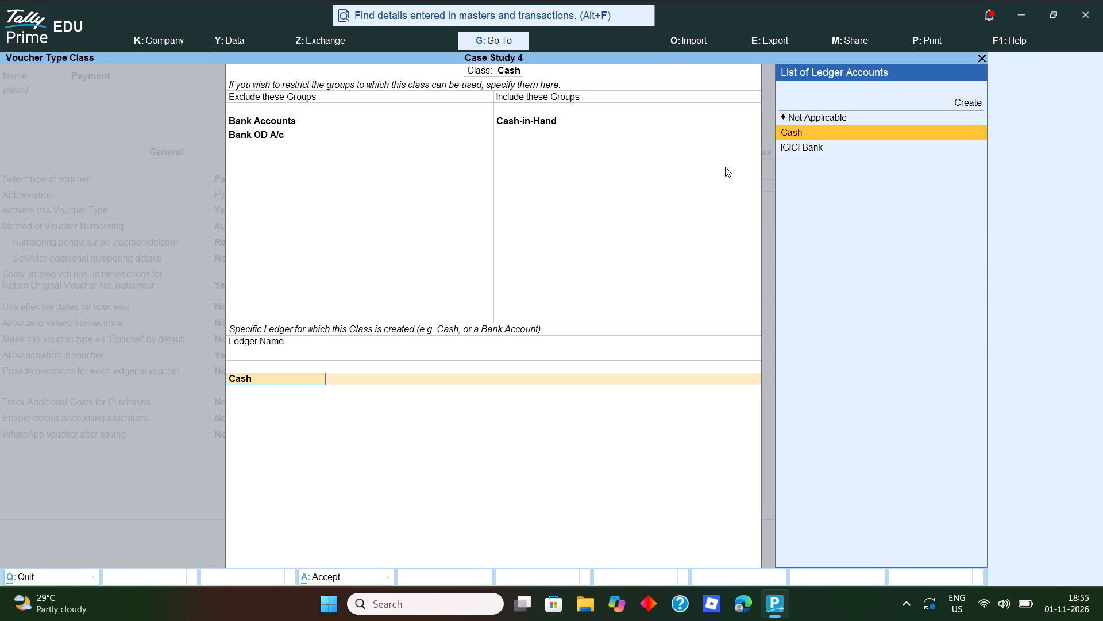
key(Return)
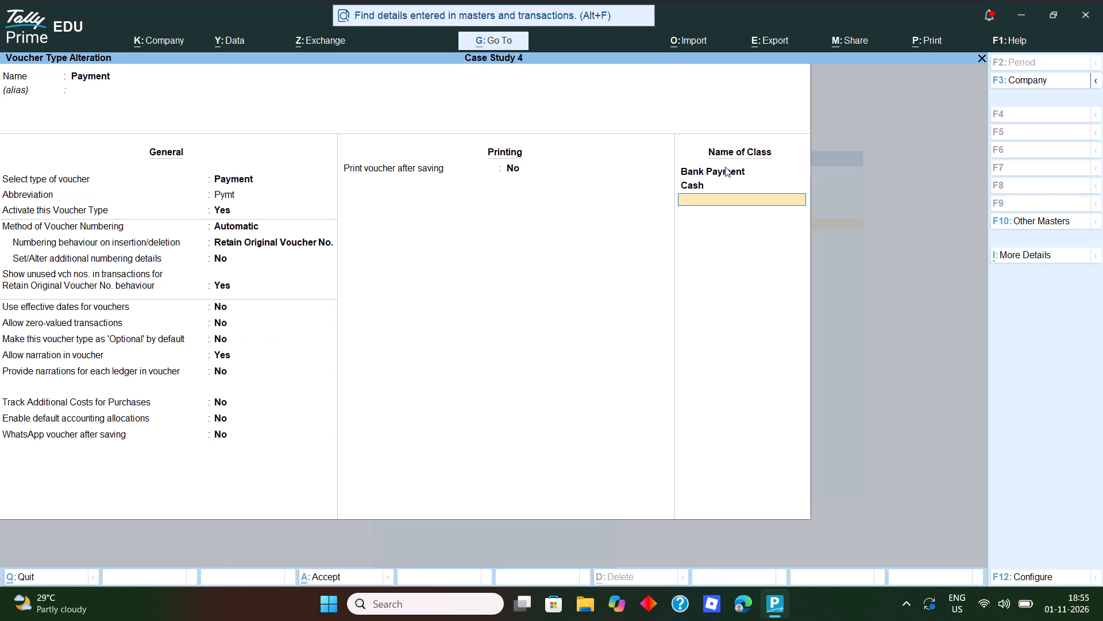
Save the altered Payment voucher type and return to the Gateway of Tally.
key(ctrl+a)
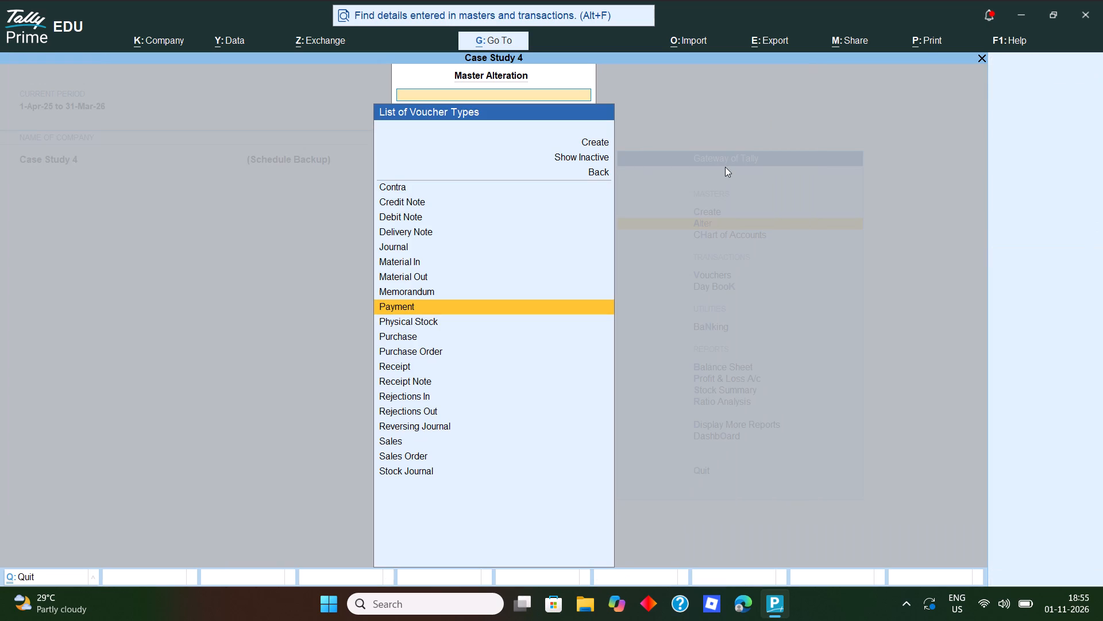
key(Escape)
key(Escape)
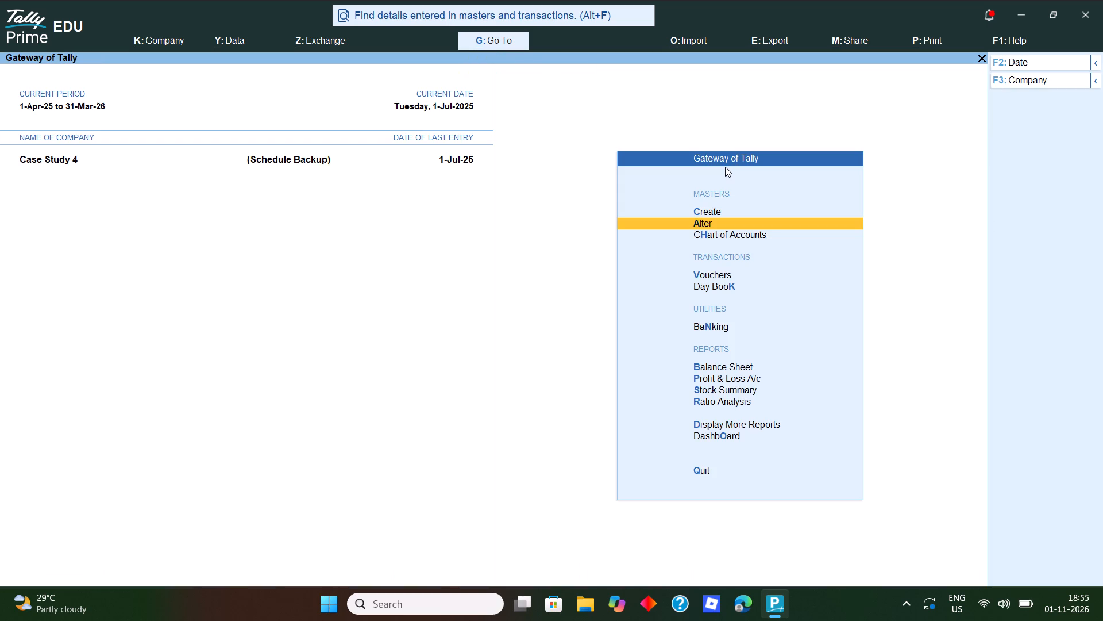
Start a Payment voucher with the Bank Payment class, dated 1-Jul-25, and enter Security Deposits for 25,000.
key(v)
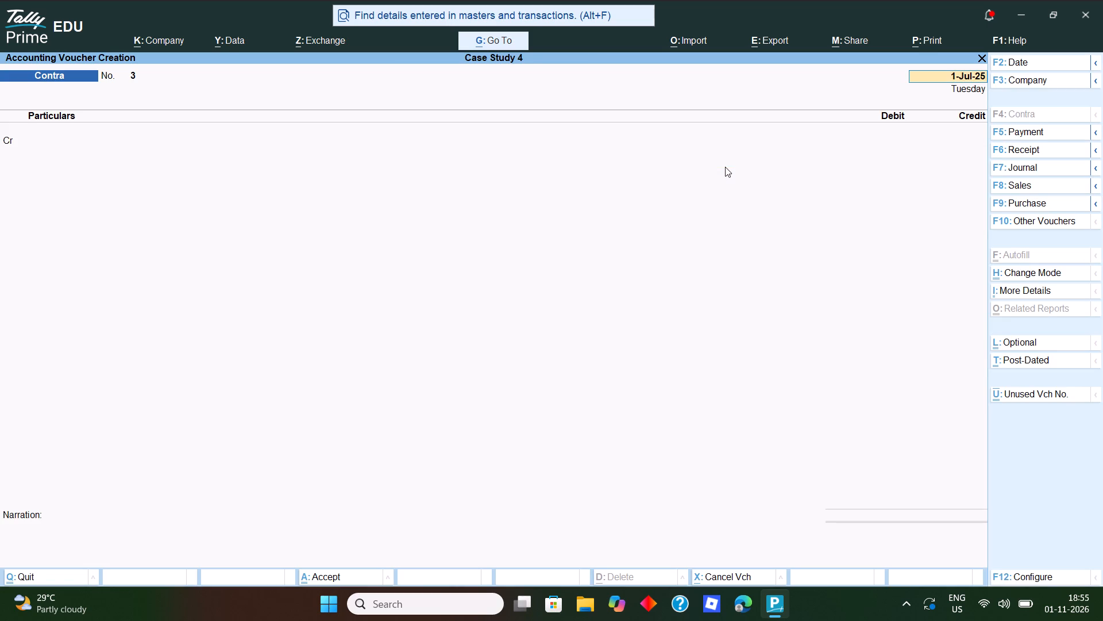
key(F5)
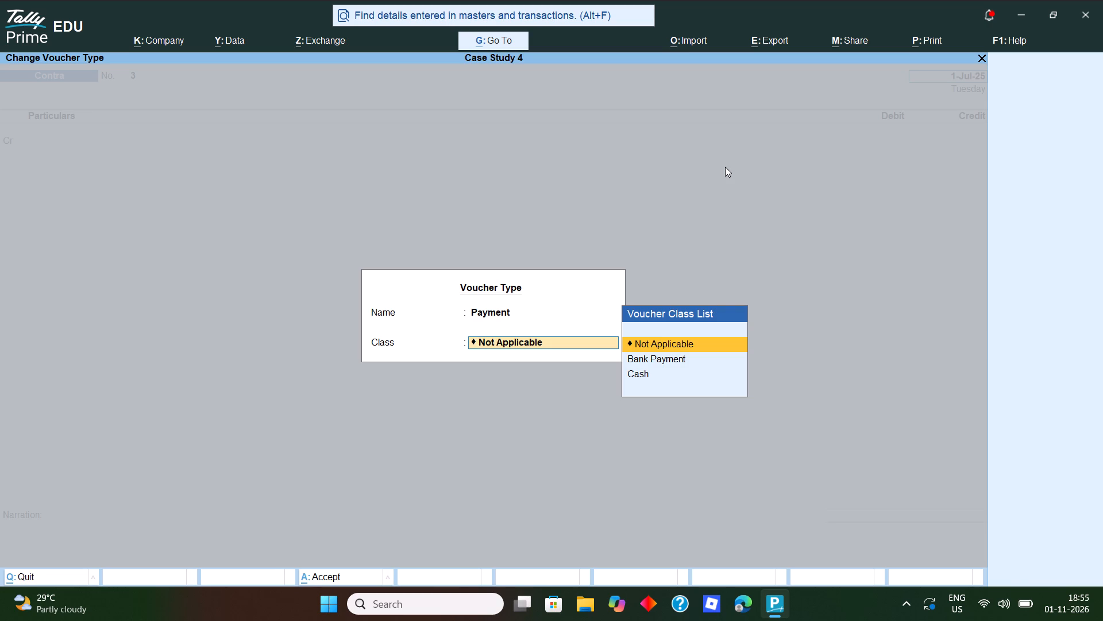
key(Down)
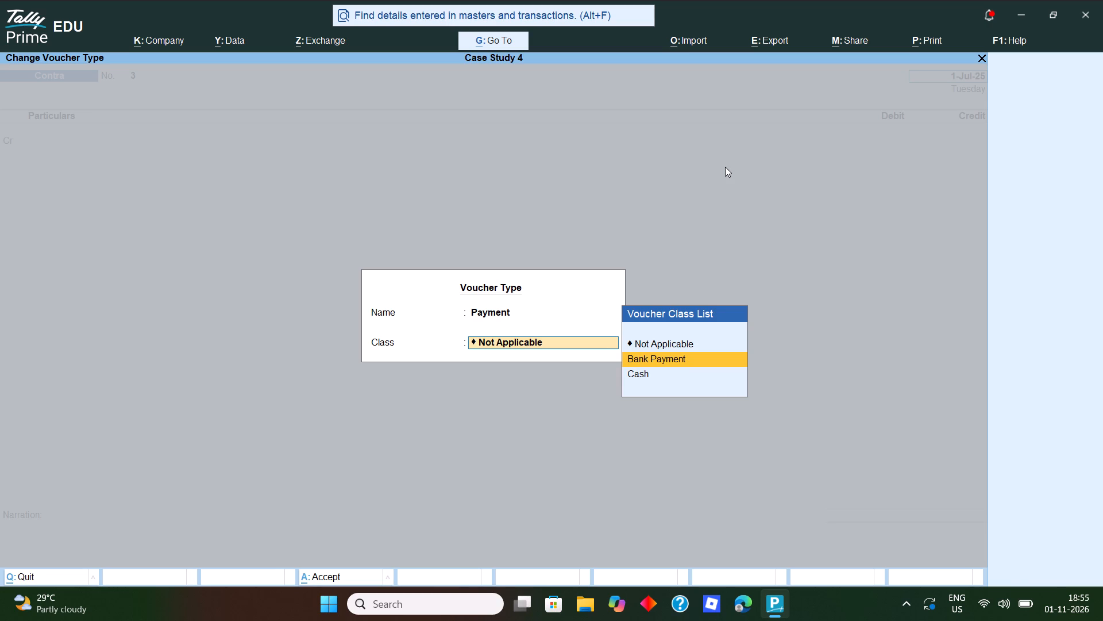
key(Return)
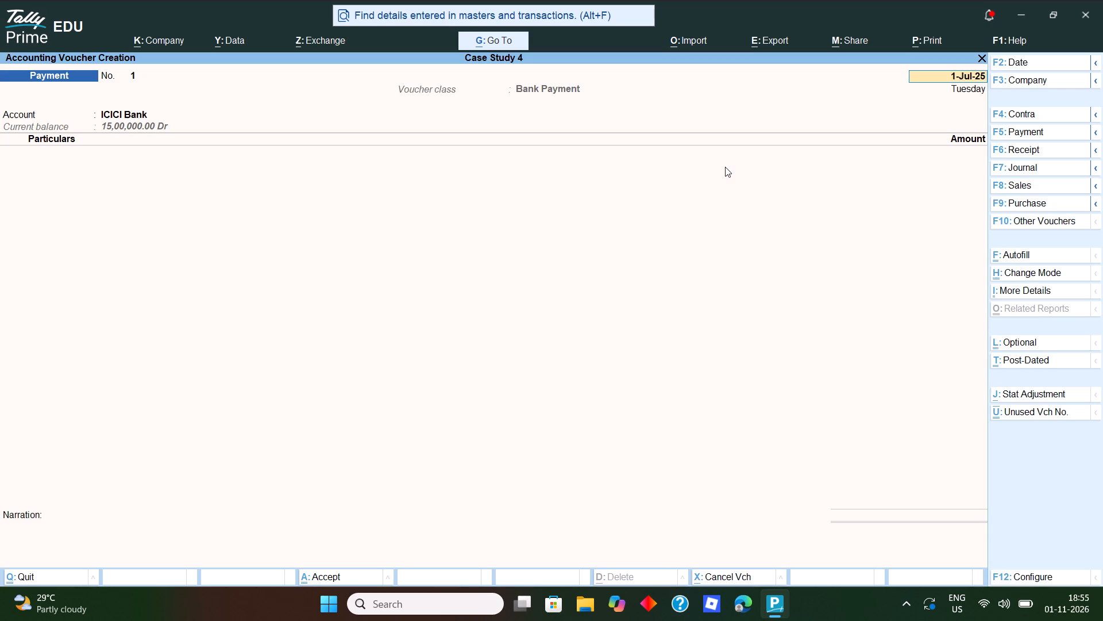
key(Return)
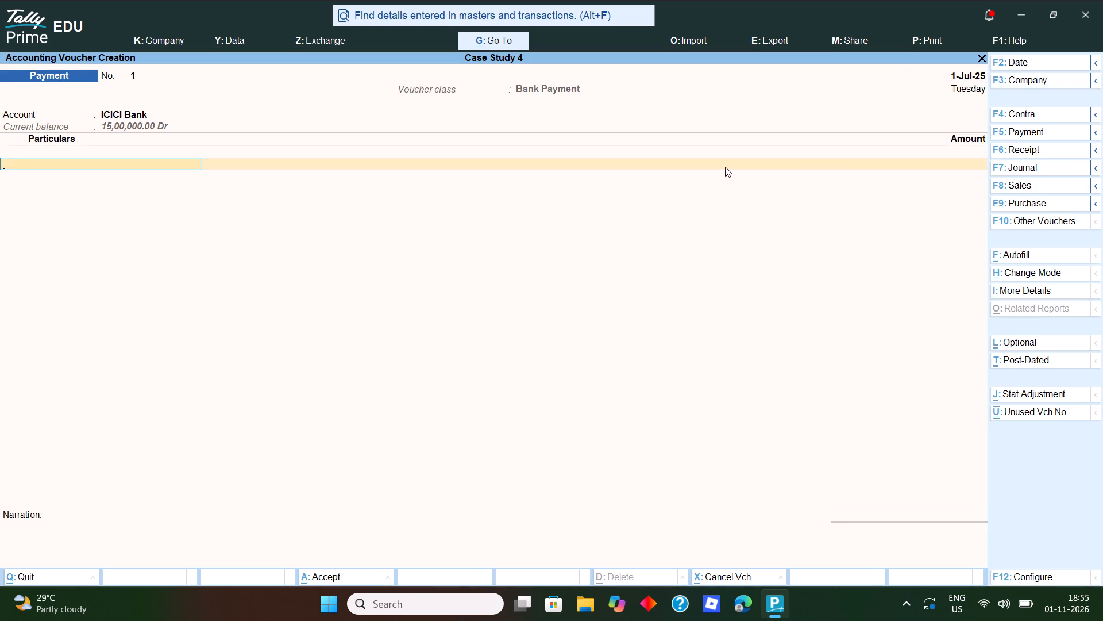
text(se)
key(Return)
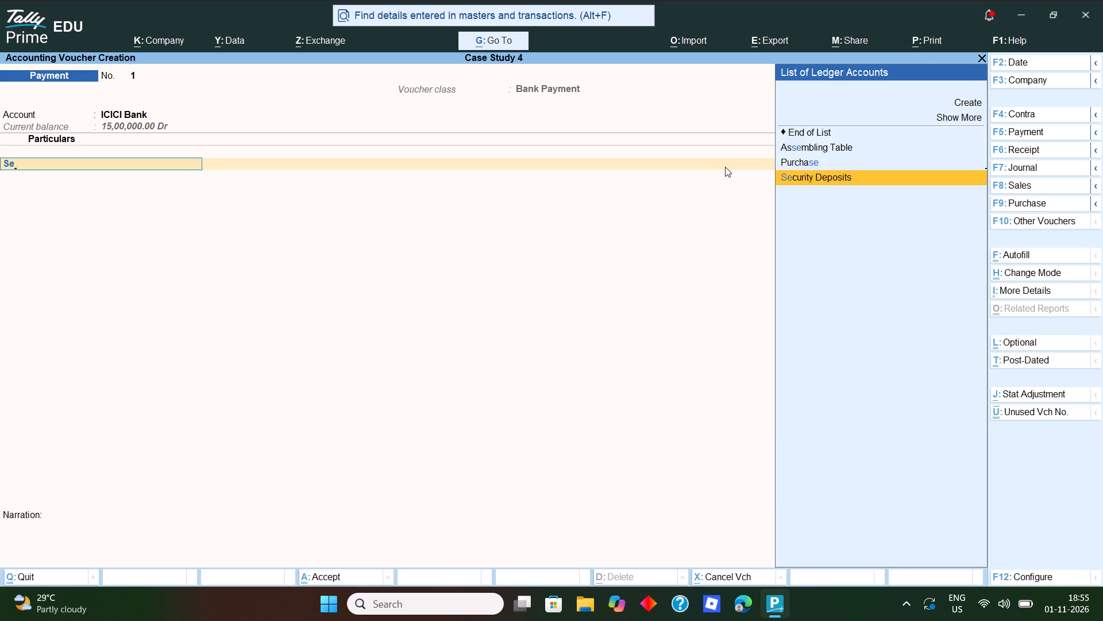
text(25000)
key(Return)
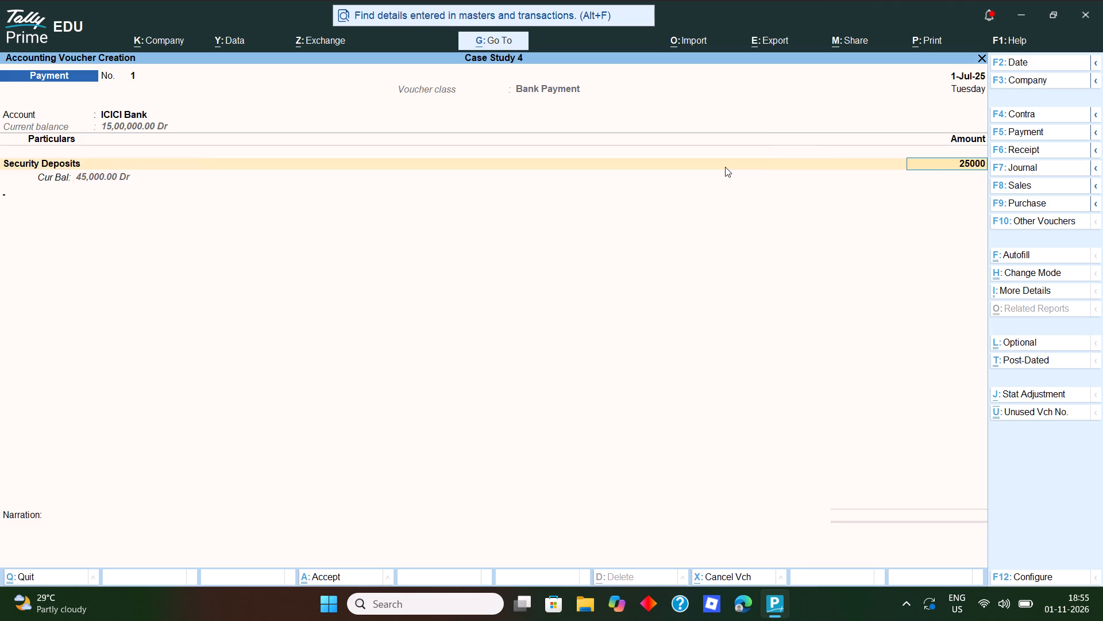
key(Return)
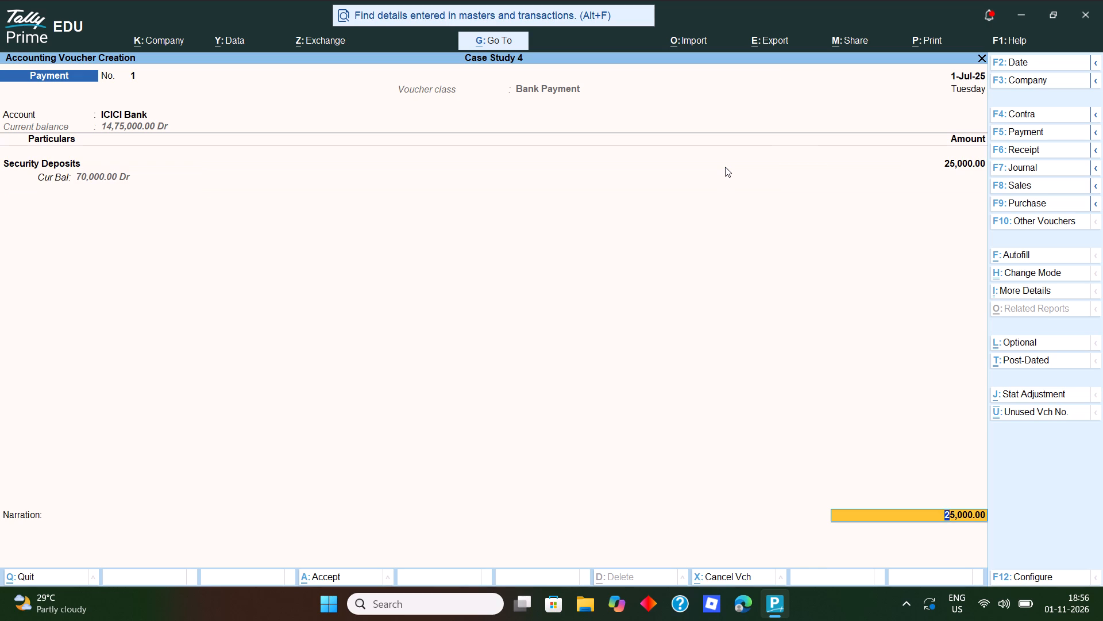
Allocate the ICICI Bank payment as a cheque with instrument date 1-7-25, save the voucher and return to the Gateway of Tally.
key(Return)
key(Return)
key(Return)
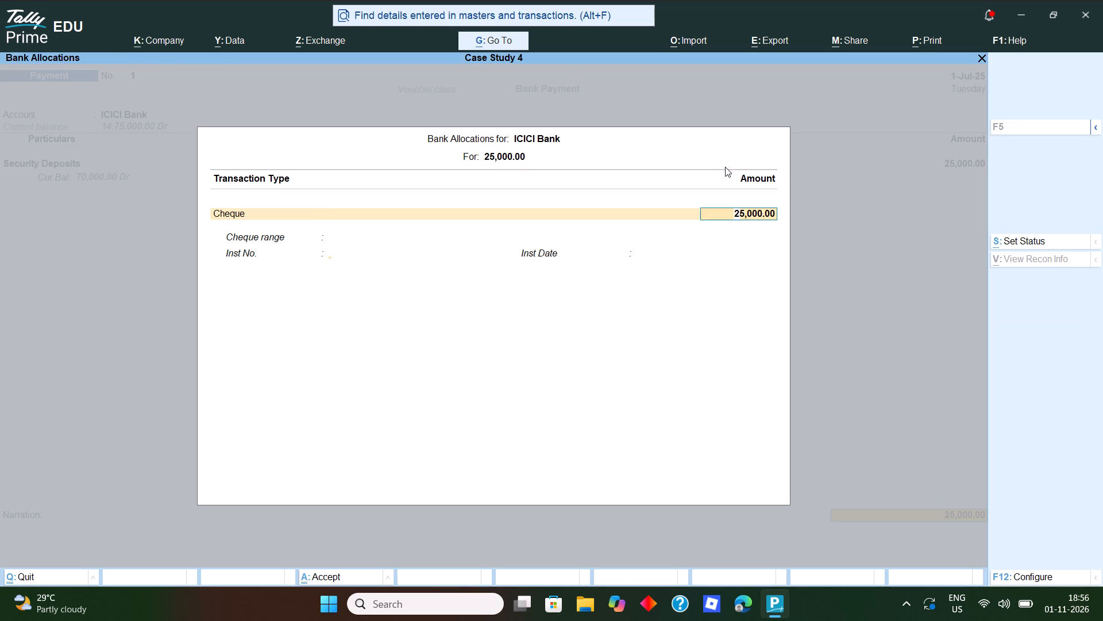
key(Return)
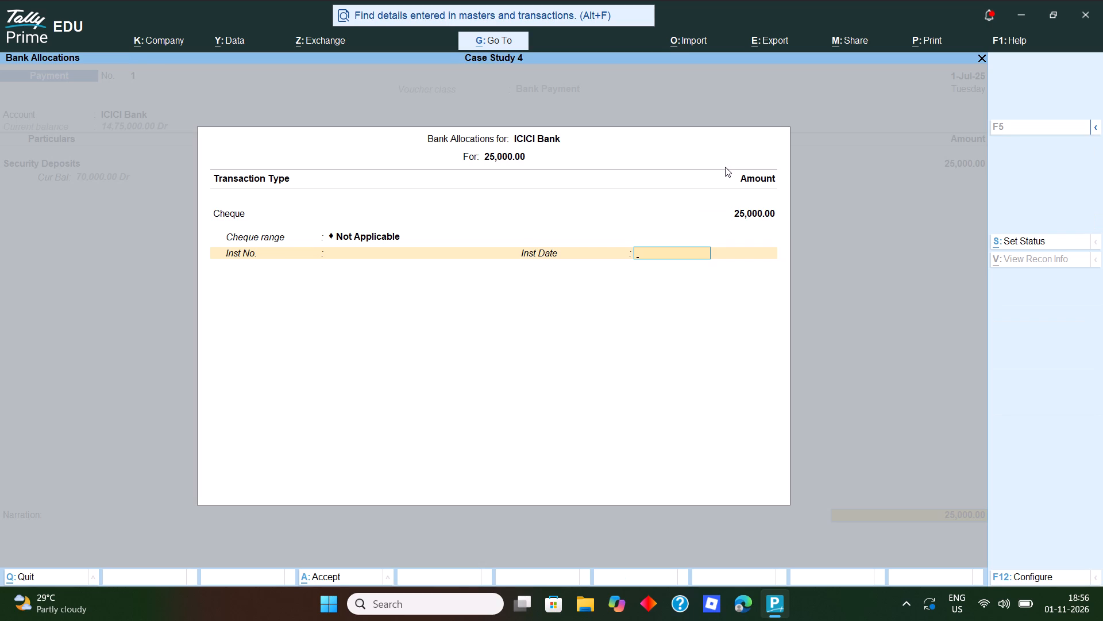
text(1-7-25)
key(Return)
key(Return)
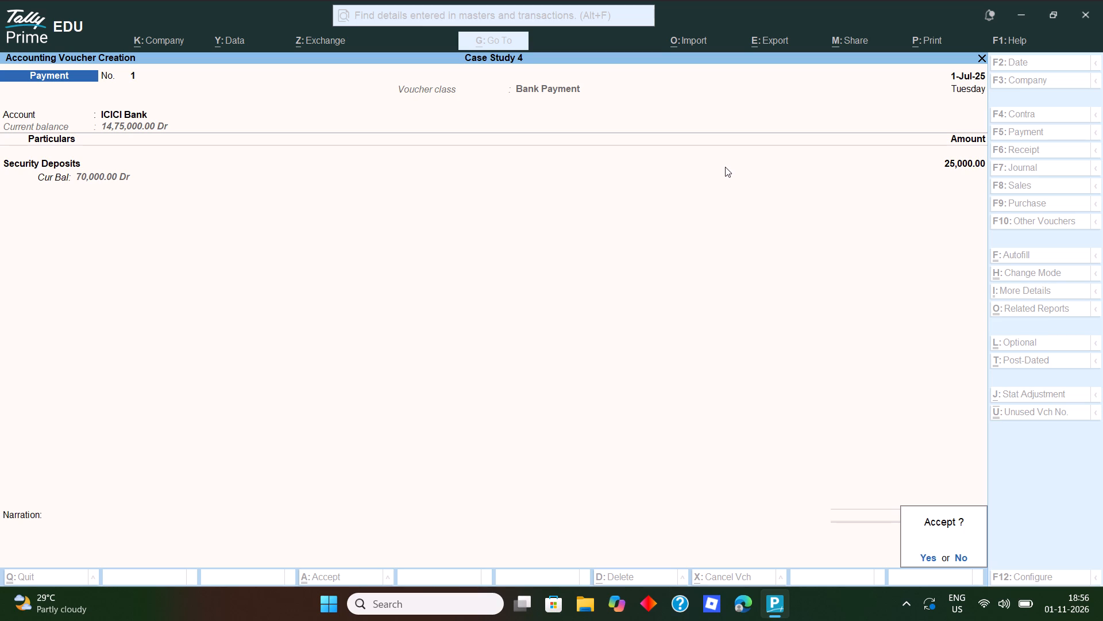
key(y)
key(Escape)
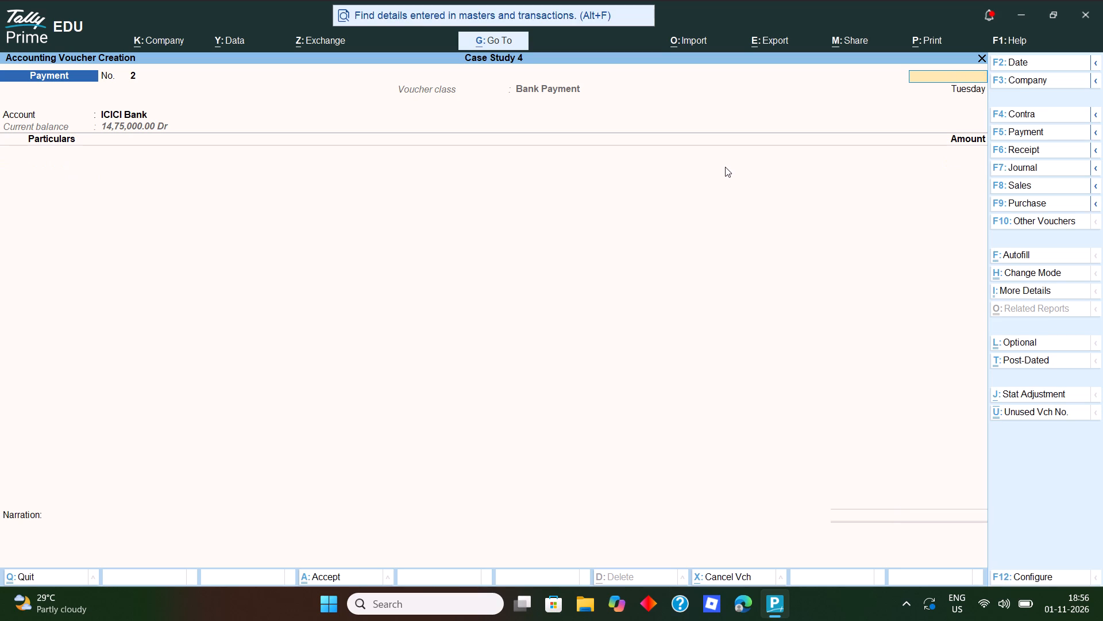
key(Escape)
key(Escape)
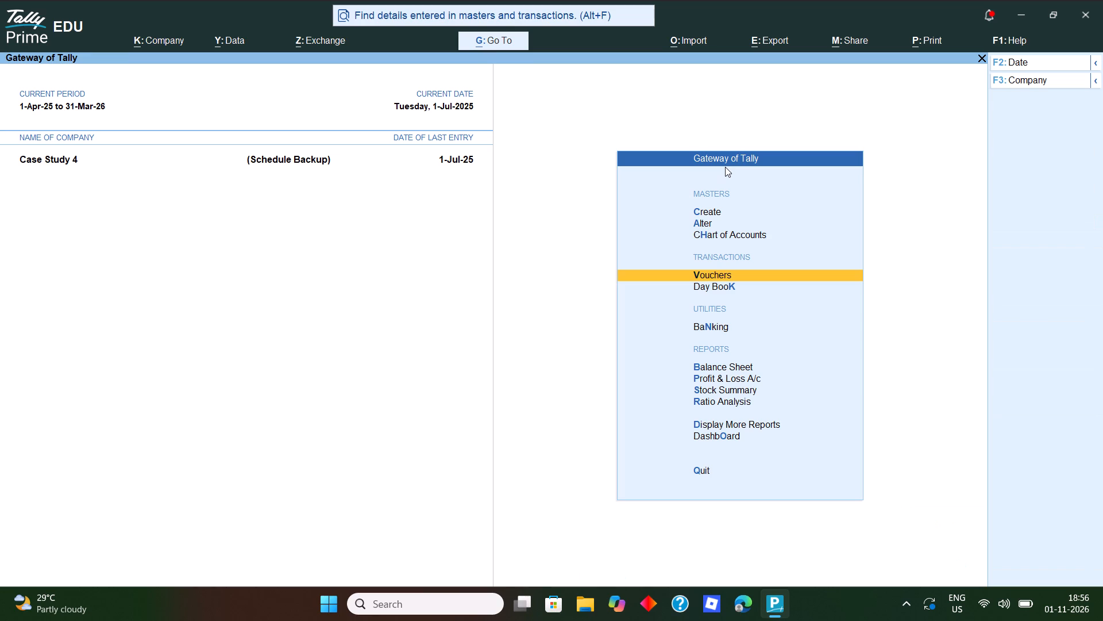
From the party account of a new Purchase voucher, create a ledger named Vintron System under Sundry Creditors.
key(v)
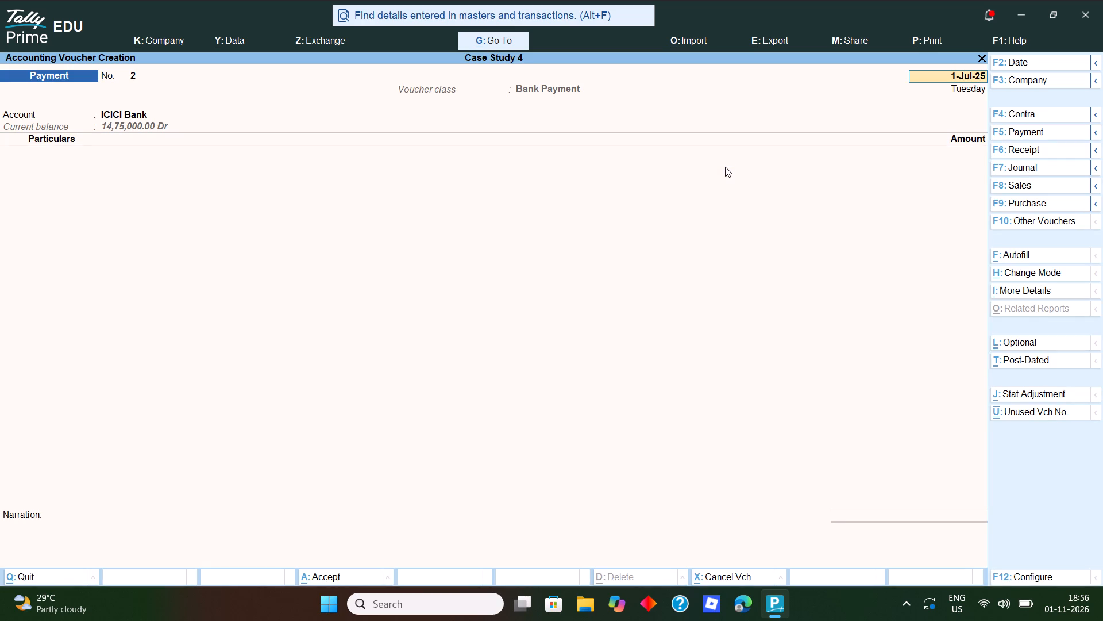
key(F9)
key(Return)
key(Return)
key(Return)
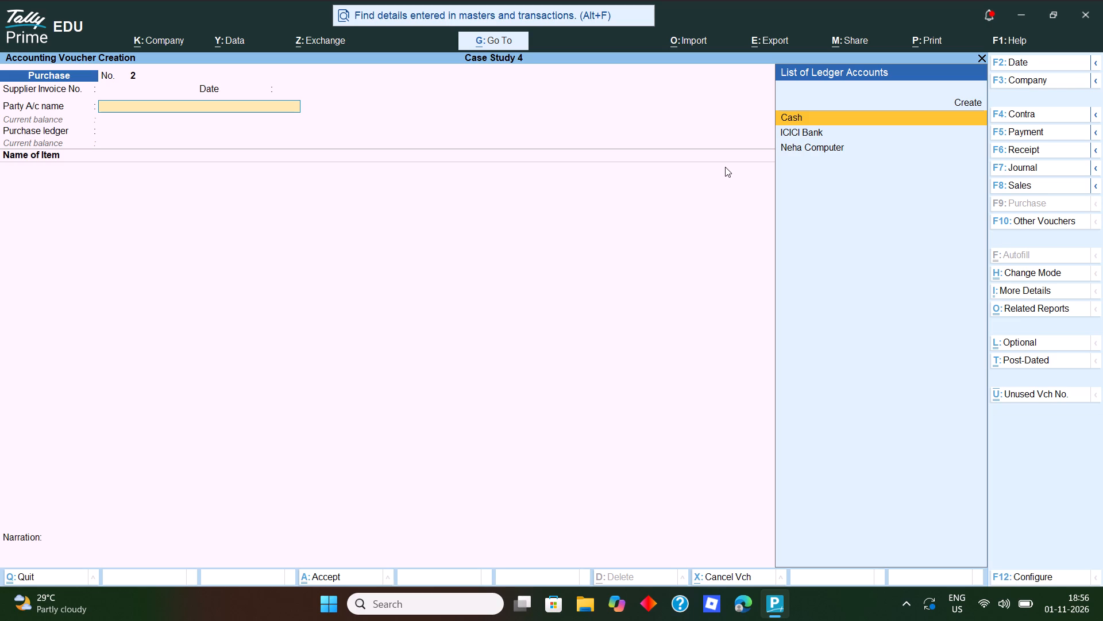
key(alt+c)
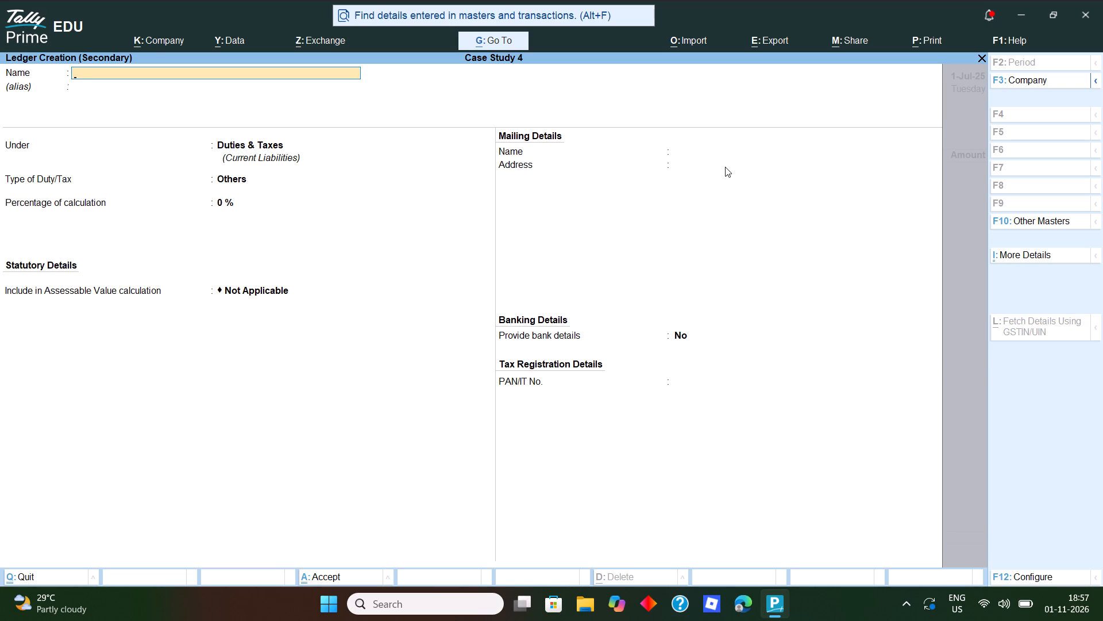
text(vintron system)
key(Return)
key(Return)
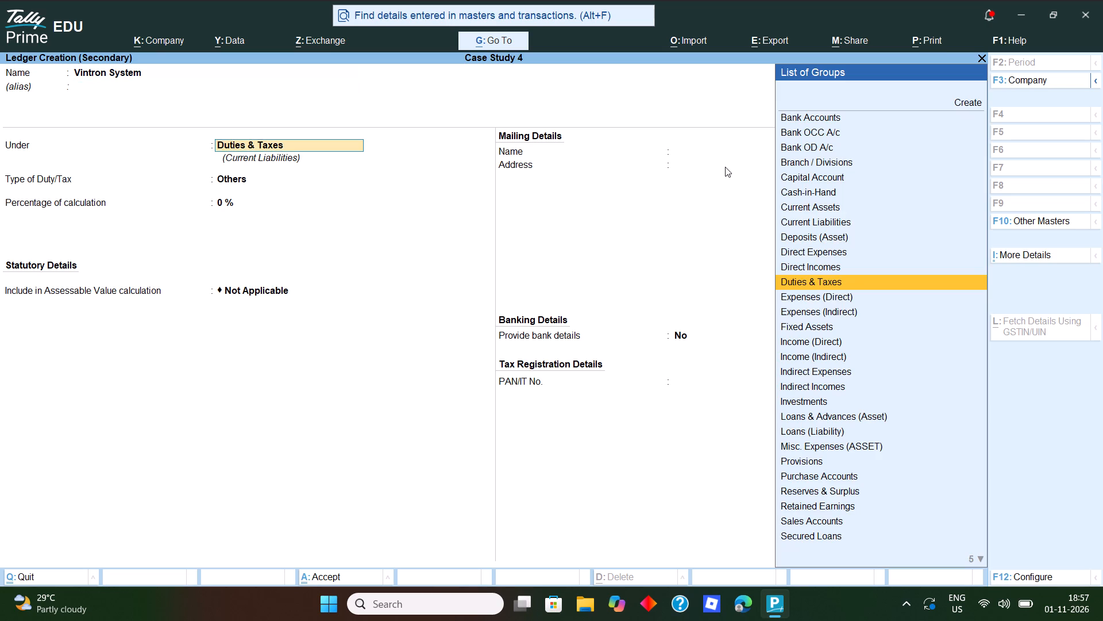
key(Return)
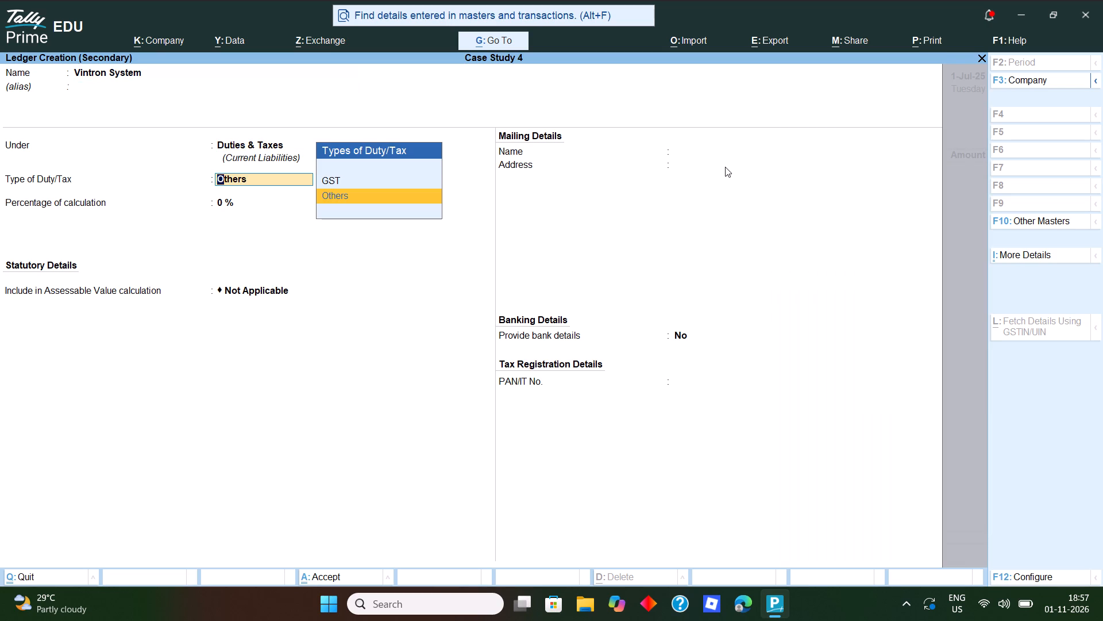
key(BackSpace)
text(su)
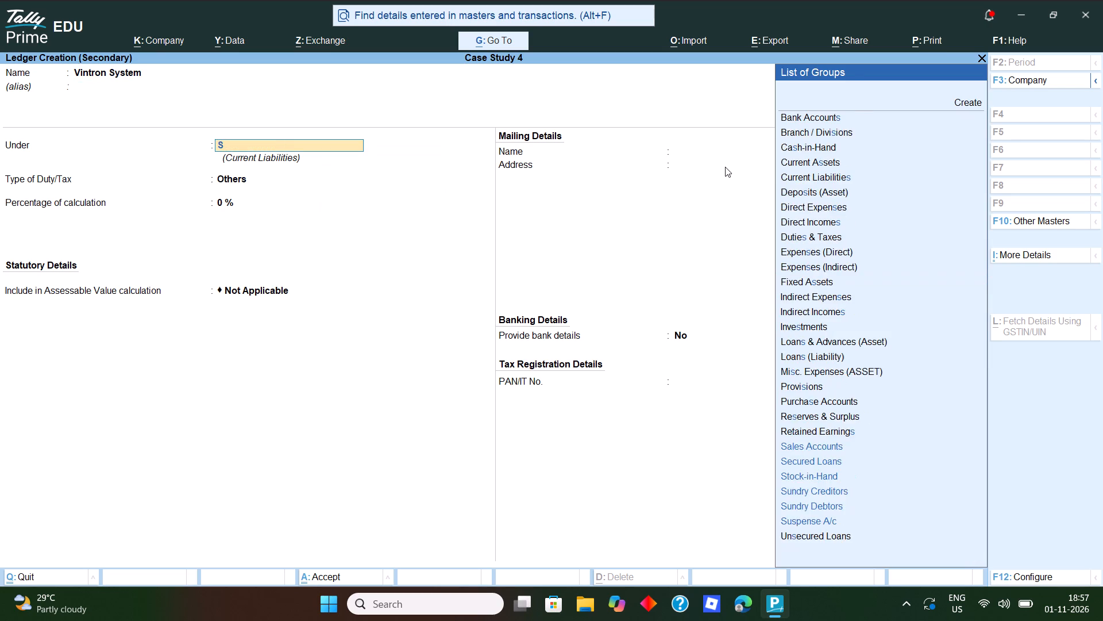
key(Down)
key(Return)
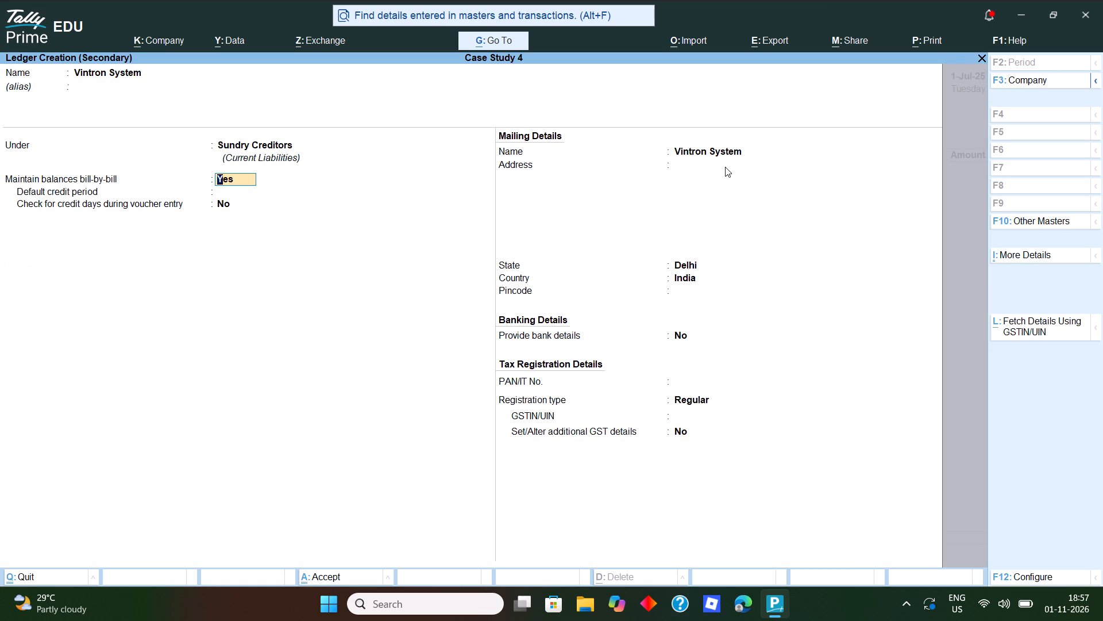
Keep bill-by-bill balances for the Vintron System ledger, leave its address blank and set its state to Karnataka.
key(Return)
key(Return)
key(Return)
key(Return)
key(Return)
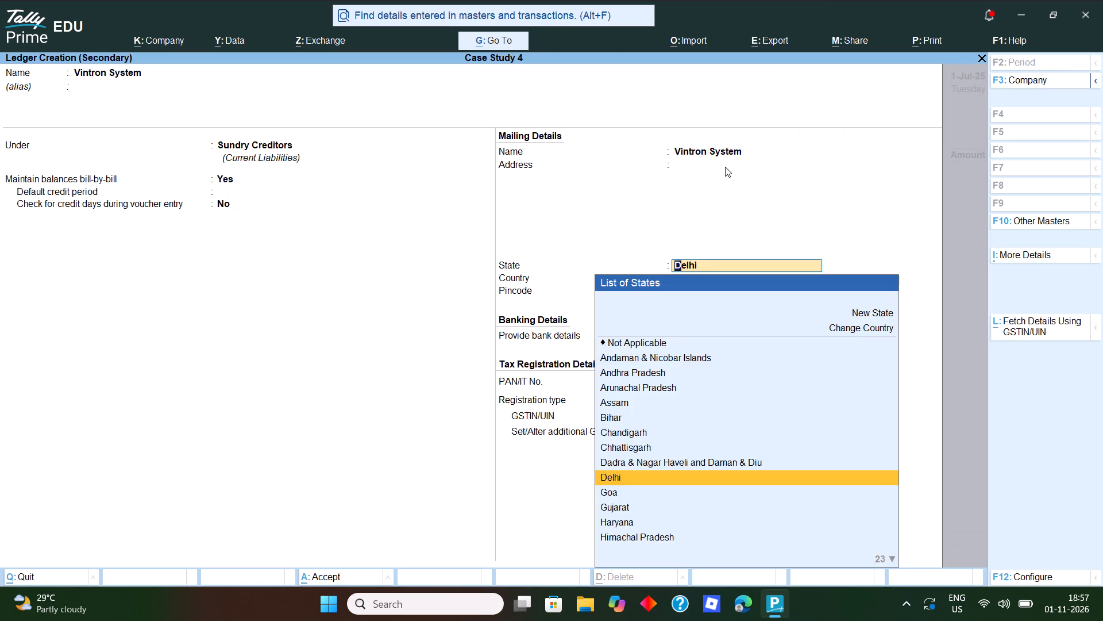
text(ba)
key(BackSpace)
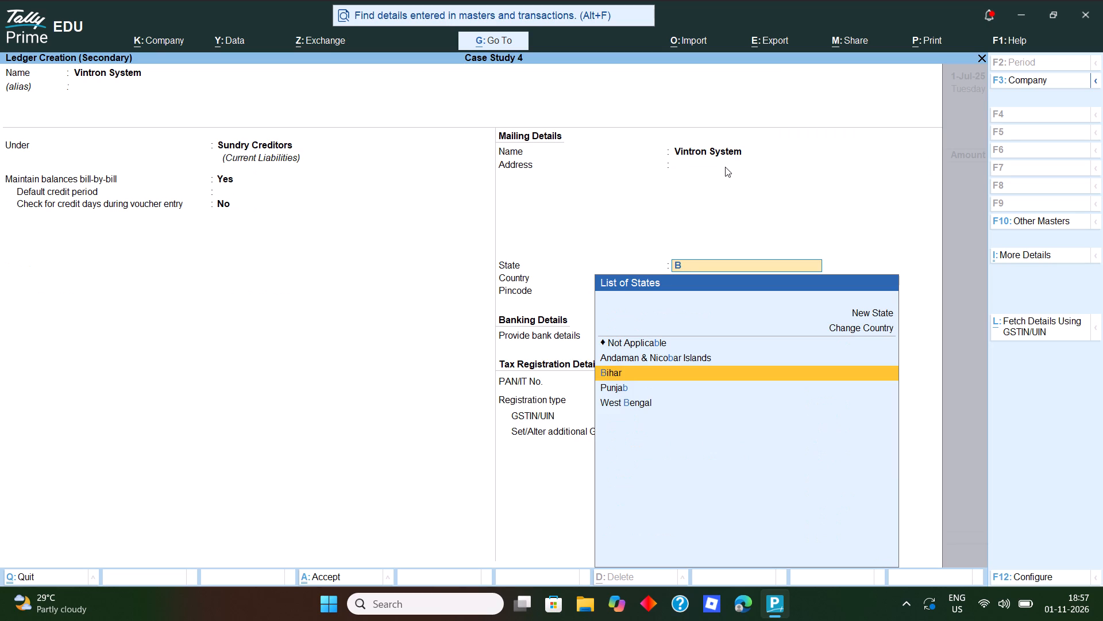
key(BackSpace)
text(kar)
key(Return)
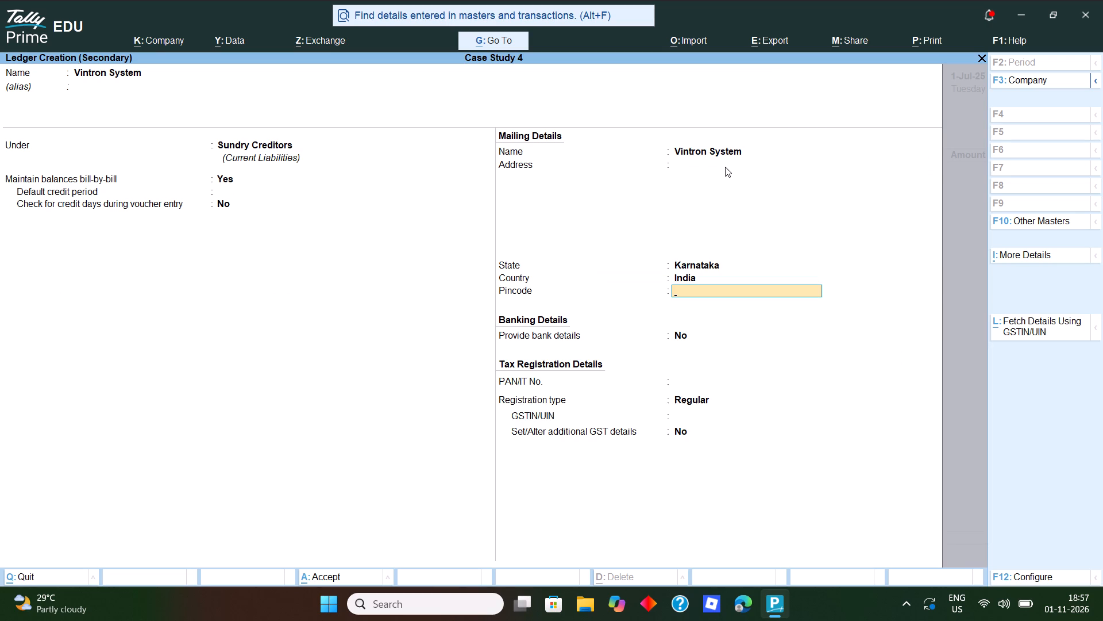
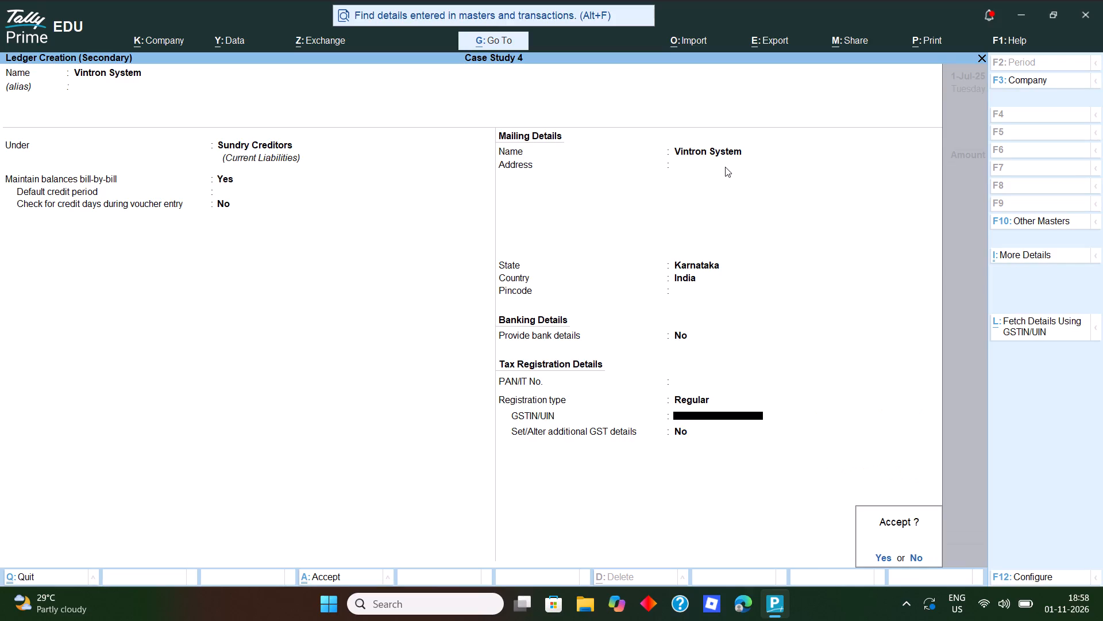
Save the Vintron System ledger and leave the purchase voucher's receipt details blank.
key(y)
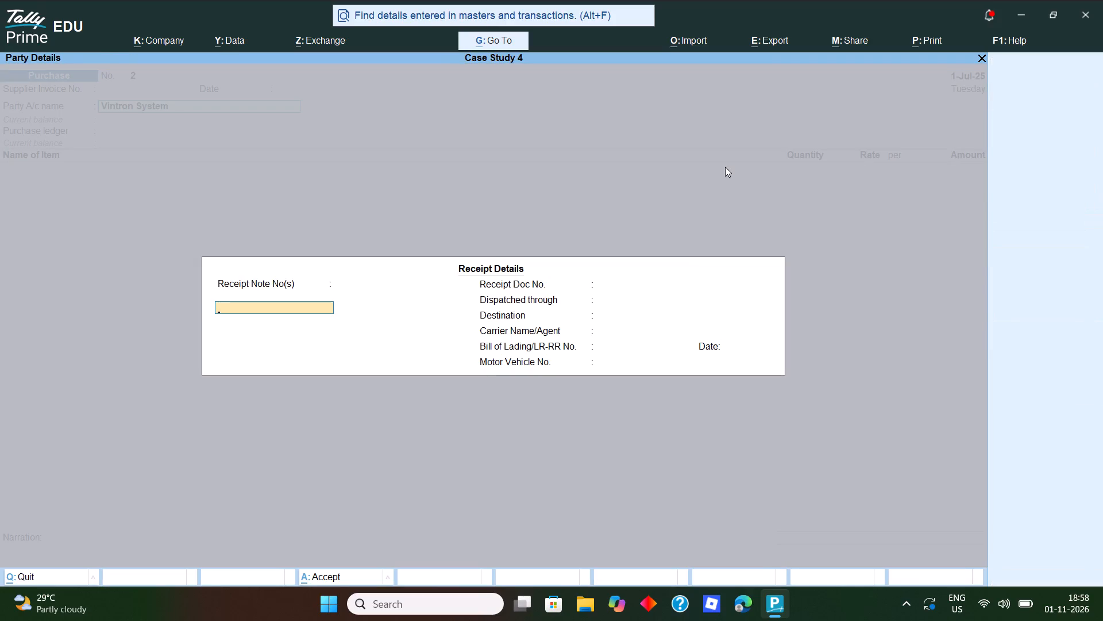
key(Return)
key(Return)
key(Return)
key(Return)
key(Return)
key(Return)
key(Return)
key(Return)
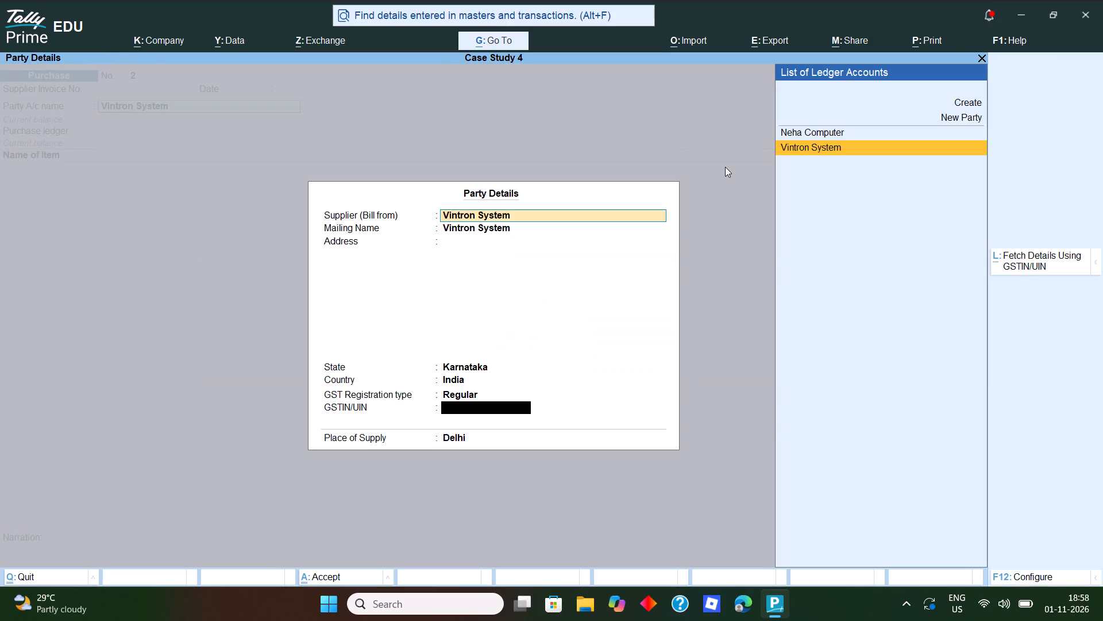
Accept Vintron System's party details with Delhi as place of supply, and choose Purchase as the purchase ledger.
key(Return)
key(Return)
key(Return)
key(Return)
key(Return)
key(Return)
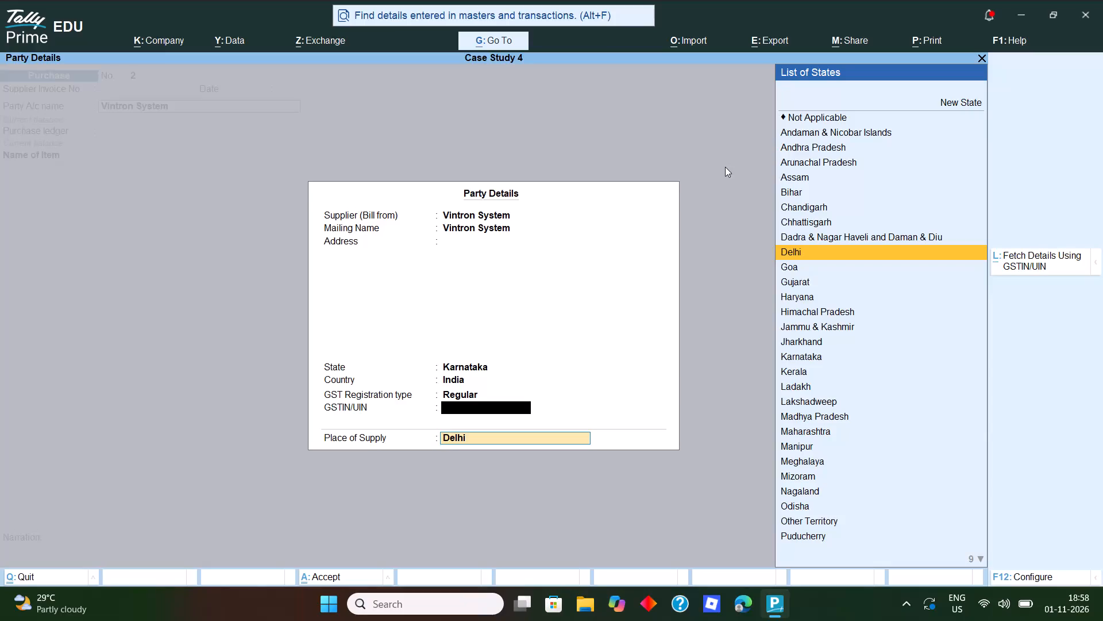
key(Return)
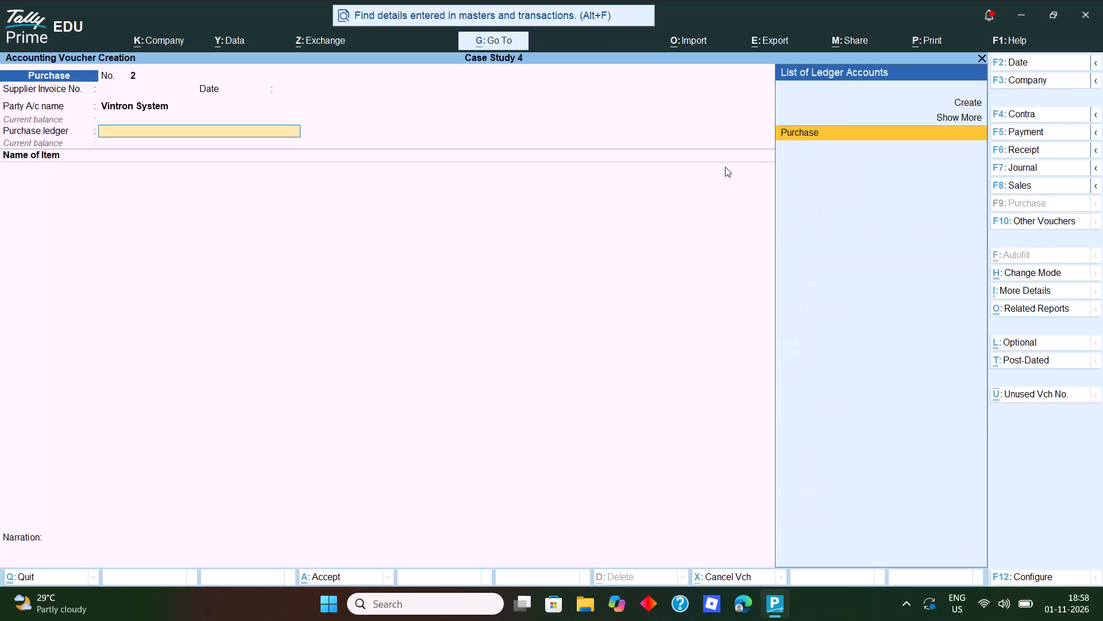
key(Return)
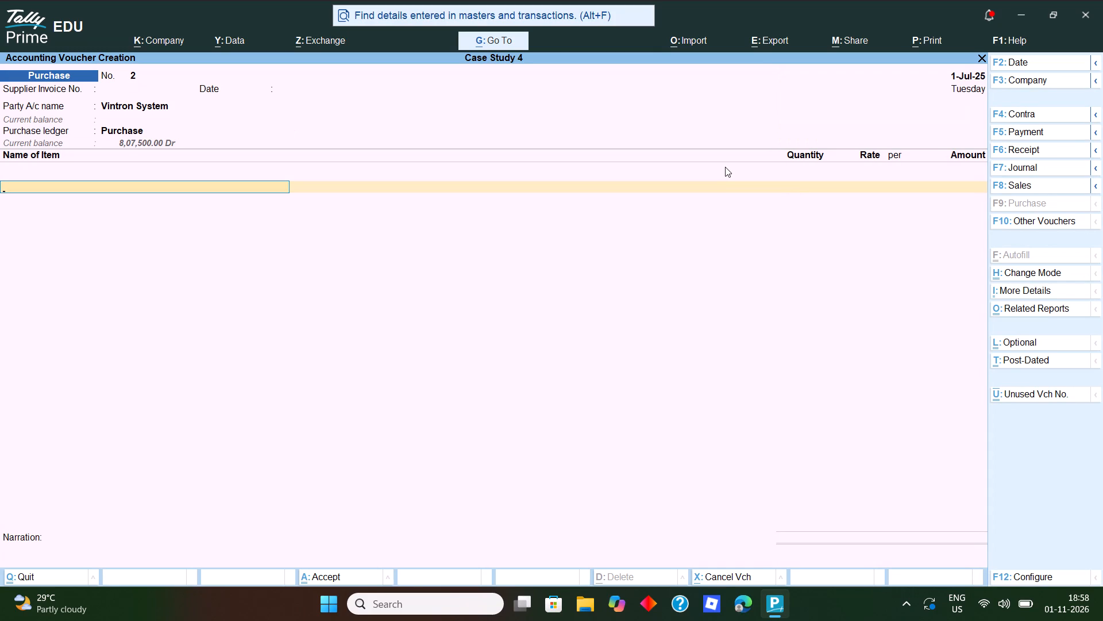
From the voucher's item line, create a stock item named Motherboard(Intel) under Raw Material with nos as its unit.
key(alt+c)
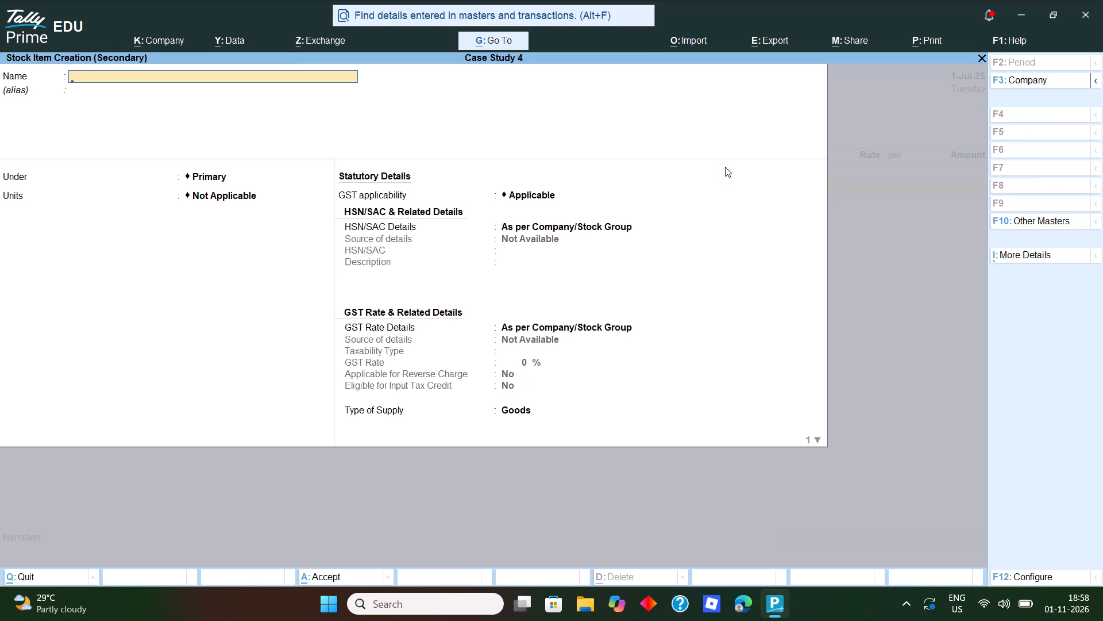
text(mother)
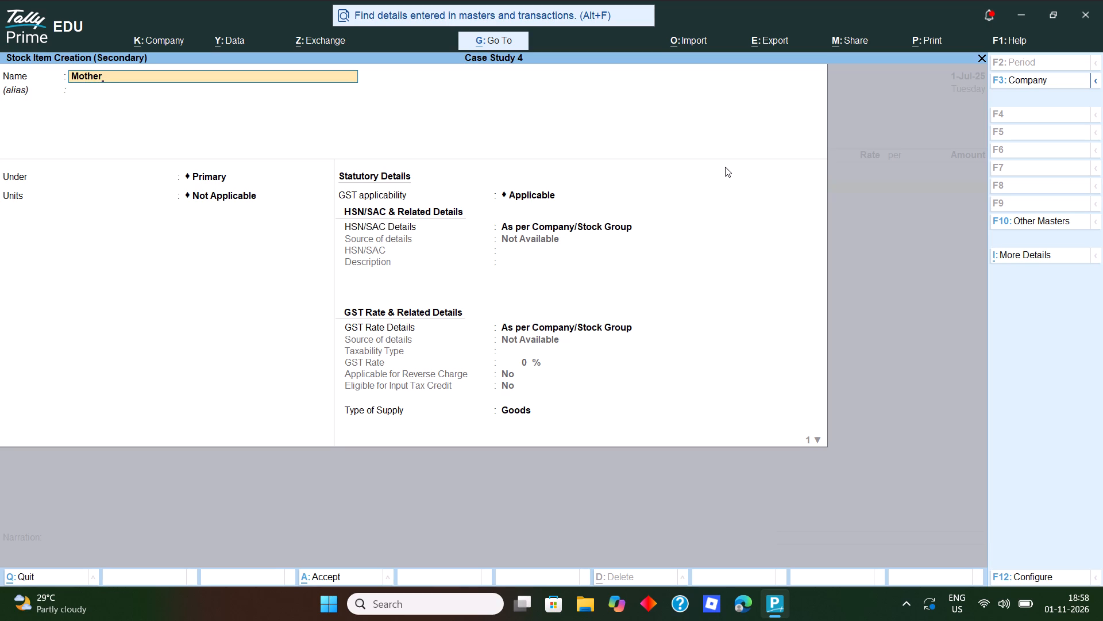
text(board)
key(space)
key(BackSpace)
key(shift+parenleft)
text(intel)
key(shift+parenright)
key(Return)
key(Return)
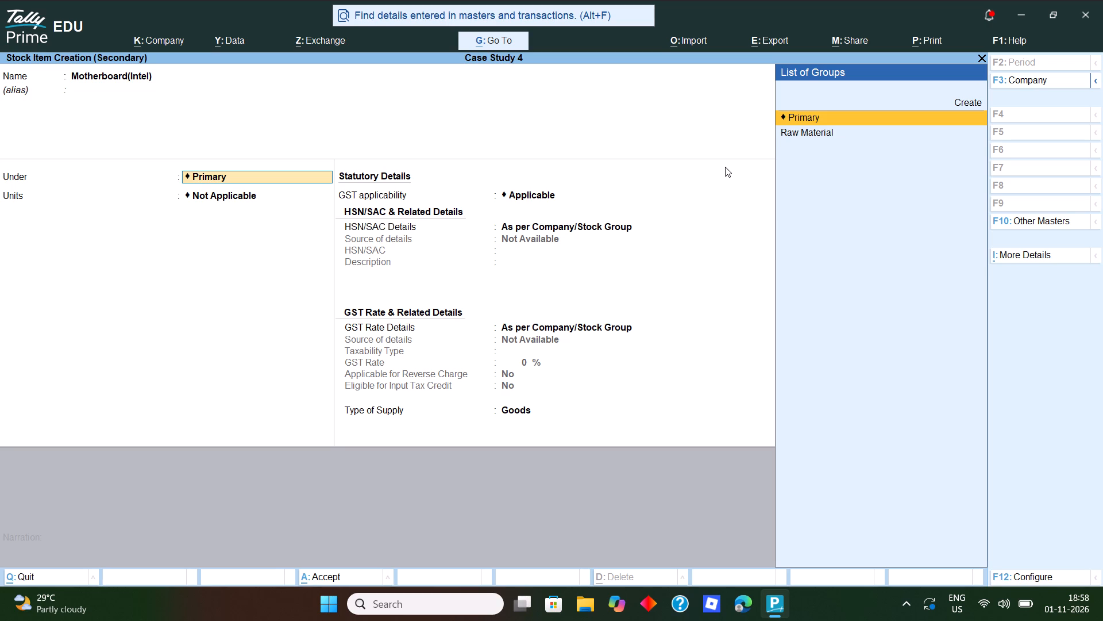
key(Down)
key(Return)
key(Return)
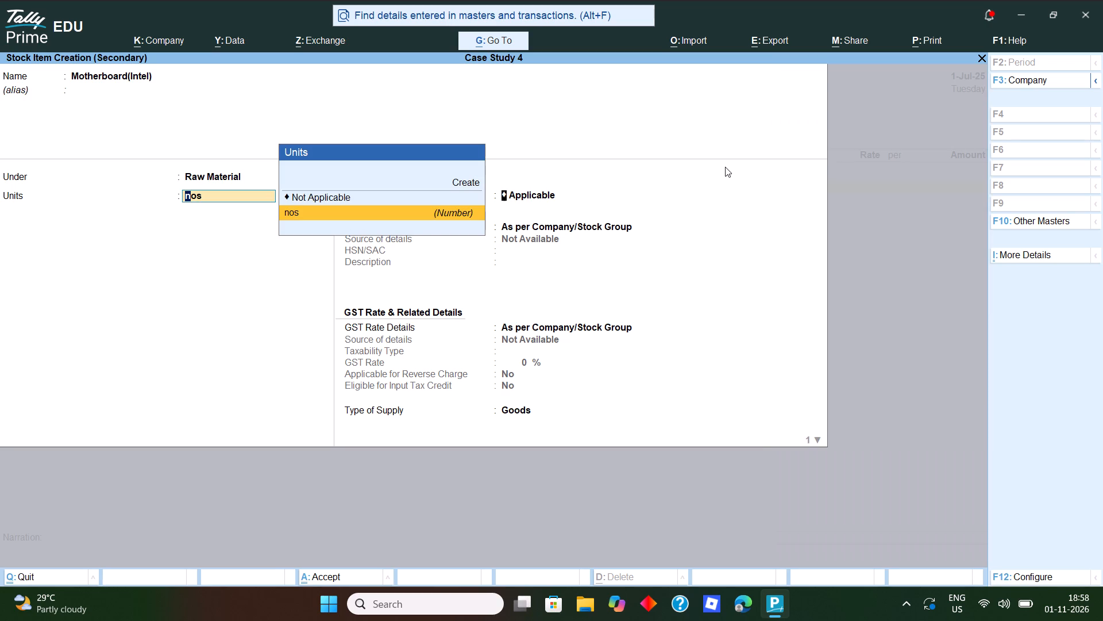
Keep GST applicable for Motherboard(Intel) and specify HSN/SAC 84733020 with a blank description.
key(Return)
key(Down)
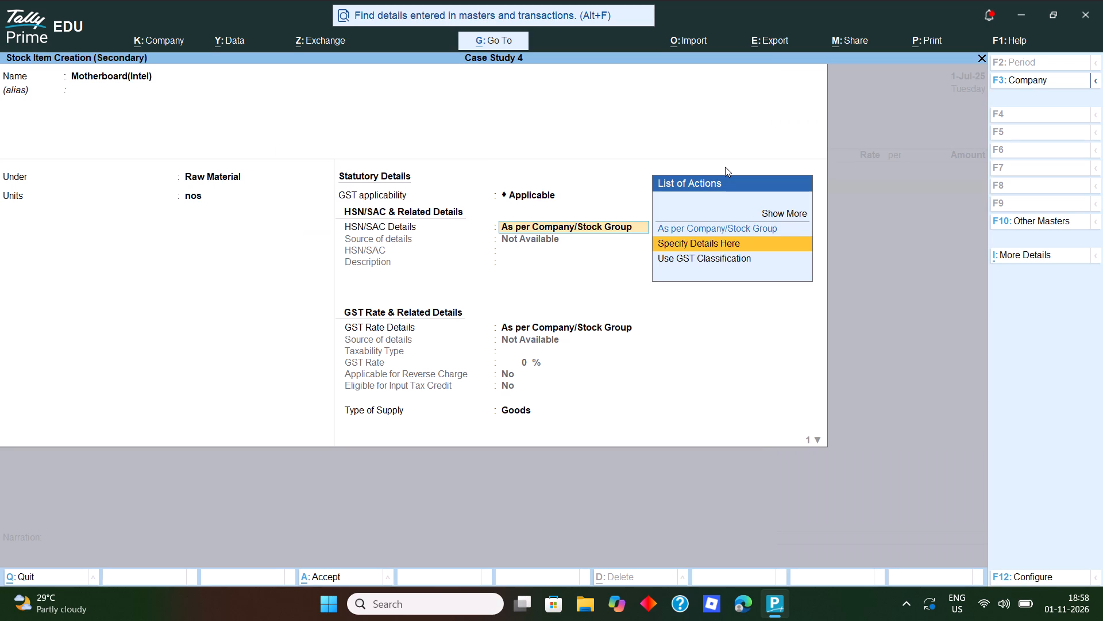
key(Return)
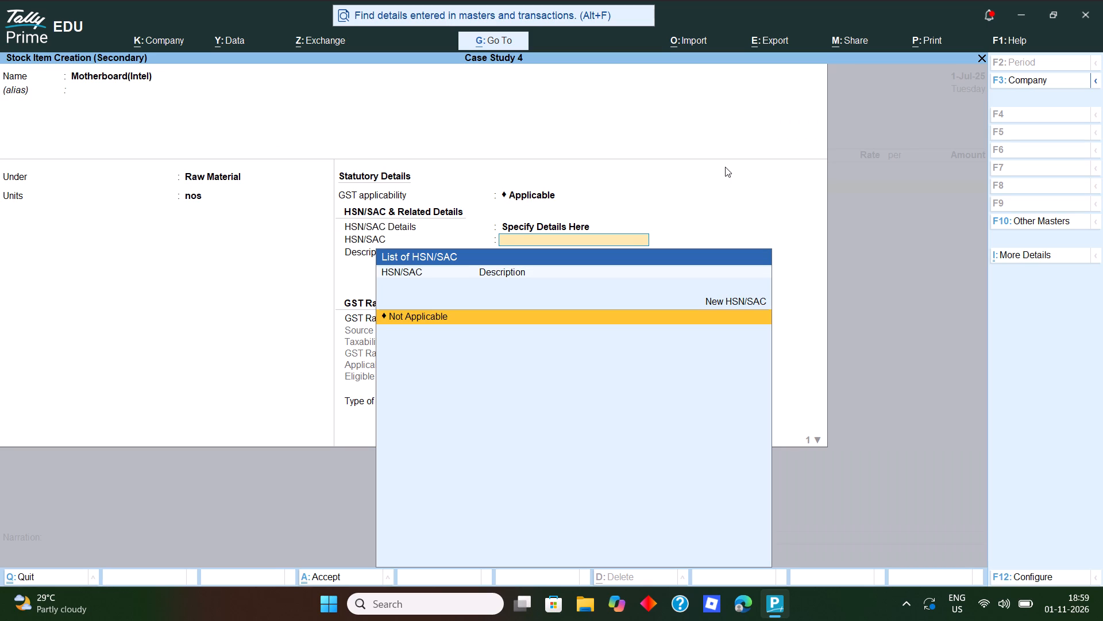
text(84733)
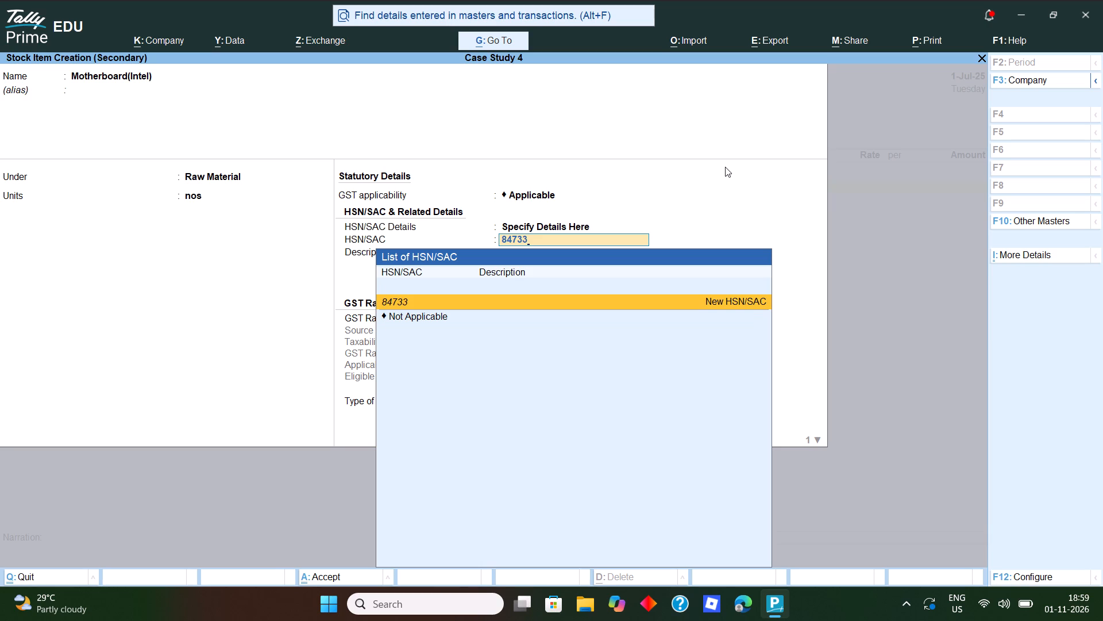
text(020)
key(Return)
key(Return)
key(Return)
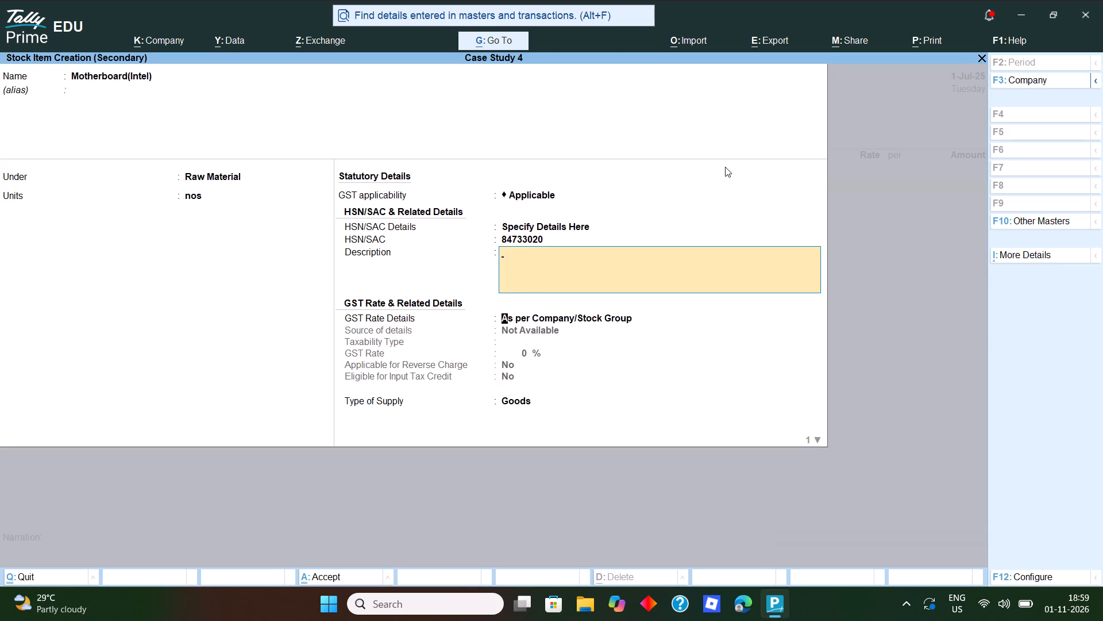
Specify a taxable GST rate of 18% for Motherboard(Intel), without reverse charge and eligible for input tax credit, and save the item.
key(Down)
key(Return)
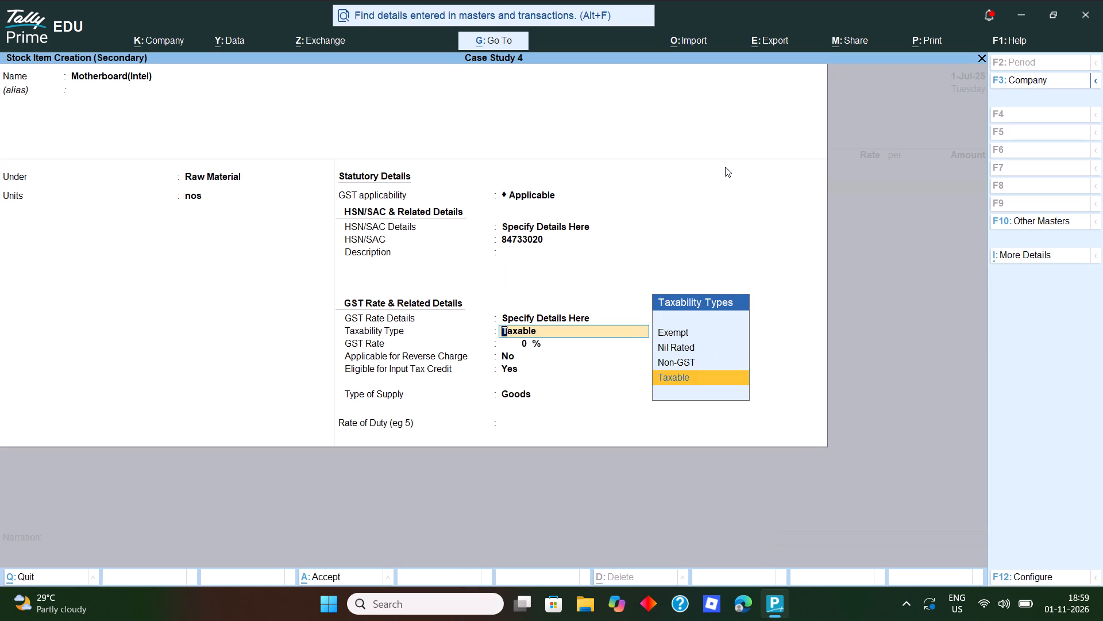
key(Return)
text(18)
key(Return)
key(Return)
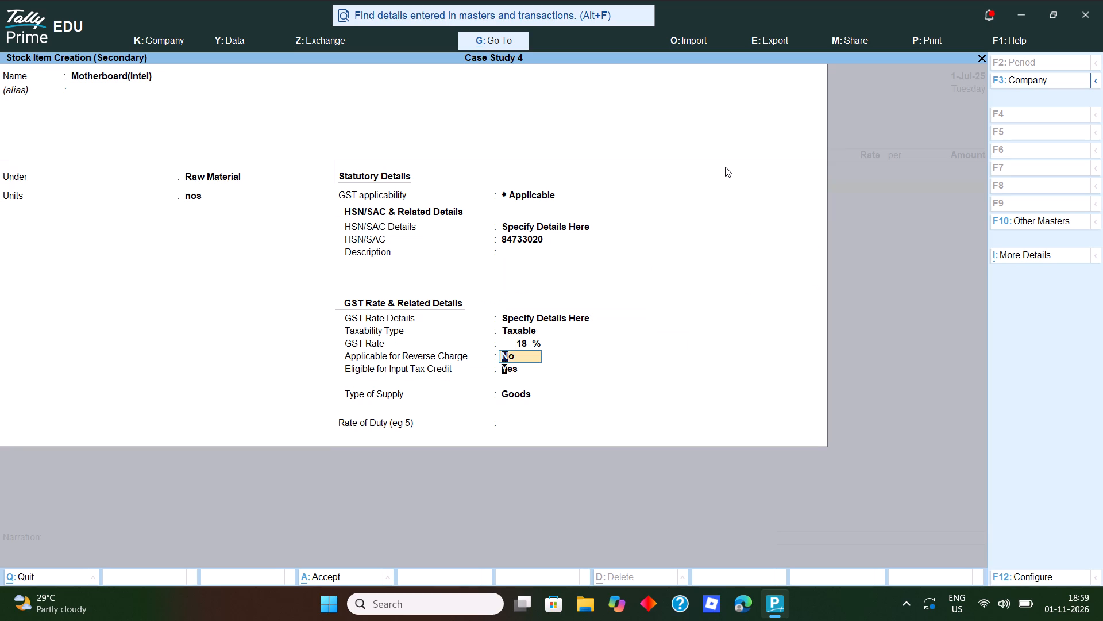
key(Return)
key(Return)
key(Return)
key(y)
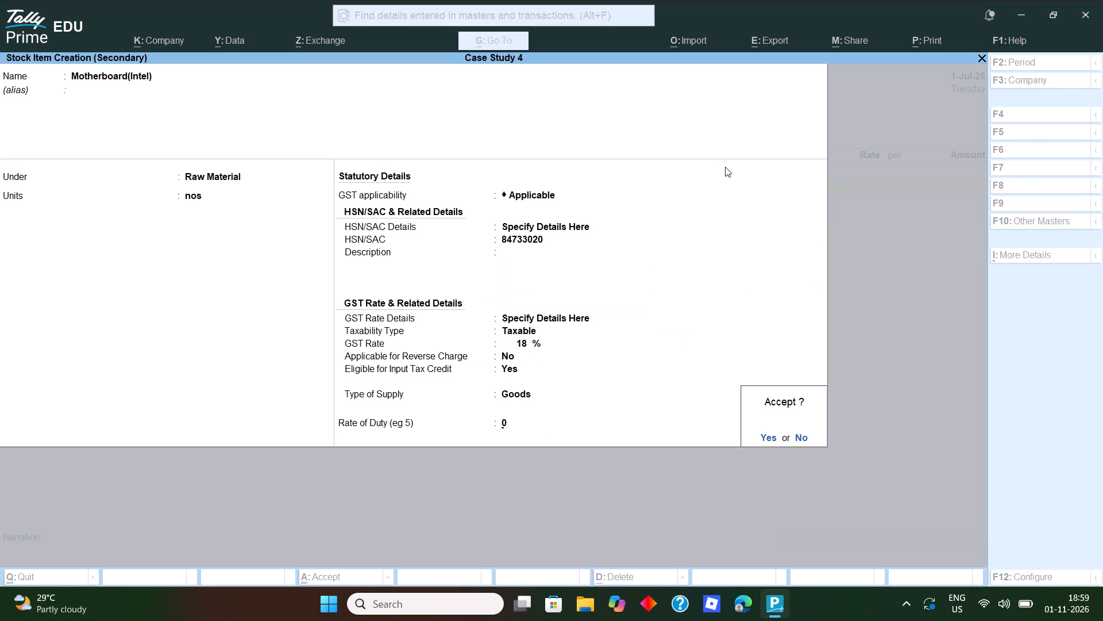
Allocate 50 nos of Motherboard(Intel) to Raw Material Godown at a rate of 3,200.
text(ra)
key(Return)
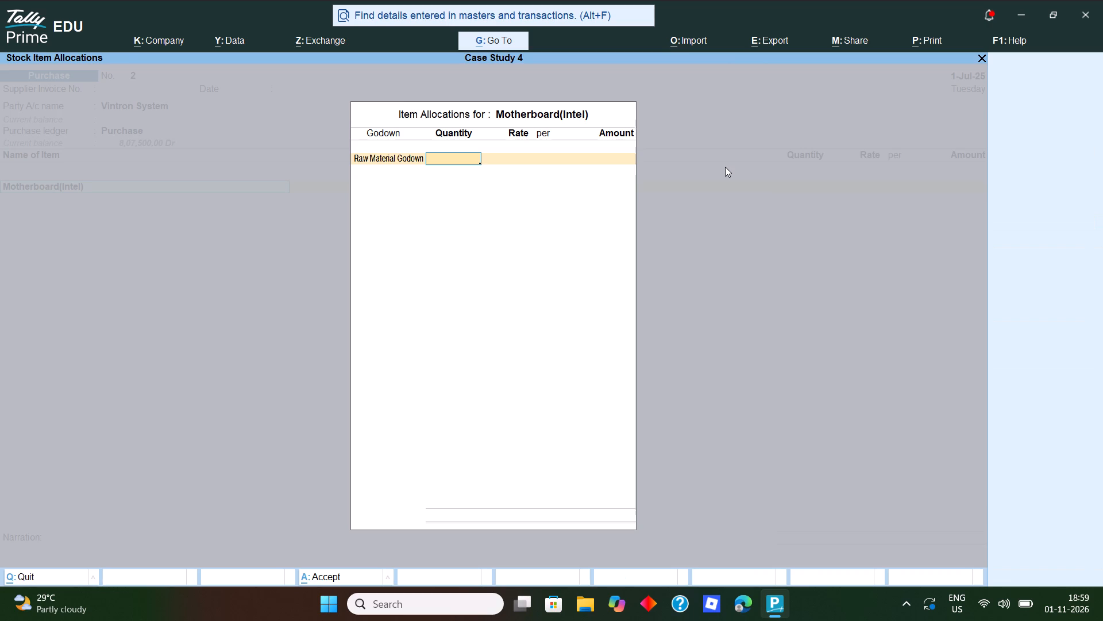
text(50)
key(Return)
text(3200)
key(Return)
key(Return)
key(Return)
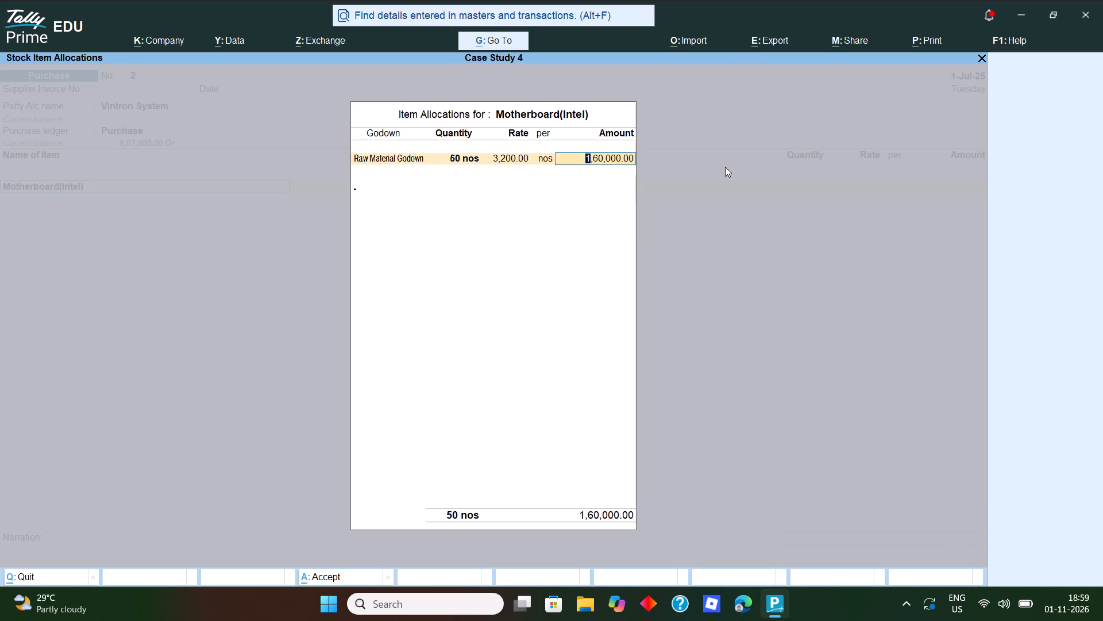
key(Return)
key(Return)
From the next item line, create a stock item named Motherboard(AMD) under Raw Material with nos as its unit.
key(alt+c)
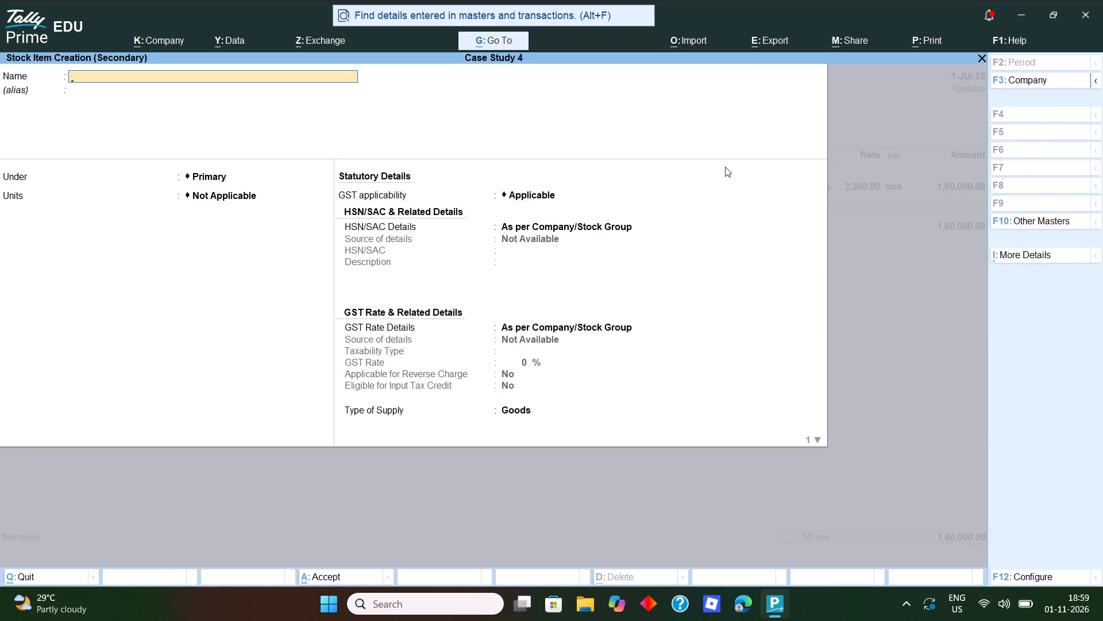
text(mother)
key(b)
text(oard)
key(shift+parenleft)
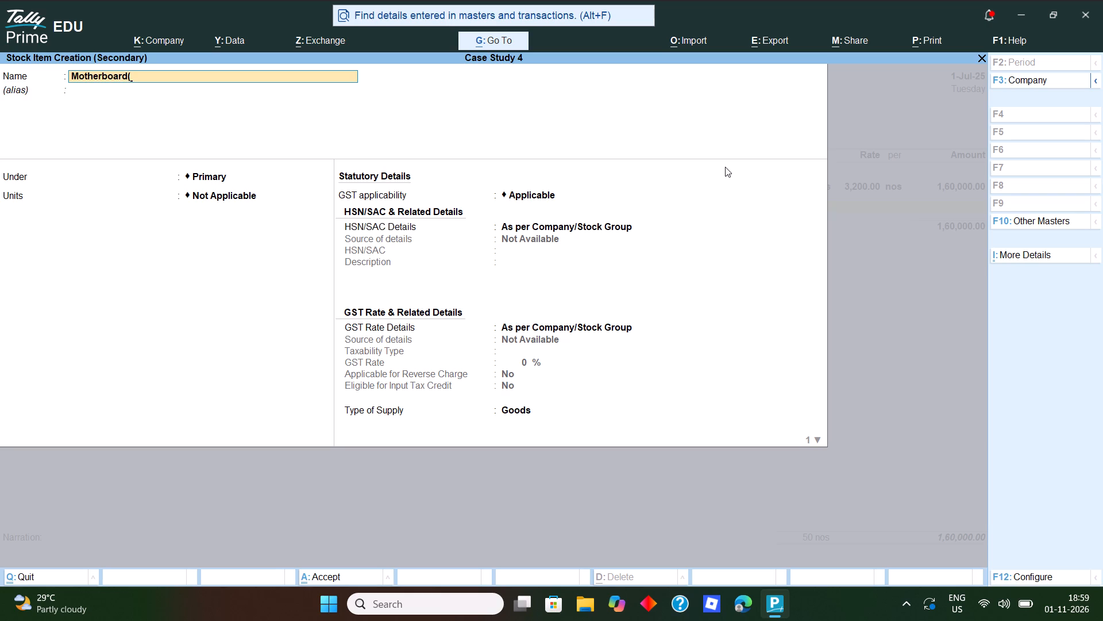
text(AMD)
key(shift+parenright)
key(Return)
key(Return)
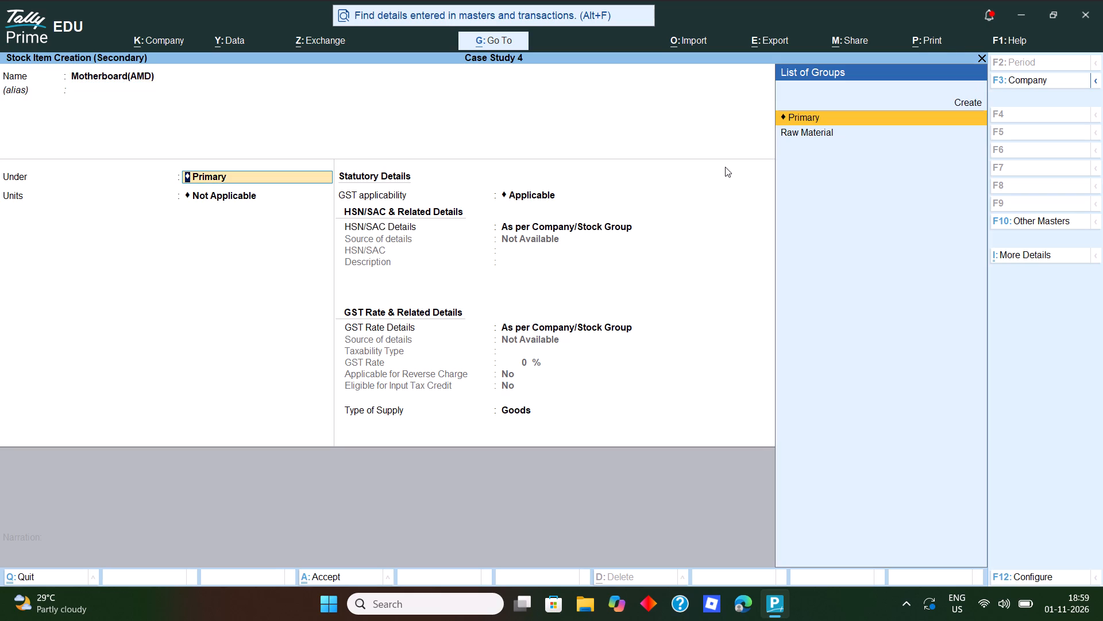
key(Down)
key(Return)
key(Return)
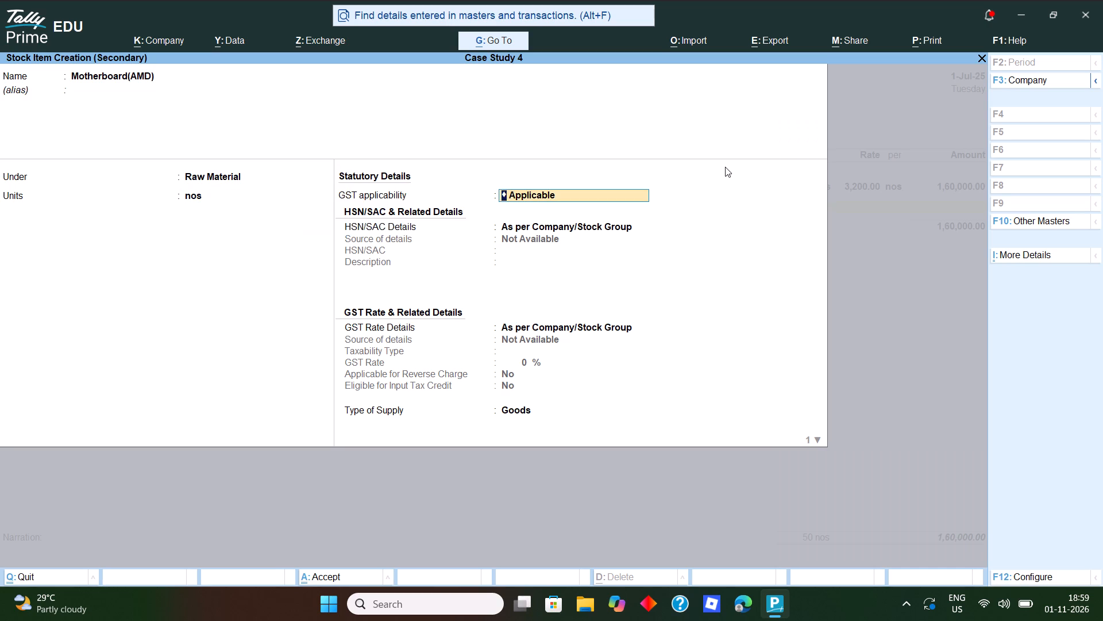
Keep GST applicable for Motherboard(AMD) and specify HSN/SAC 84733020 with a blank description.
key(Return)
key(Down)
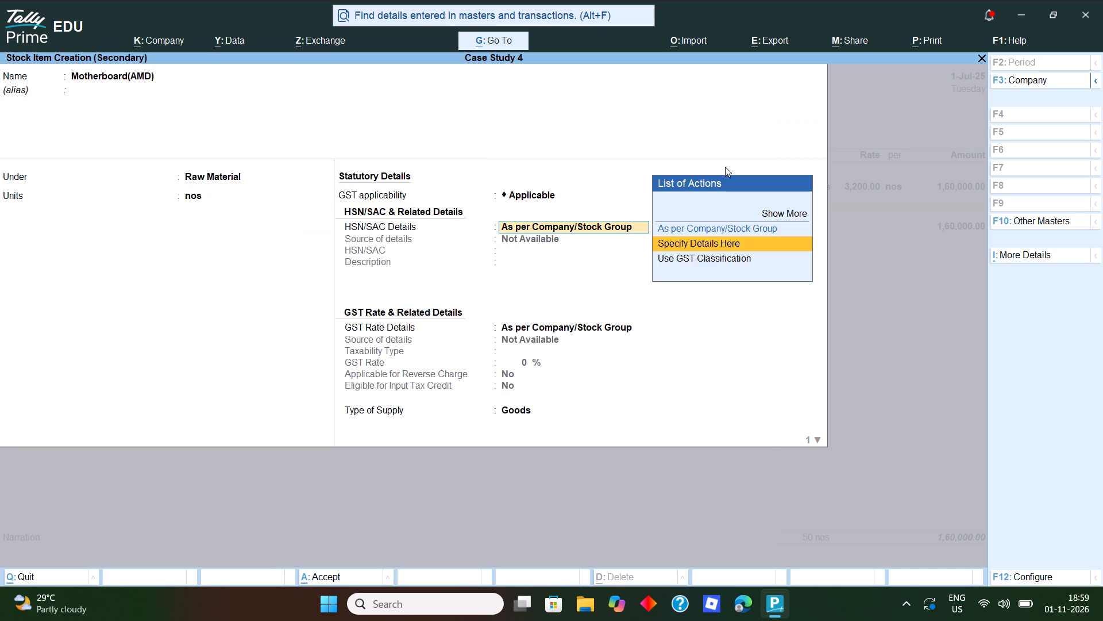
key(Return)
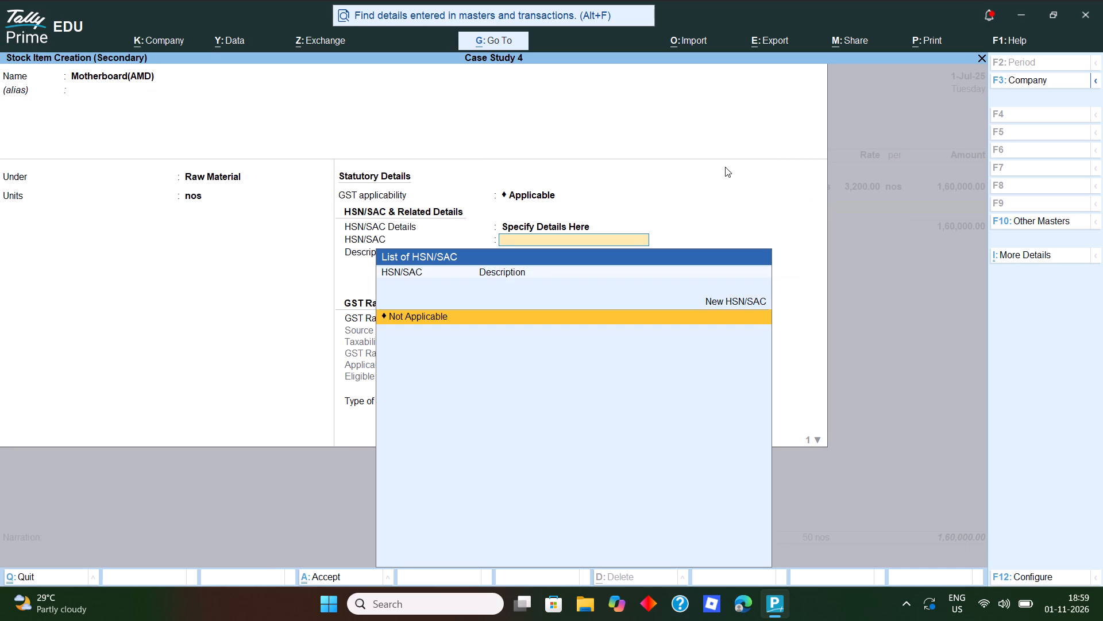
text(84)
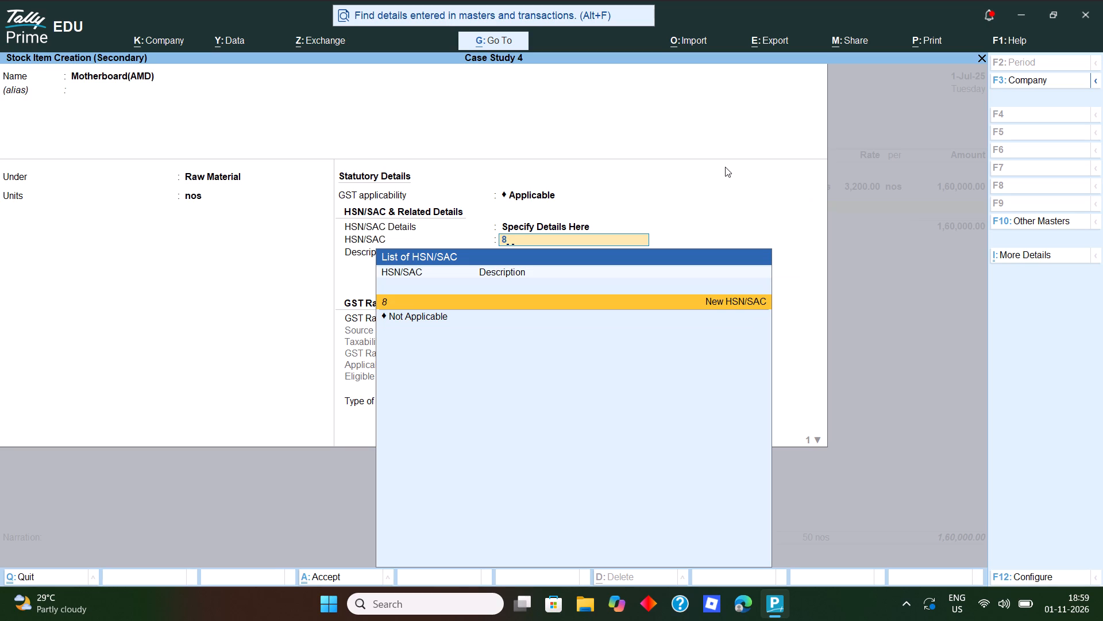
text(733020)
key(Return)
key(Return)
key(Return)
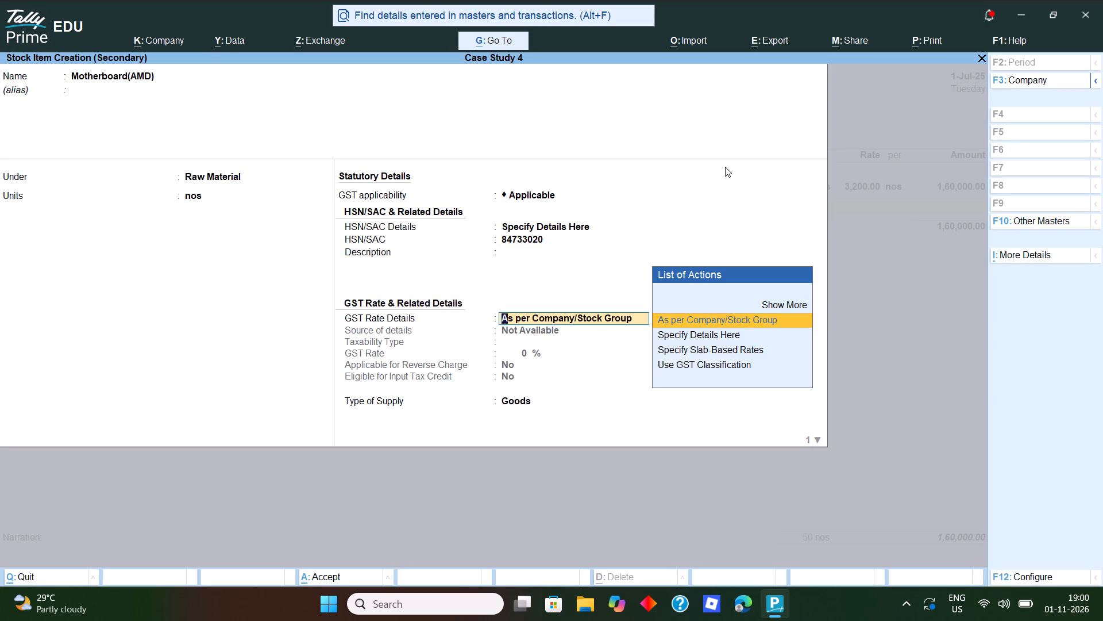
Specify a taxable GST rate of 18% for Motherboard(AMD), without reverse charge and eligible for input tax credit, and save the item.
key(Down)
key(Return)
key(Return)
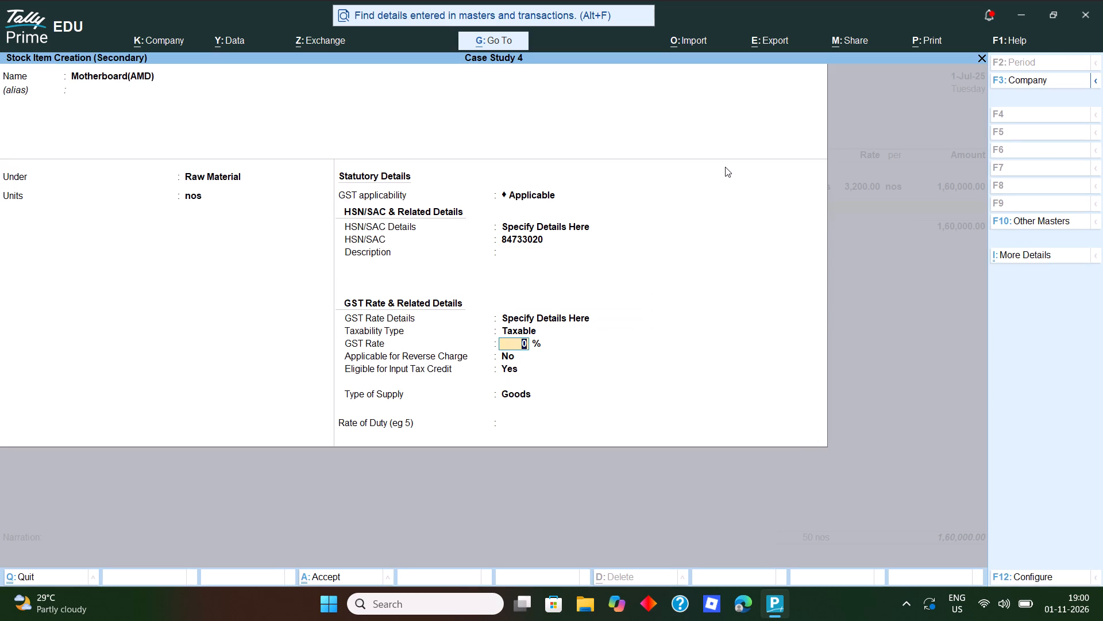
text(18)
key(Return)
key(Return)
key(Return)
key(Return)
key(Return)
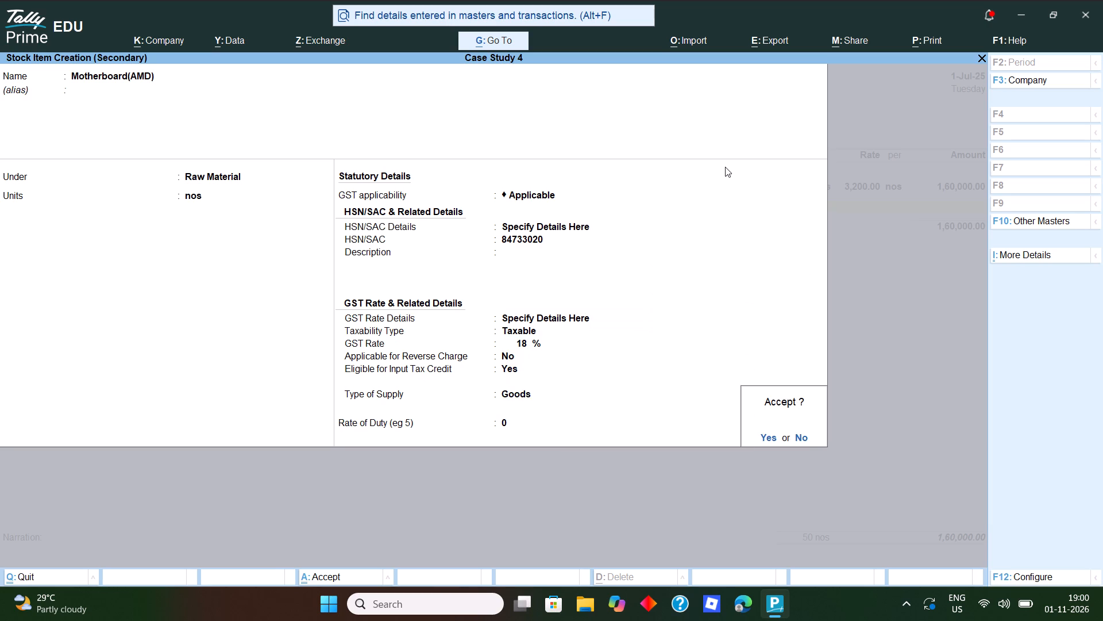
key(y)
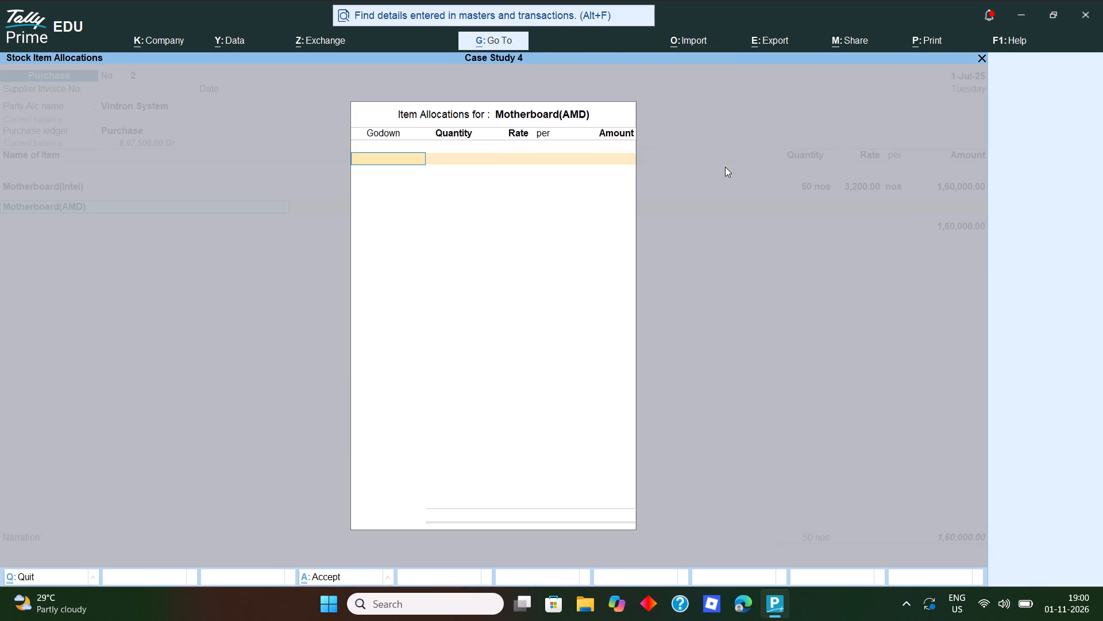
Allocate 50 nos of Motherboard(AMD) to Raw Material Godown at a rate of 2,500.
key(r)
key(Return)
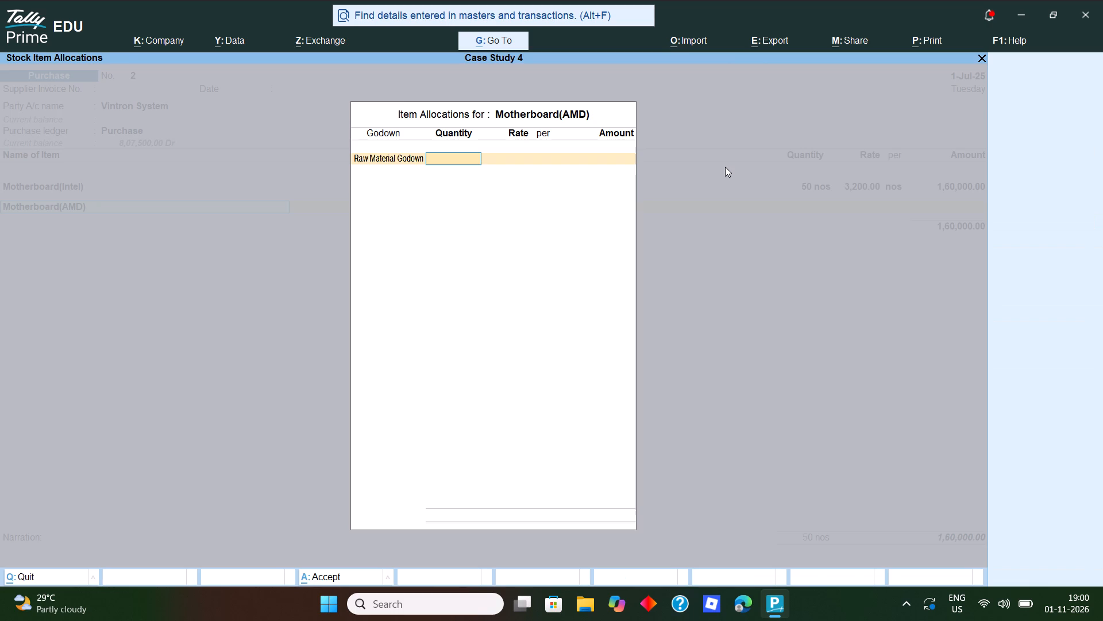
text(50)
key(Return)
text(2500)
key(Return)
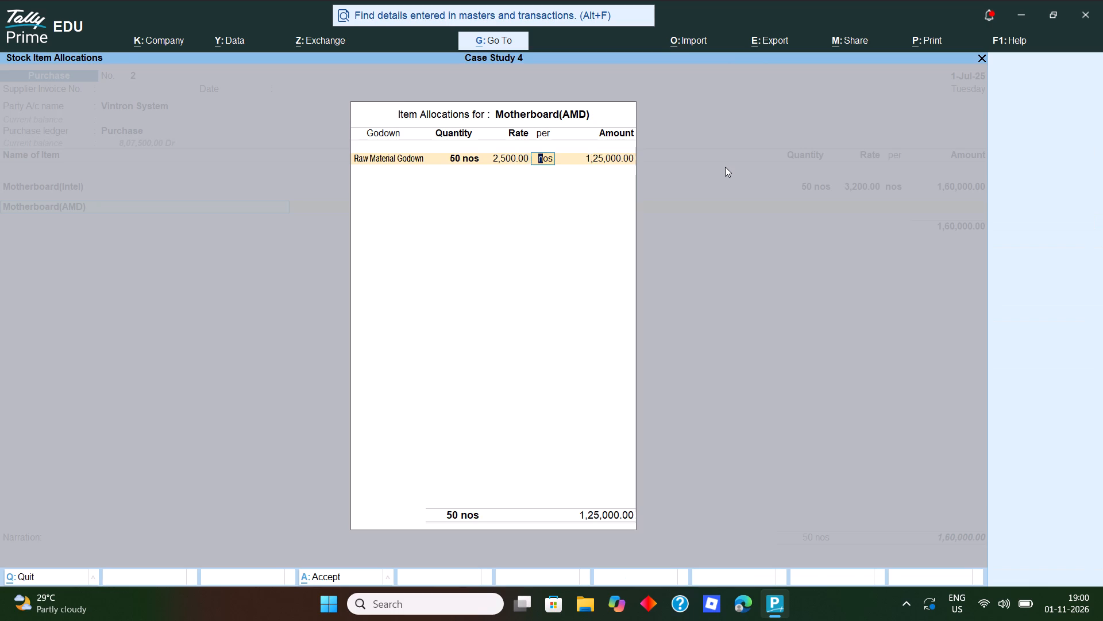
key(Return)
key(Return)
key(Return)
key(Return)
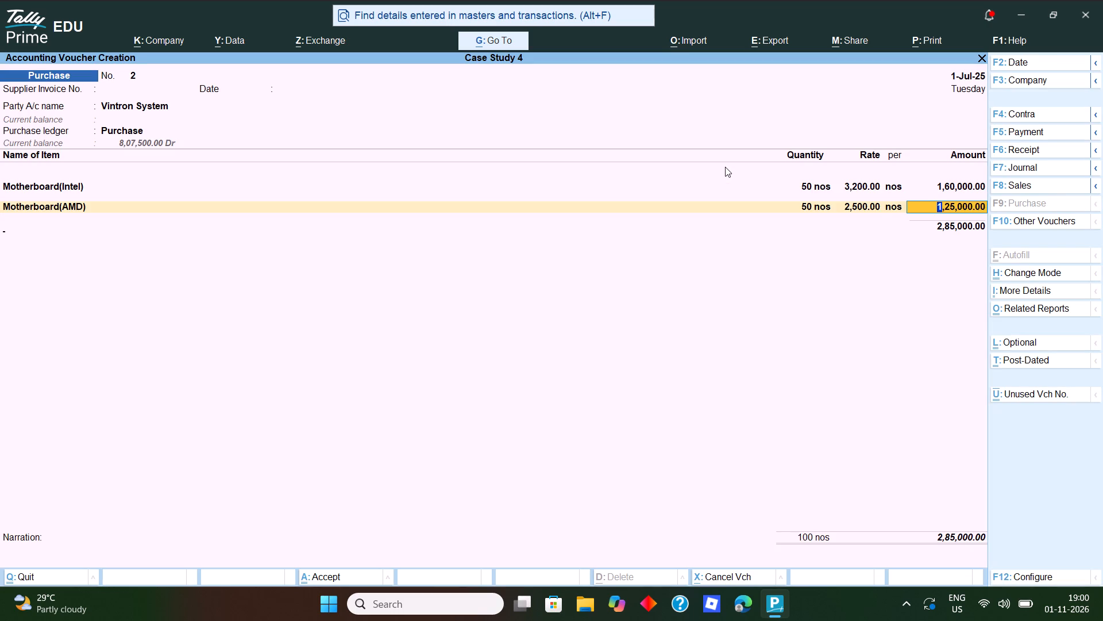
From the next item line, create a stock item named Motherboard(VIA) under Raw Material with nos as its unit.
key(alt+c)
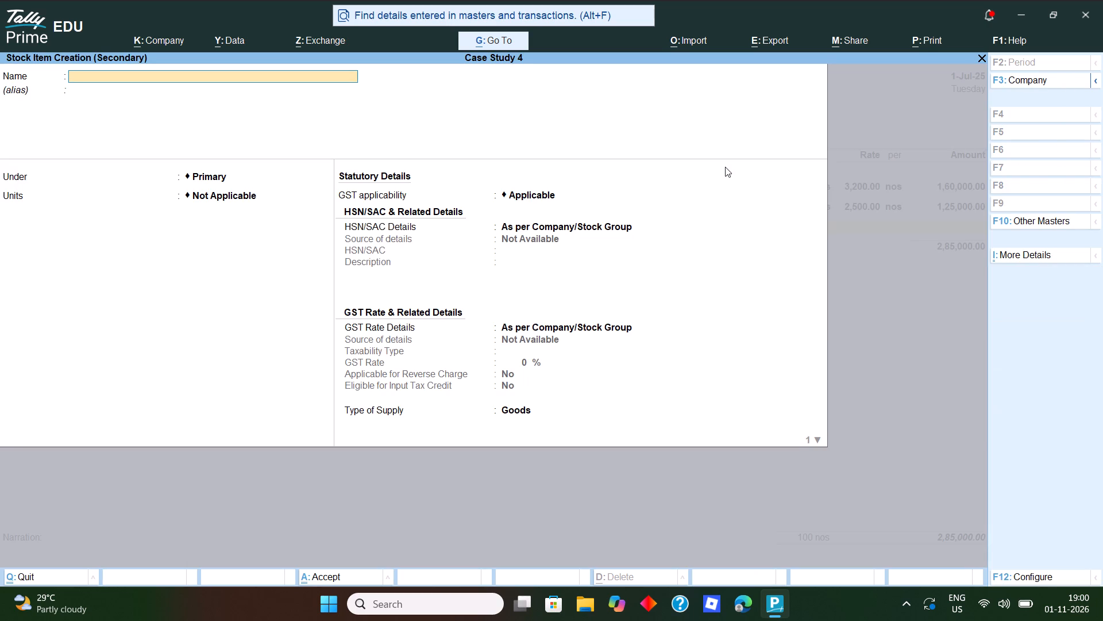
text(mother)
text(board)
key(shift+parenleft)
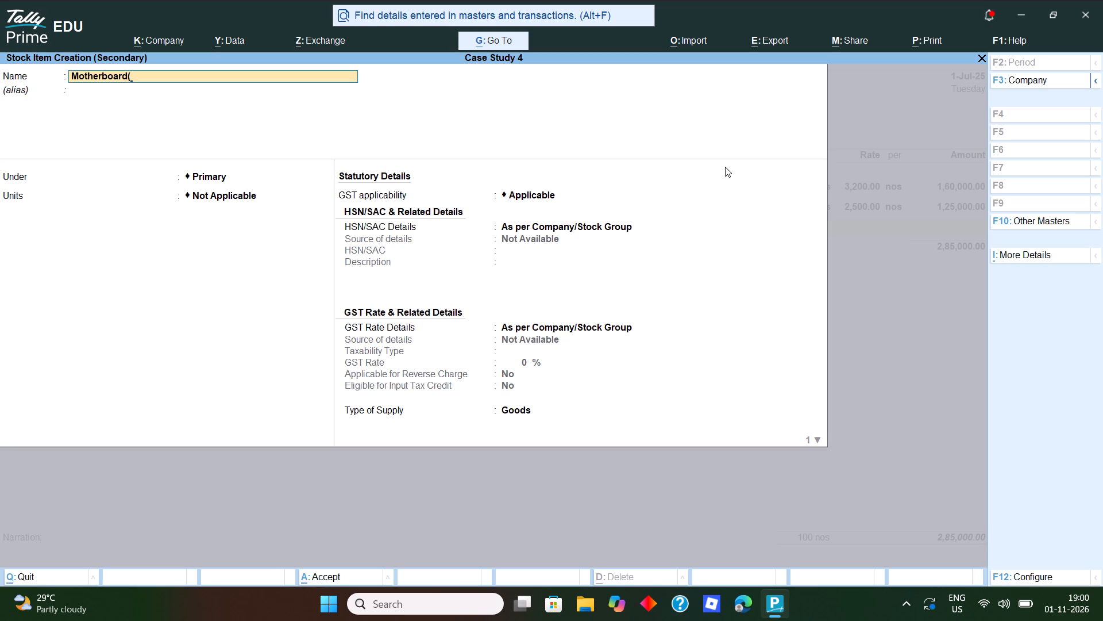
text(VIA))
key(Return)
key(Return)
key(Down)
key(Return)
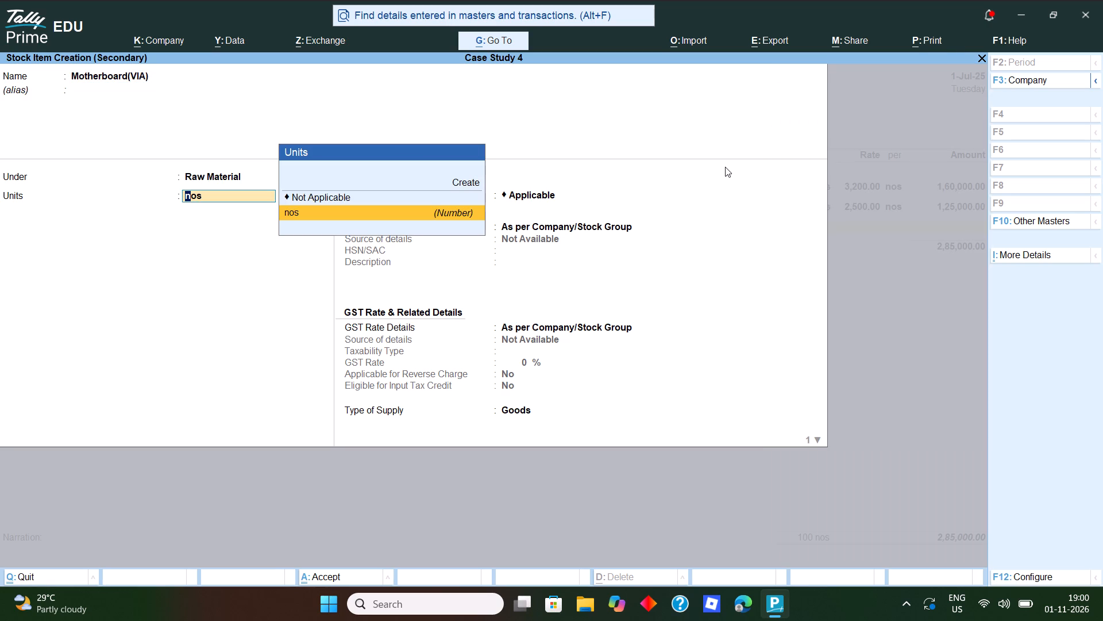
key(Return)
Keep GST applicable for Motherboard(VIA) and specify HSN/SAC 84733020 with a blank description.
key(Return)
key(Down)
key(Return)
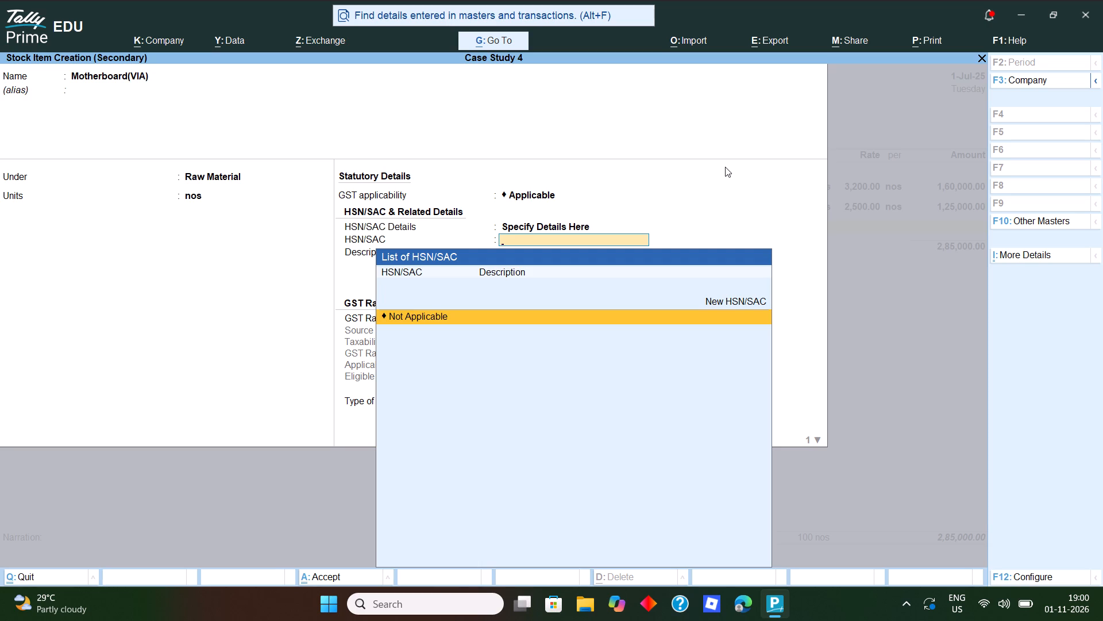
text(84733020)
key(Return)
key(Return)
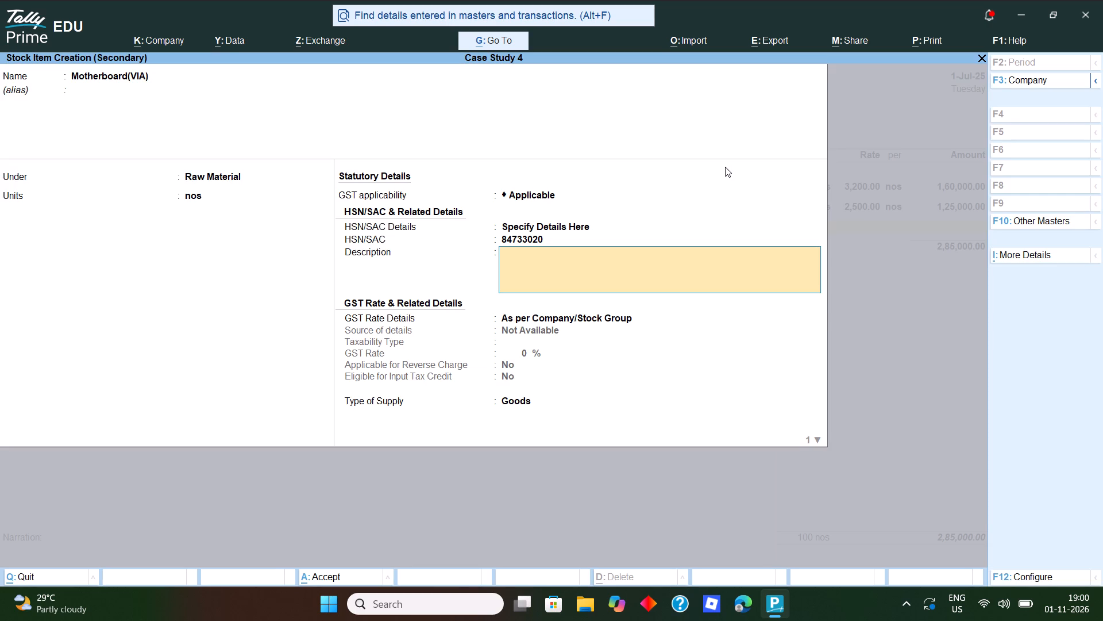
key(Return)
Specify a taxable GST rate of 18% for Motherboard(VIA), without reverse charge and eligible for input tax credit, and save the item.
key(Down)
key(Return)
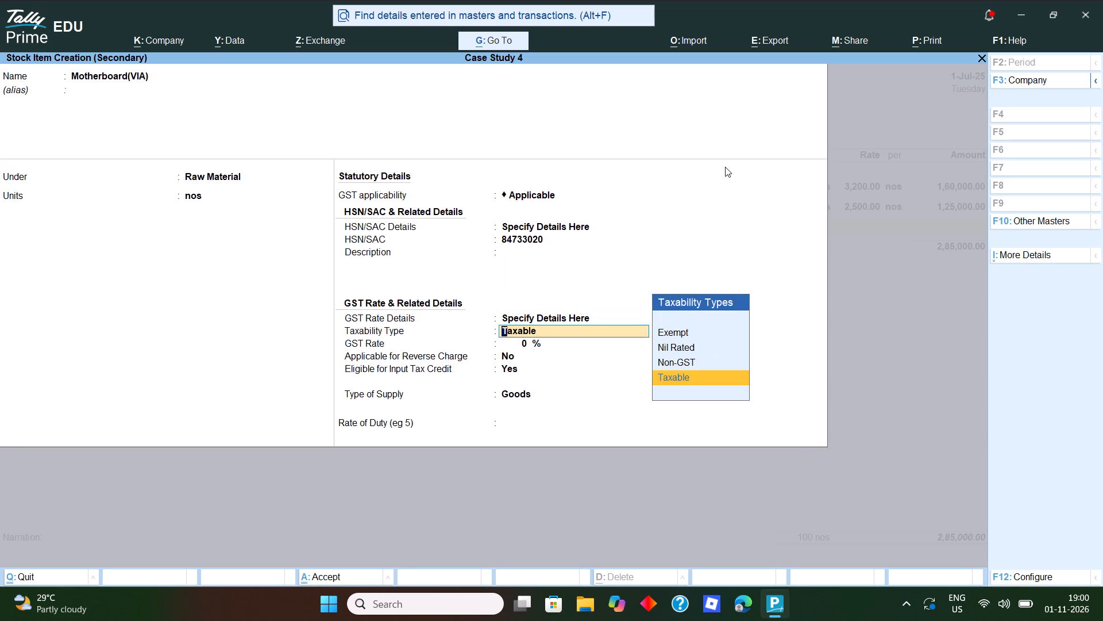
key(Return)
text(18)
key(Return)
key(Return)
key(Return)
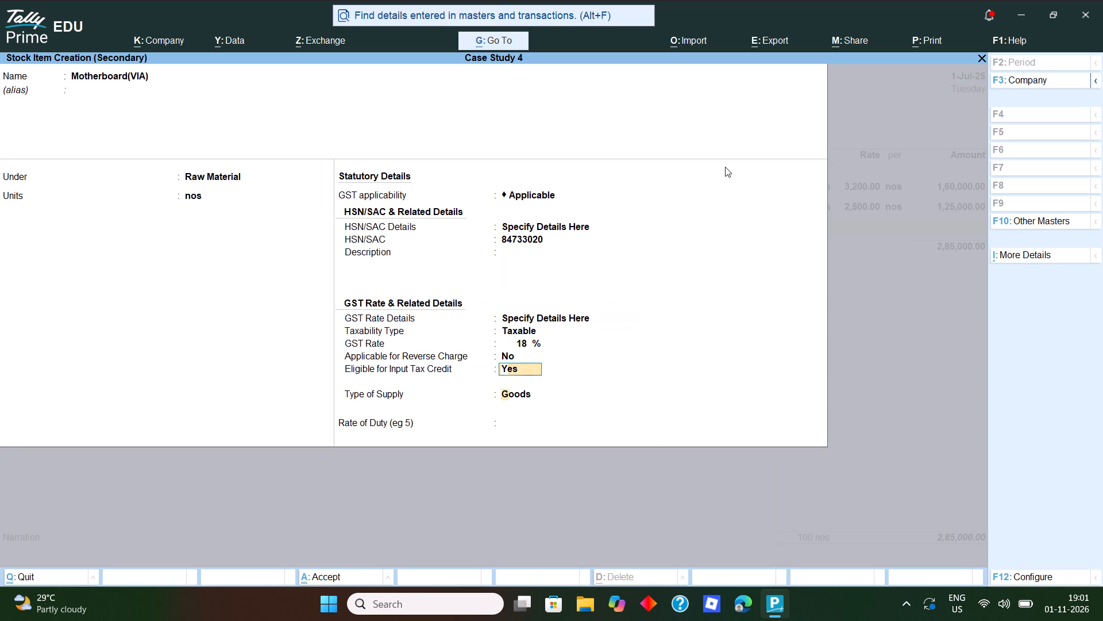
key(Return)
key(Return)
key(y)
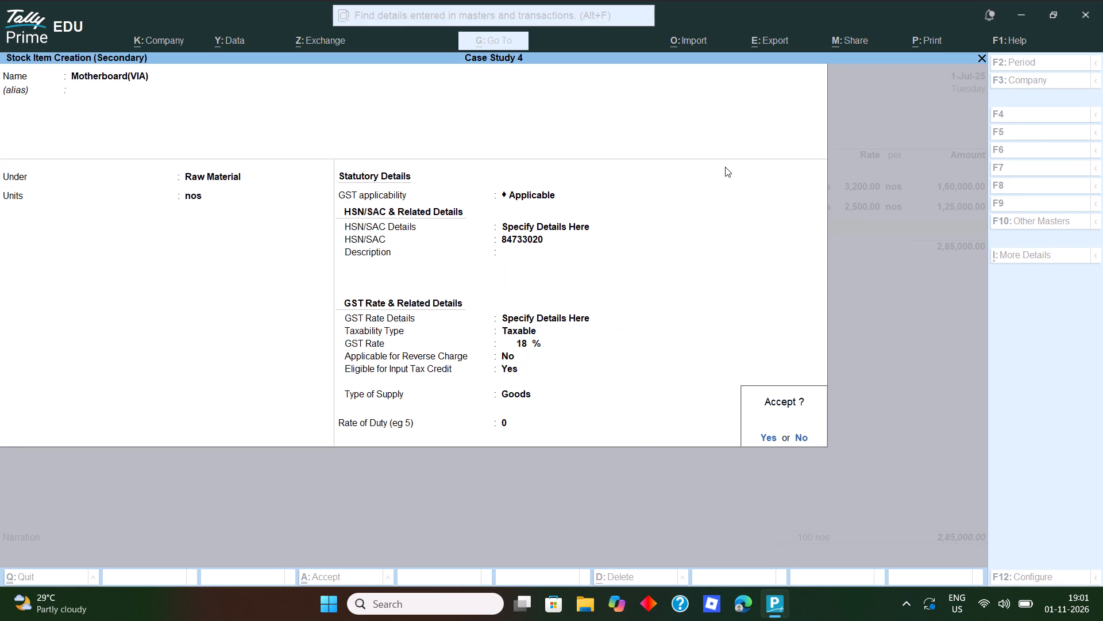
Allocate 50 nos of Motherboard(VIA) to Raw Material Godown at a rate of 2,200.
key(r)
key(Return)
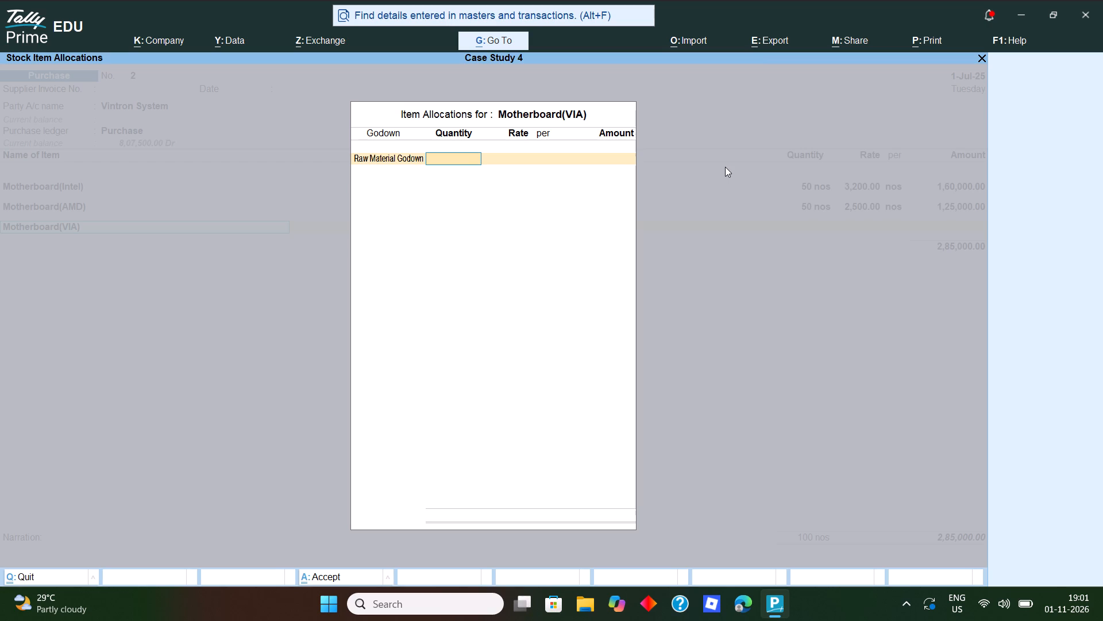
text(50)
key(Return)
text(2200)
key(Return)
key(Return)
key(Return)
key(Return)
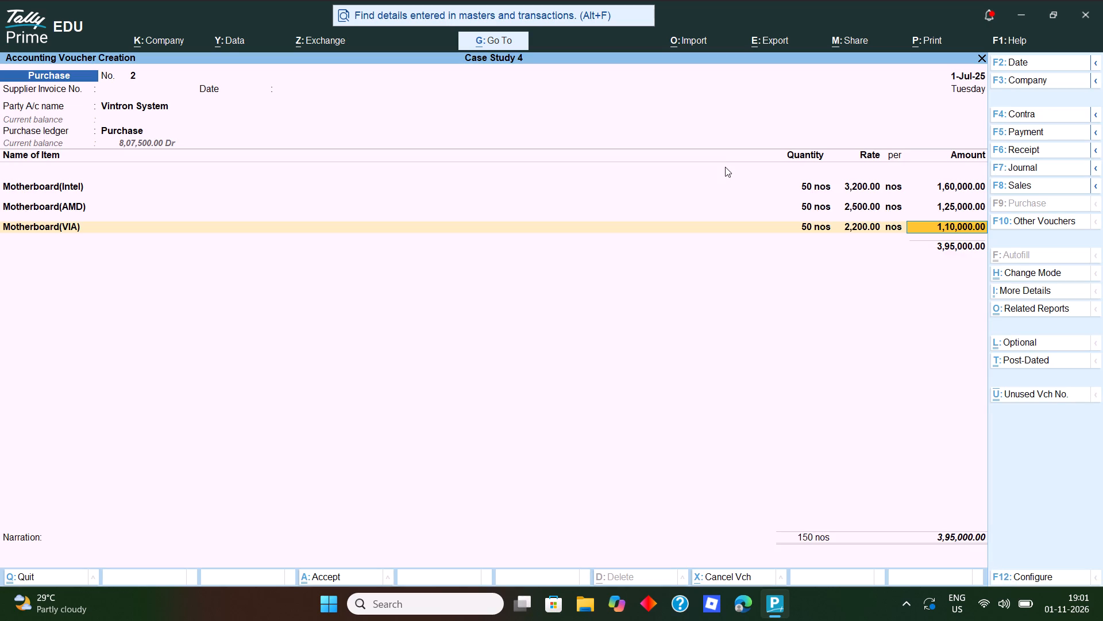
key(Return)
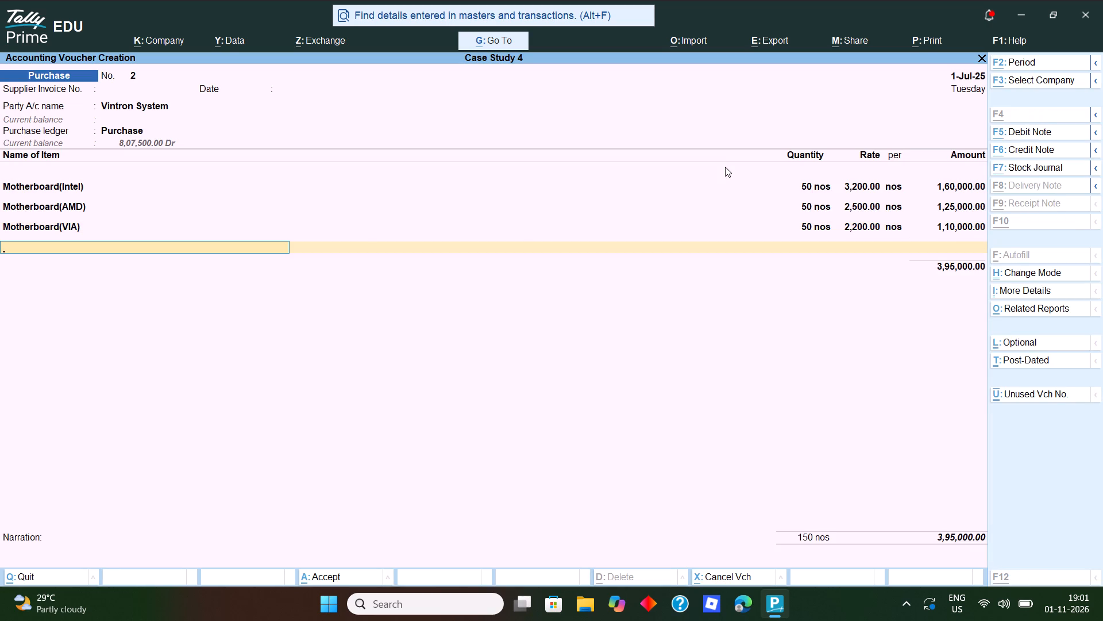
From the next item line, create a stock item named Processor(Intel) under Raw Material with nos as its unit.
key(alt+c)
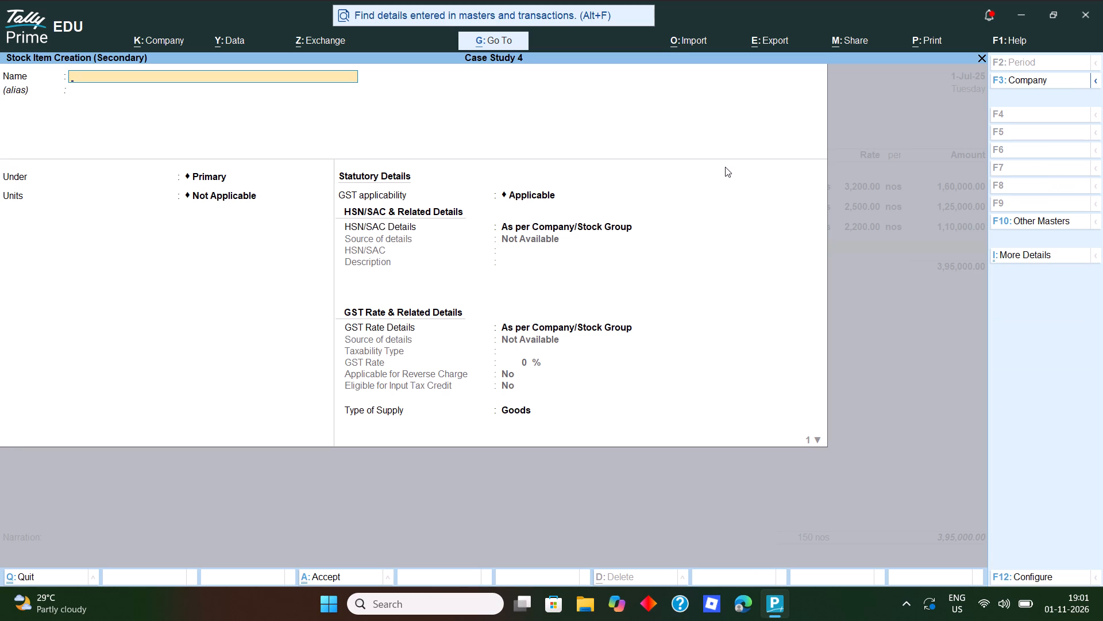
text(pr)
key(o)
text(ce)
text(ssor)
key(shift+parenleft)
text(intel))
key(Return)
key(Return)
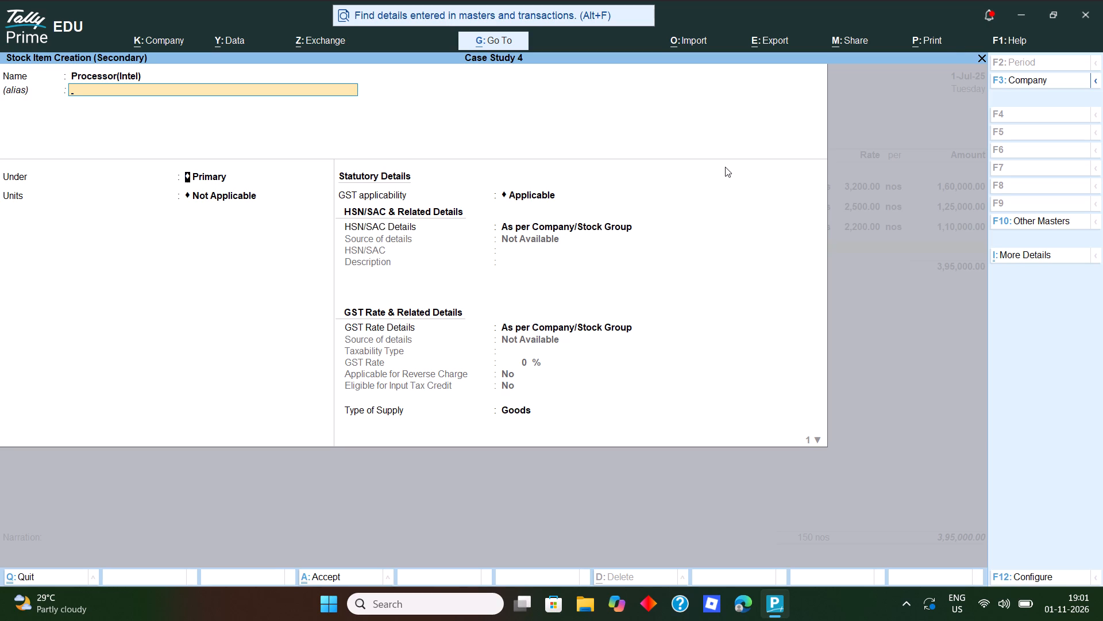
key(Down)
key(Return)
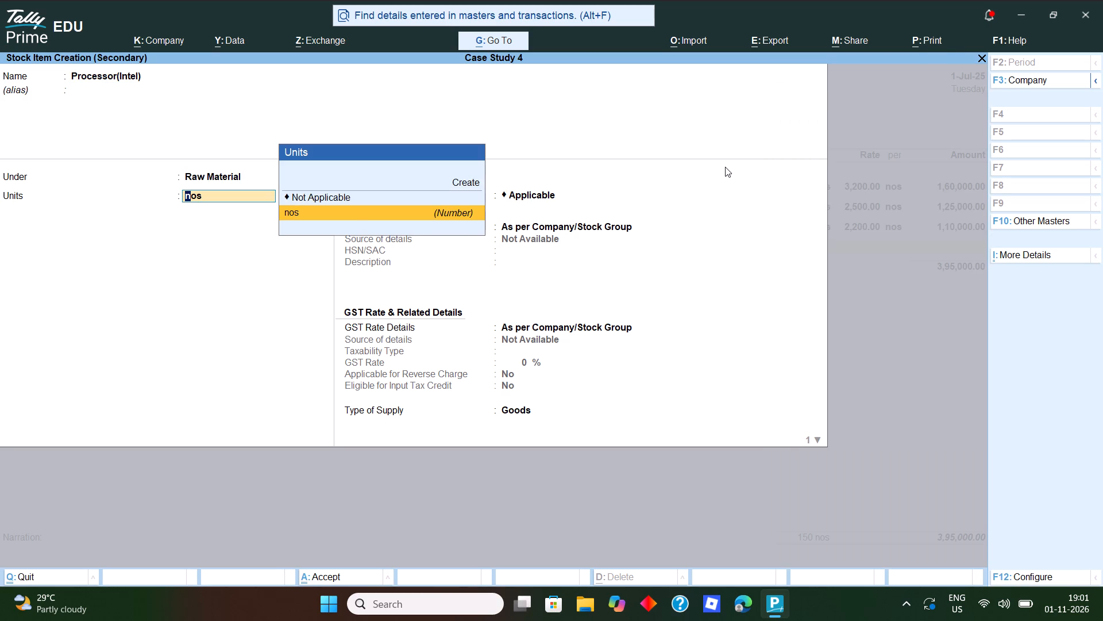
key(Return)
Keep GST applicable for Processor(Intel) and specify HSN/SAC 84714110 with a blank description.
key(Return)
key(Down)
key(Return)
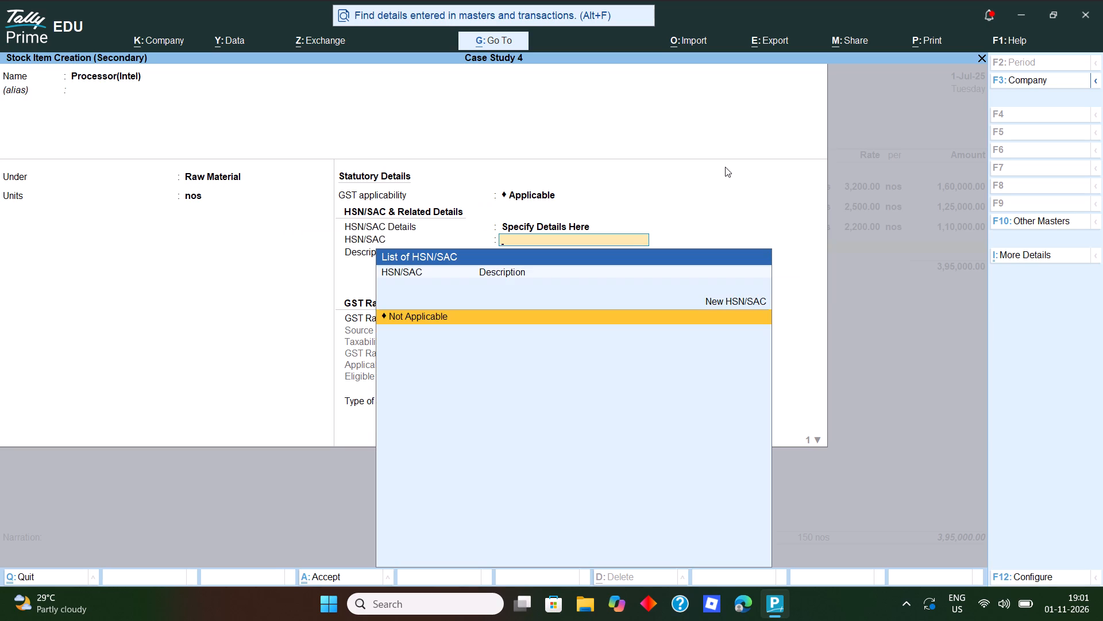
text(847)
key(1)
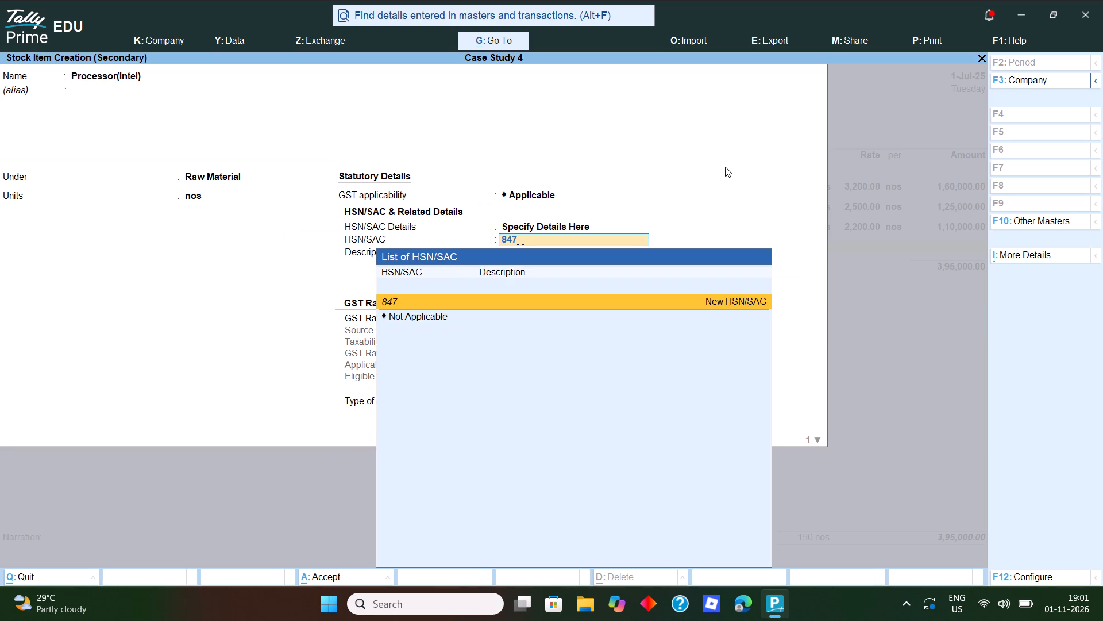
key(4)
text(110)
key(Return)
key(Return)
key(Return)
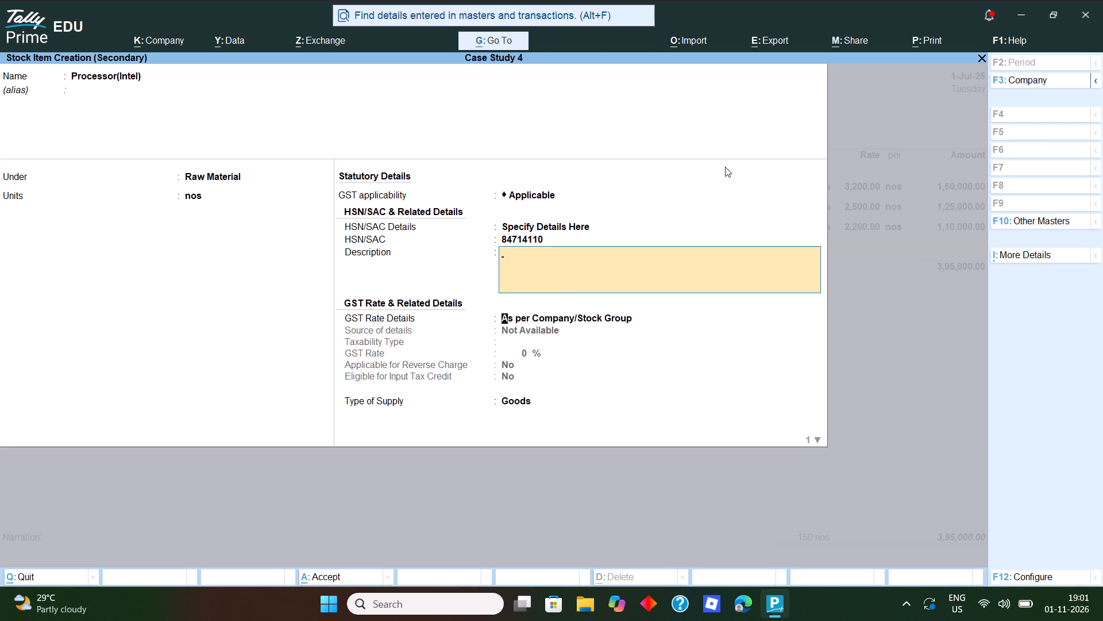
Specify a taxable GST rate of 18% for Processor(Intel), without reverse charge and eligible for input tax credit, and save the item.
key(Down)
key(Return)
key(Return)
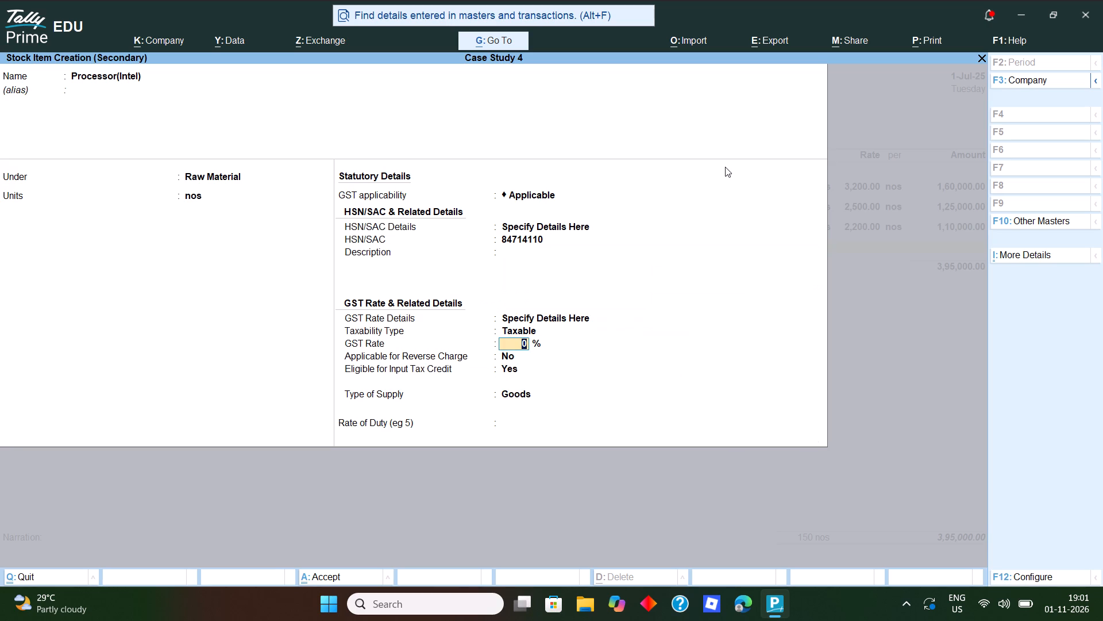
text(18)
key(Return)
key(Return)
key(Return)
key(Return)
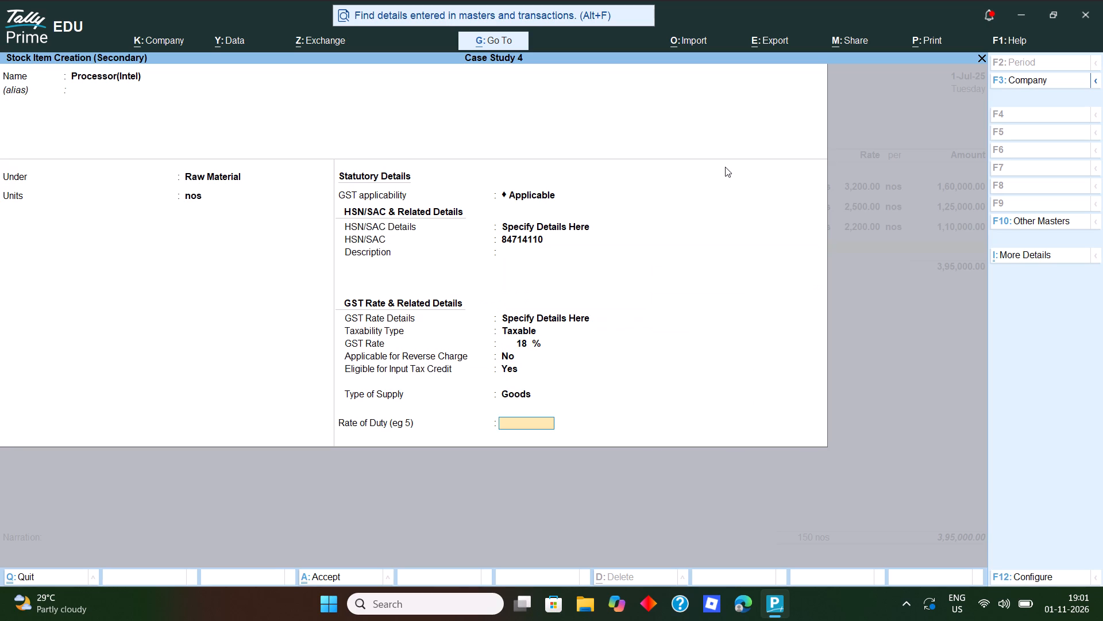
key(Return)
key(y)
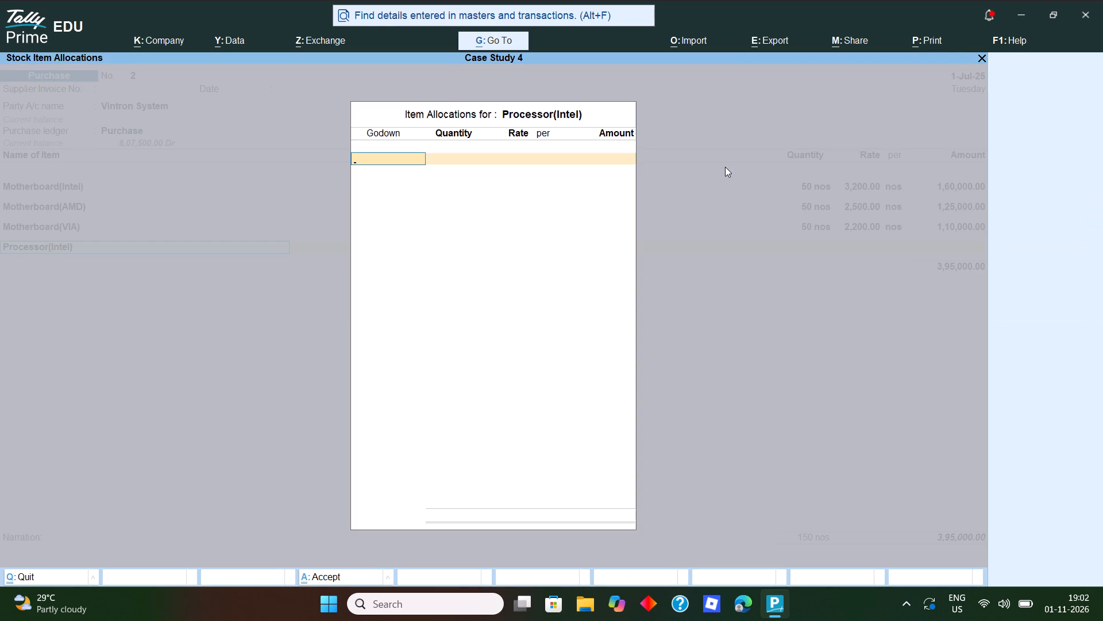
Allocate 50 nos of Processor(Intel) to Raw Material Godown at a rate of 3,500.
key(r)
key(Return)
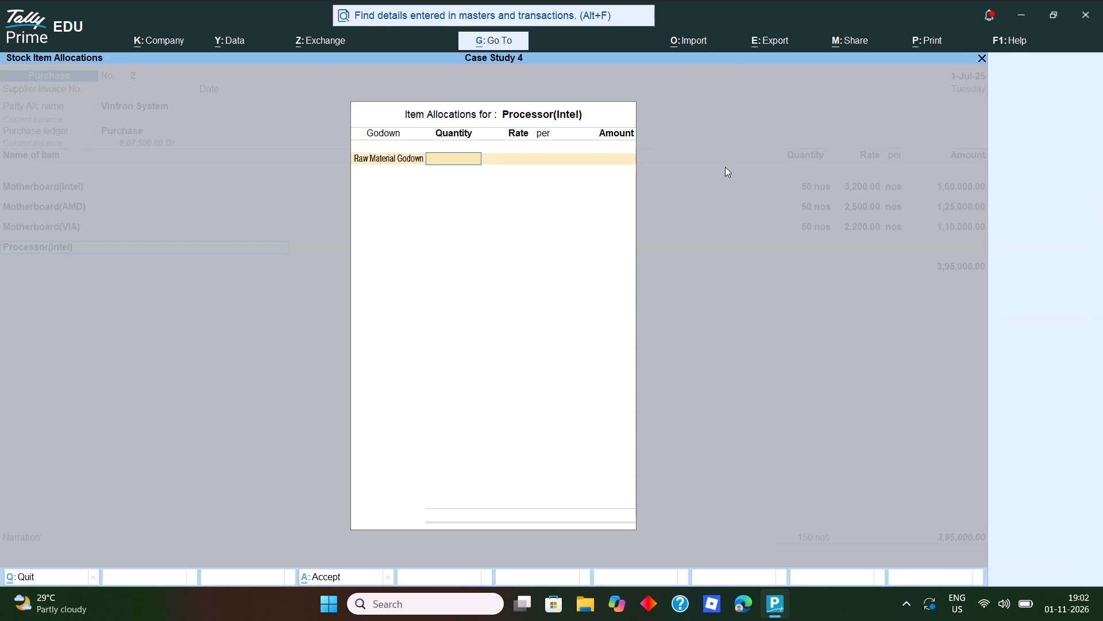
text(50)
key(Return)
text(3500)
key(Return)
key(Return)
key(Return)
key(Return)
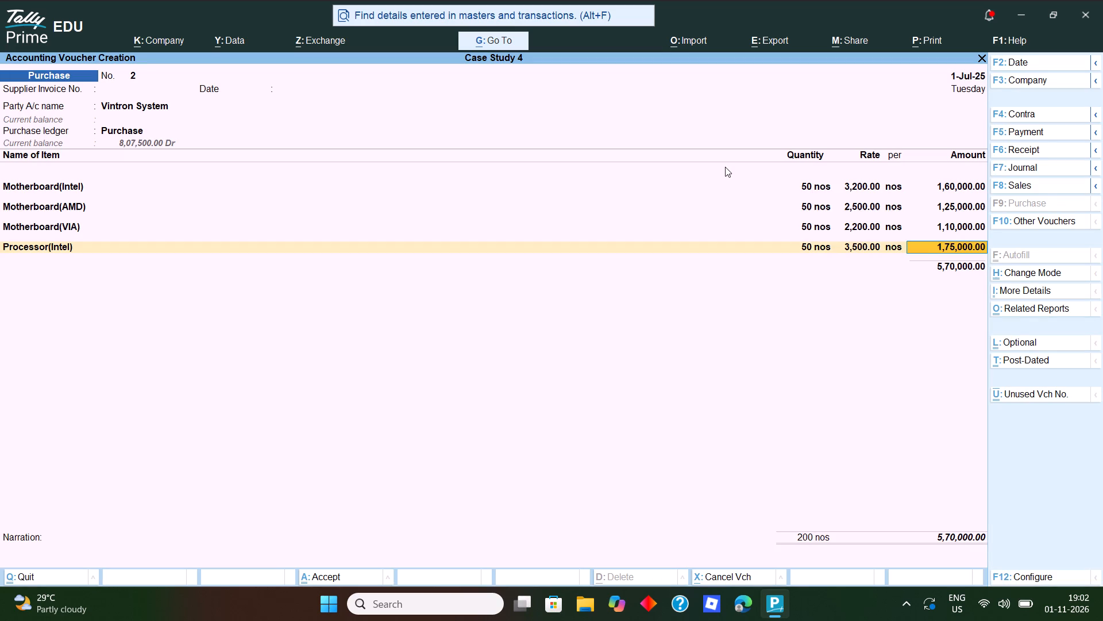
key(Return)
From the next item line, create a stock item named Processor(AMD) under Raw Material with nos as its unit.
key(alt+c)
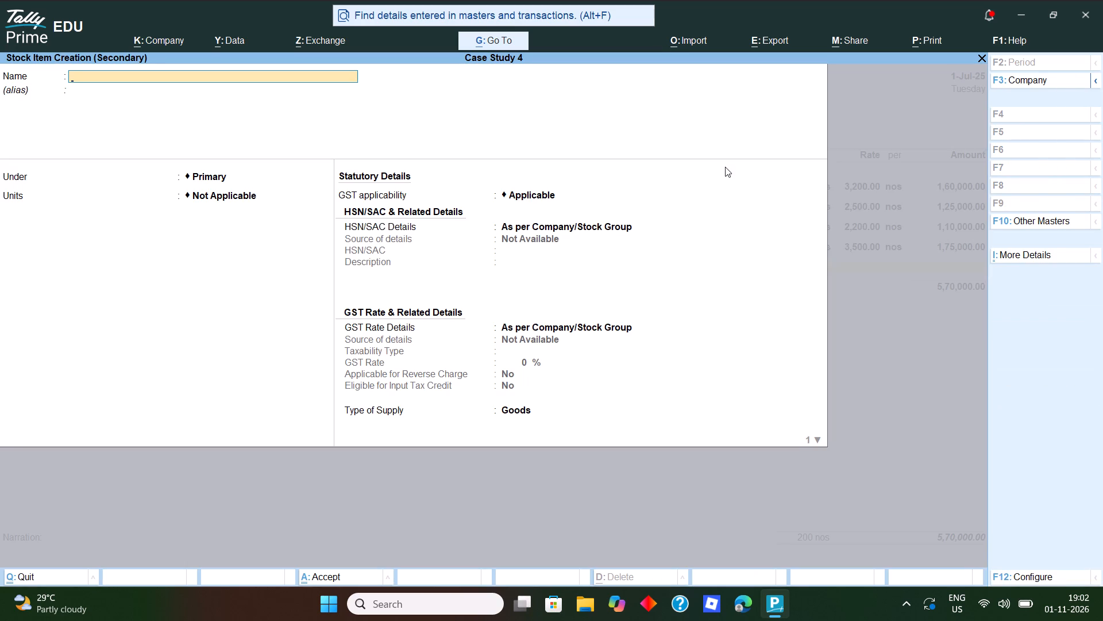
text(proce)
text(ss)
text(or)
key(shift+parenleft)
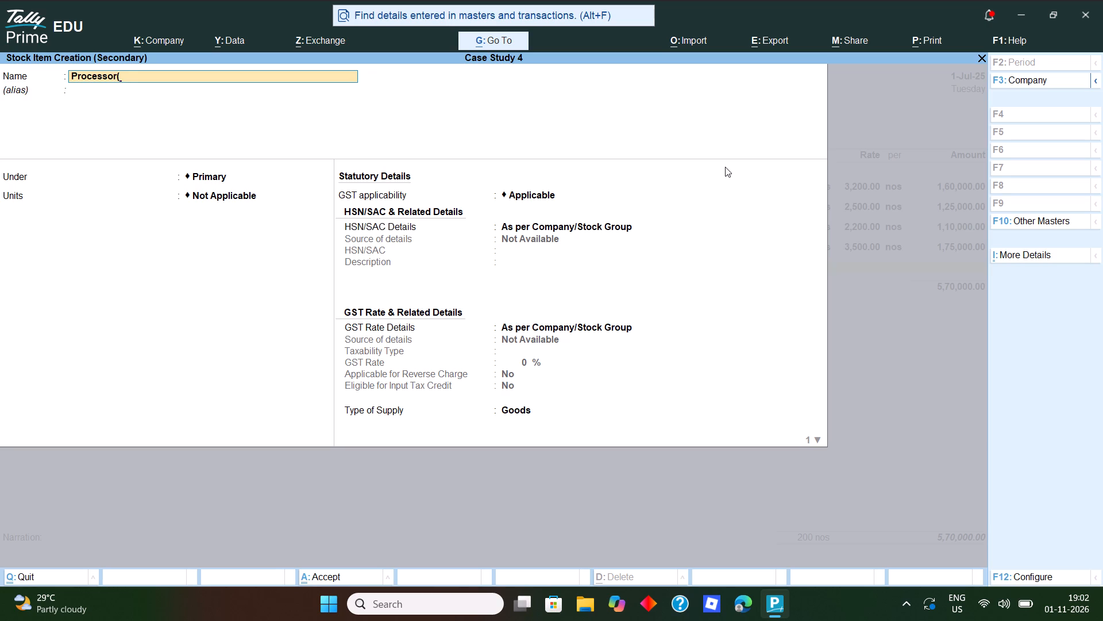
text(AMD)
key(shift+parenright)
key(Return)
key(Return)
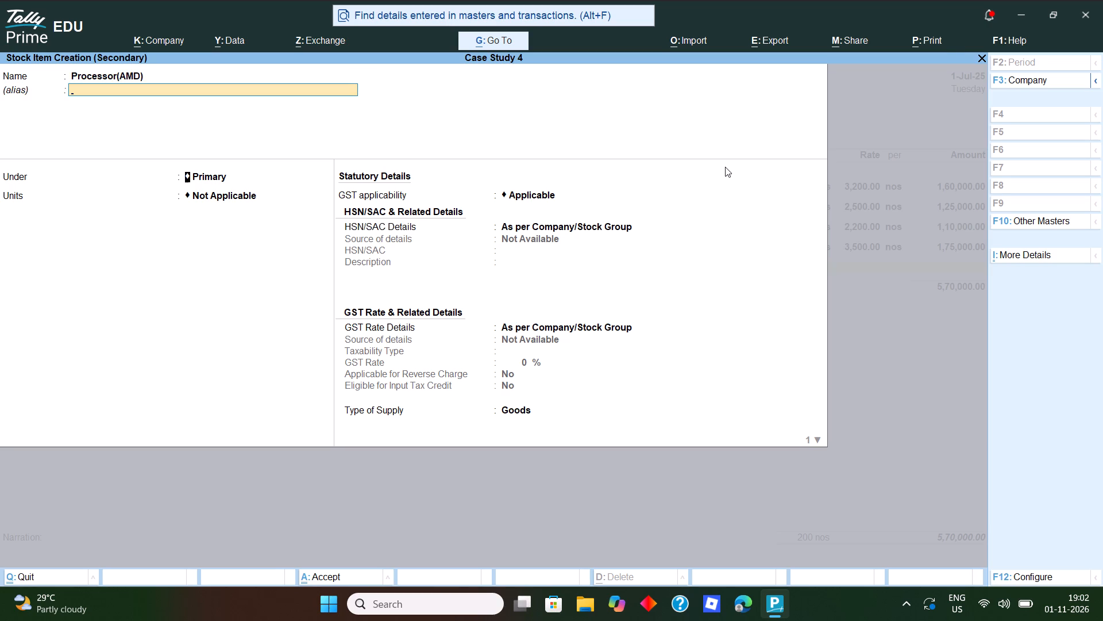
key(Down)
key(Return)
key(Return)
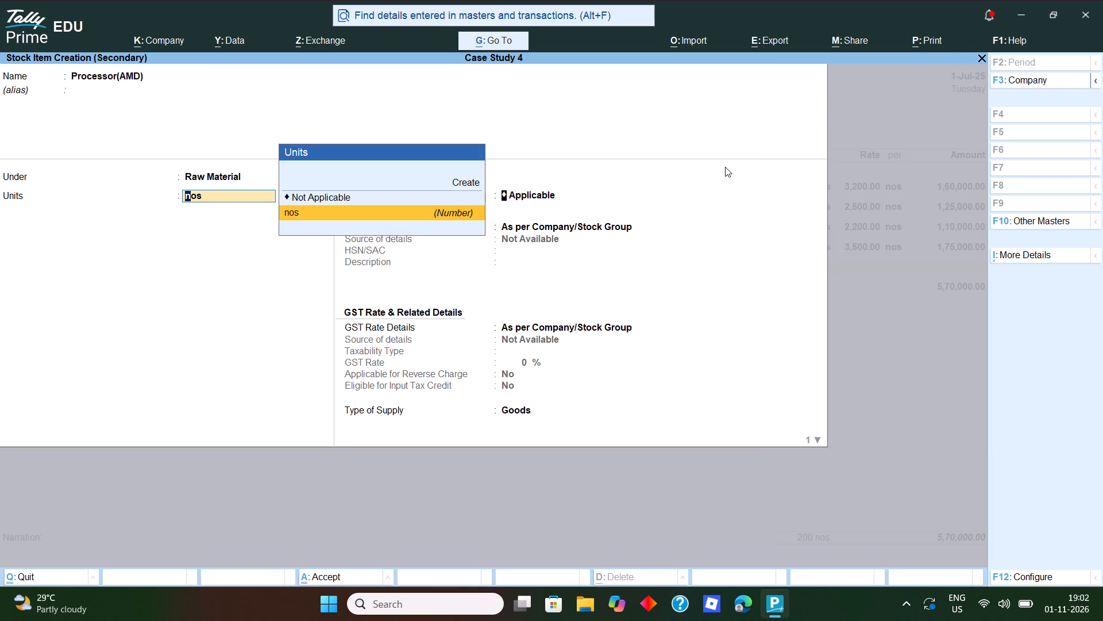
Keep GST applicable for Processor(AMD) and specify HSN/SAC 84714110 with a blank description.
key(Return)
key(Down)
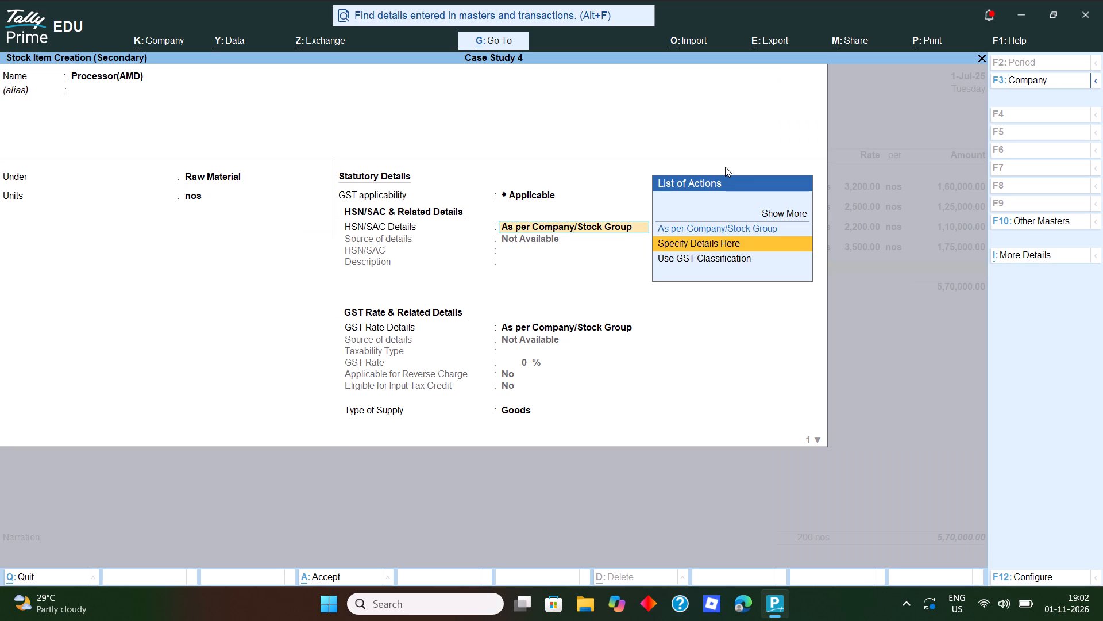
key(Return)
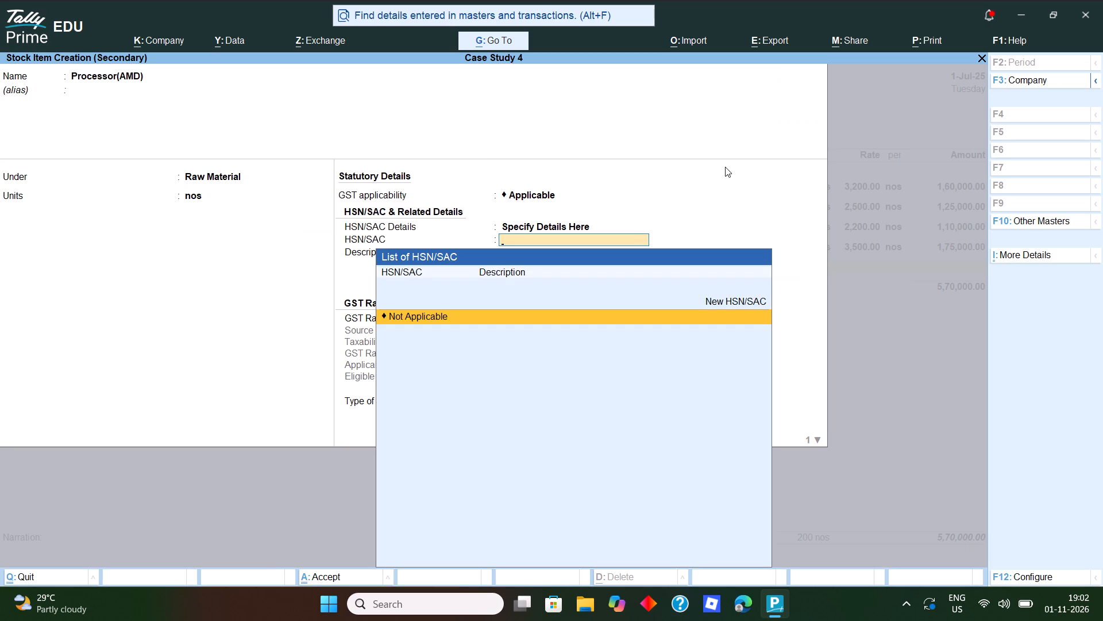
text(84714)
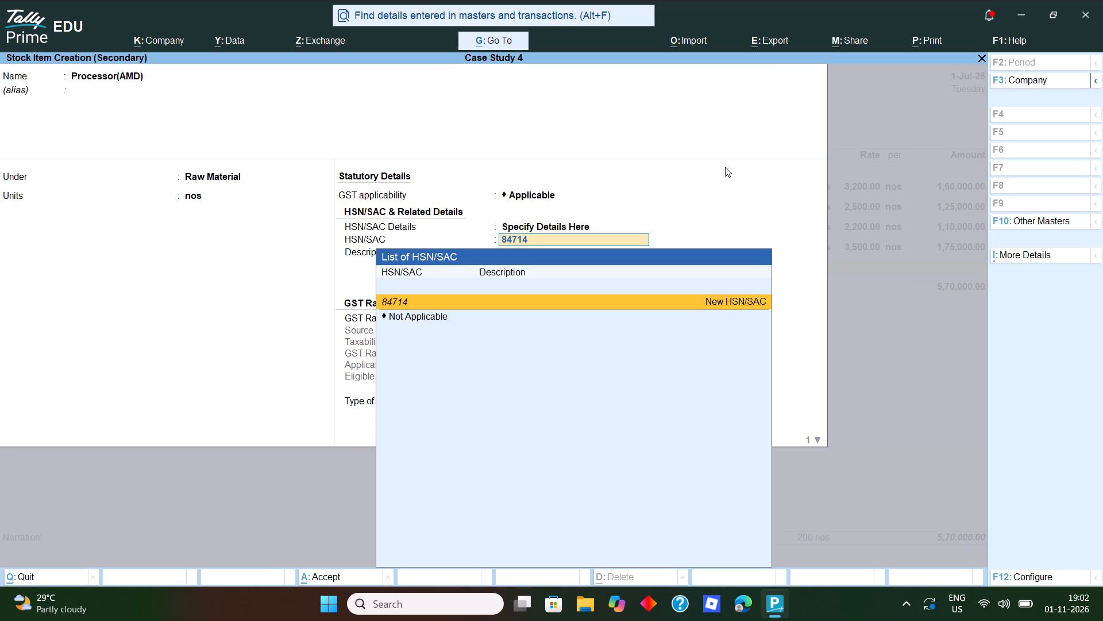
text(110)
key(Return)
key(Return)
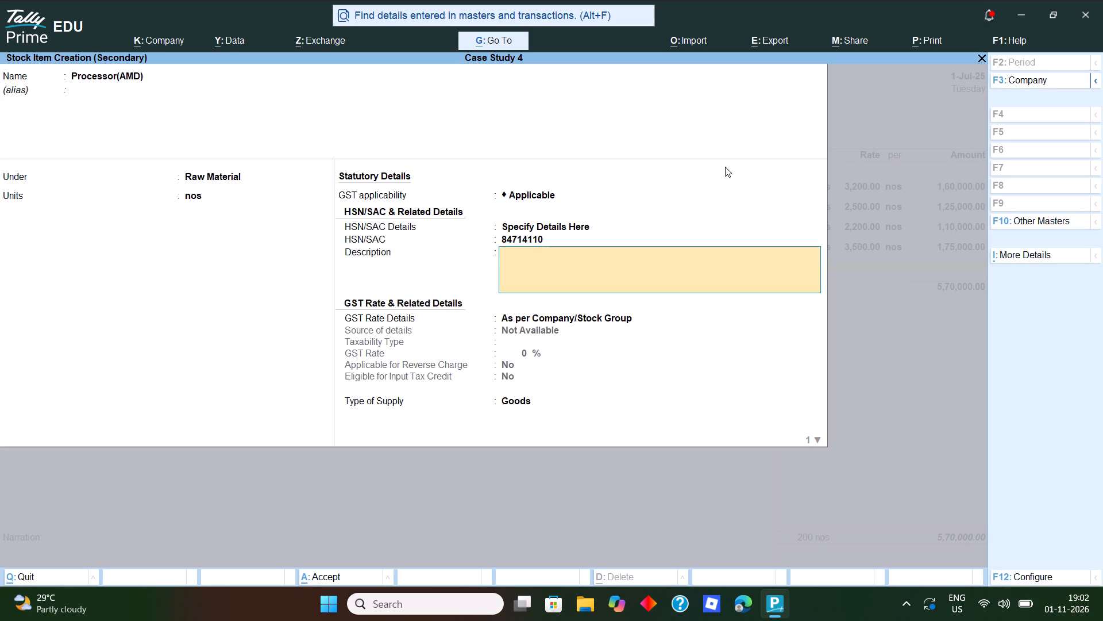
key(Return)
Specify a taxable GST rate of 18% for Processor(AMD), without reverse charge and eligible for input tax credit, and save the item.
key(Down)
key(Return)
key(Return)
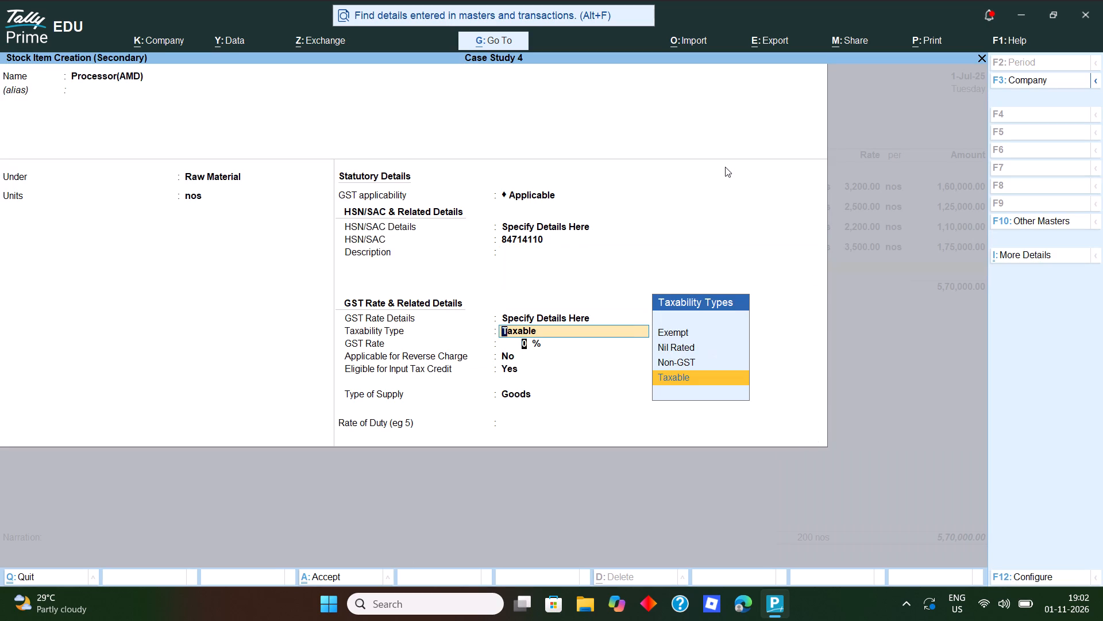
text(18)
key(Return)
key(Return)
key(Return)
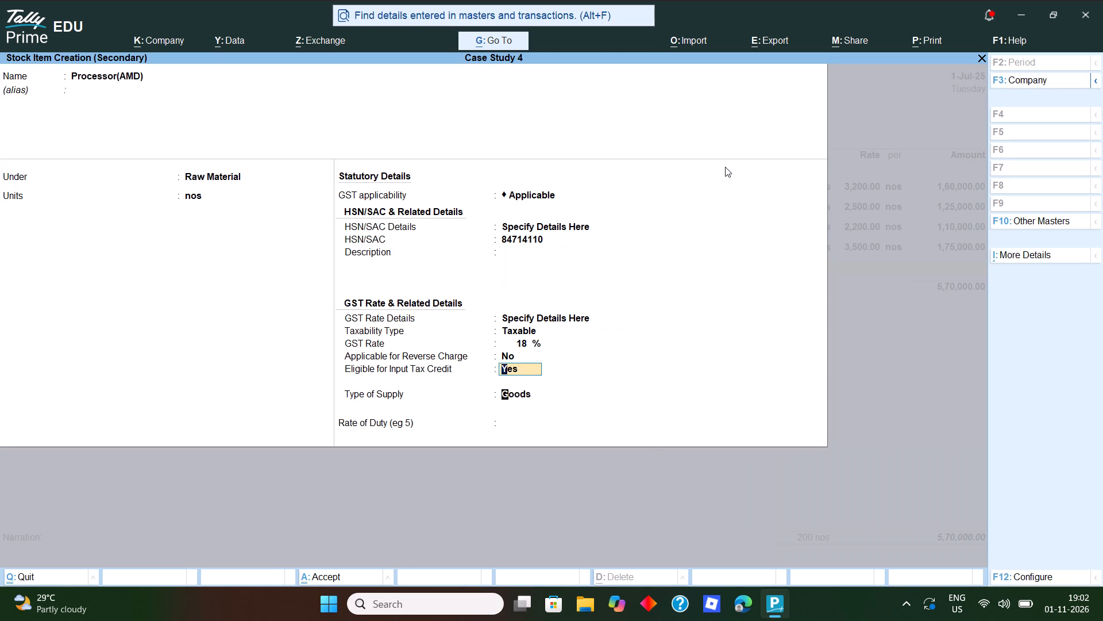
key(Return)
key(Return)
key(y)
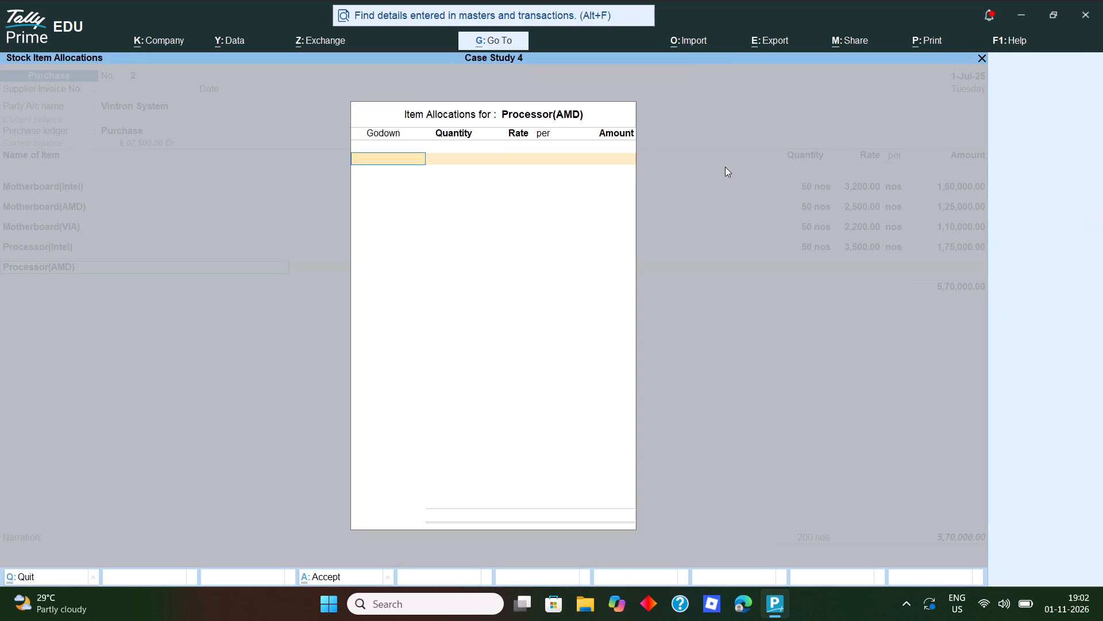
Allocate 50 nos of Processor(AMD) to Raw Material Godown at a rate of 3,000.
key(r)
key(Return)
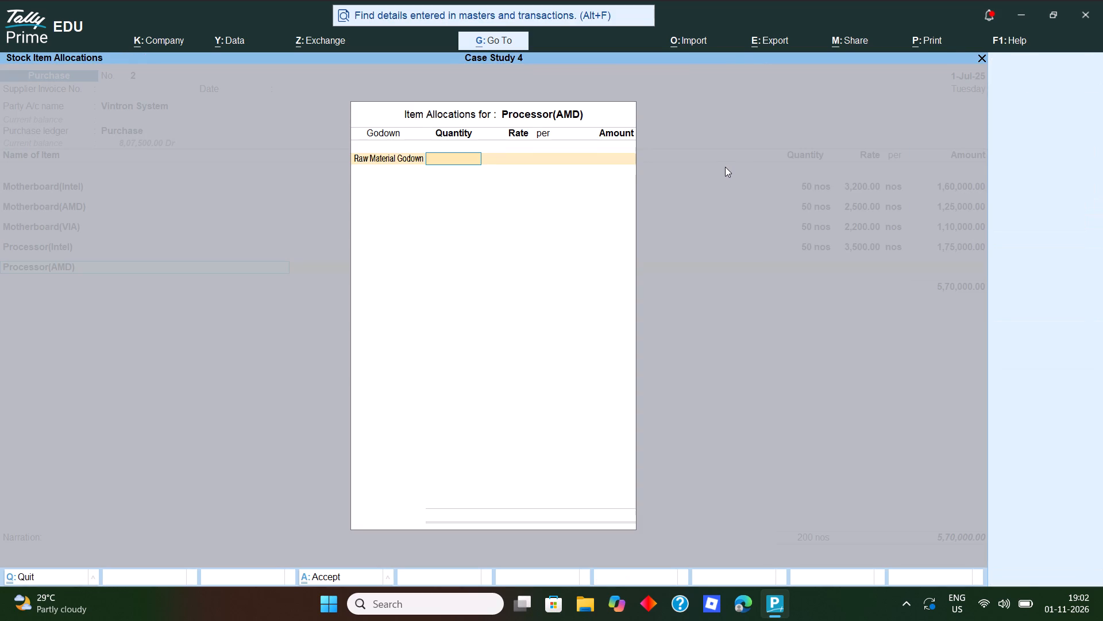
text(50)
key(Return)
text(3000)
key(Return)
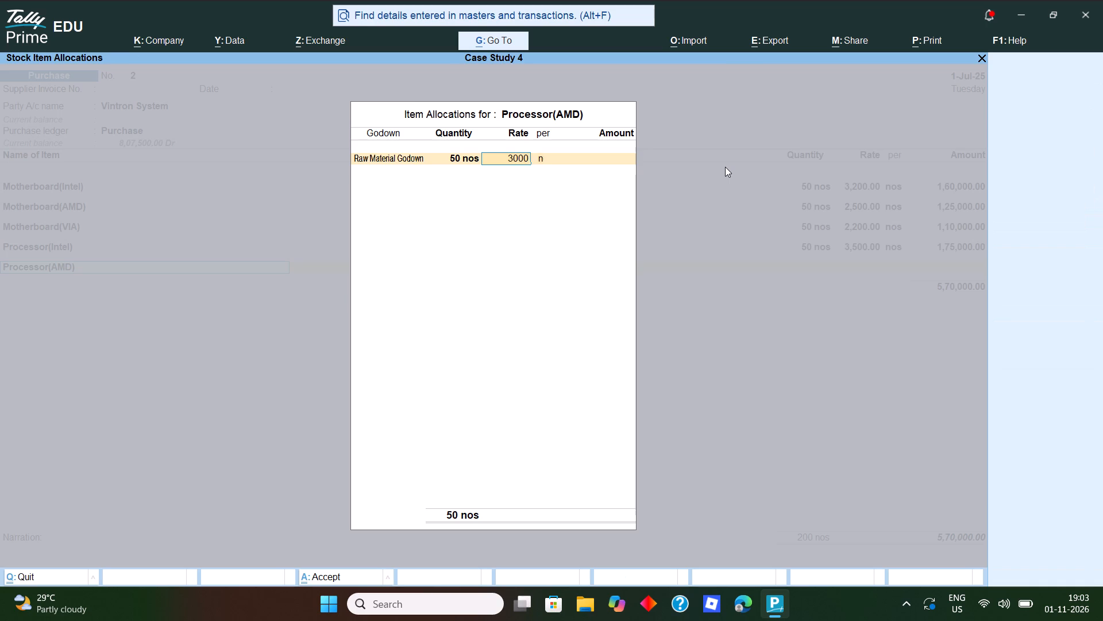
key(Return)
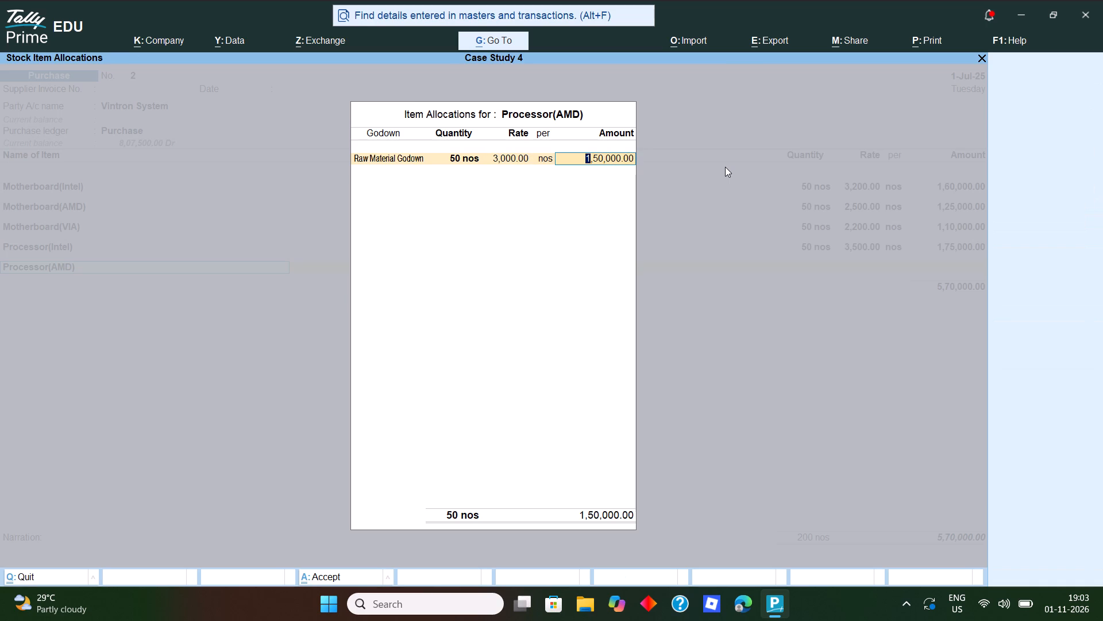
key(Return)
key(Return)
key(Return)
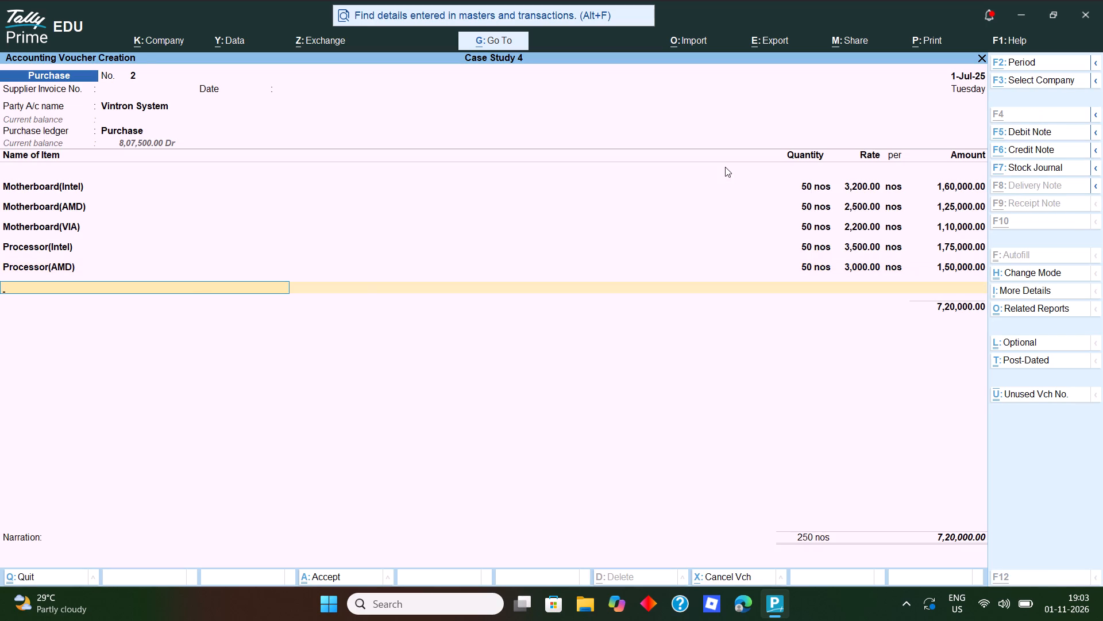
From the next item line, create a stock item named Processor(VIA) under Raw Material with nos as its unit.
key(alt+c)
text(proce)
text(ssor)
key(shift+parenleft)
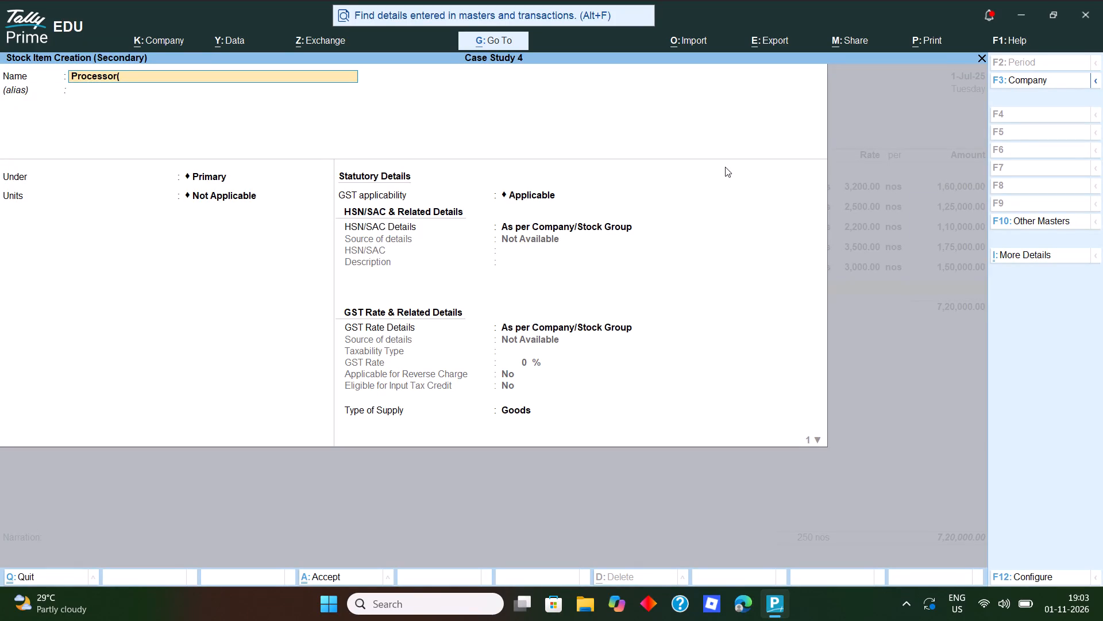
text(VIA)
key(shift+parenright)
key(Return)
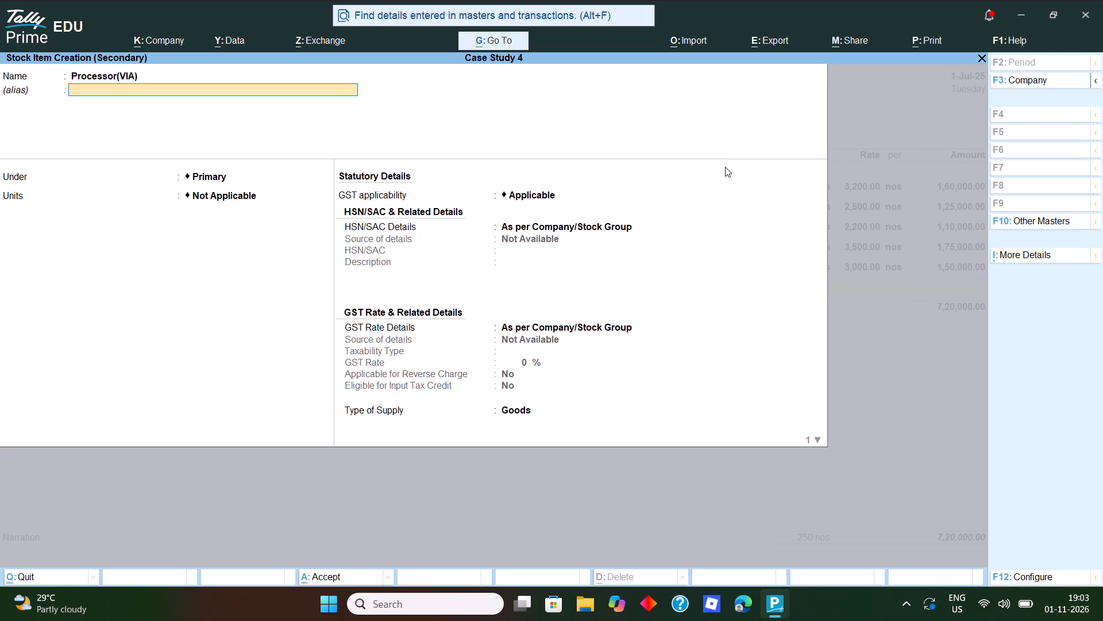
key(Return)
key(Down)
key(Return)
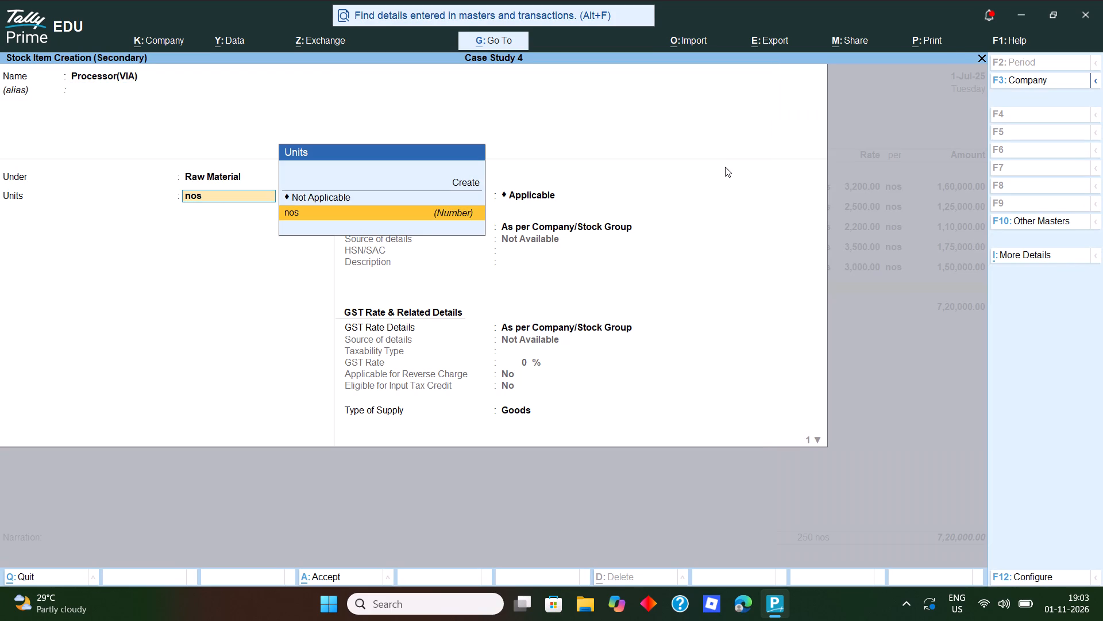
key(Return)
Specify HSN/SAC 84714110 for Processor(VIA), leaving its description blank.
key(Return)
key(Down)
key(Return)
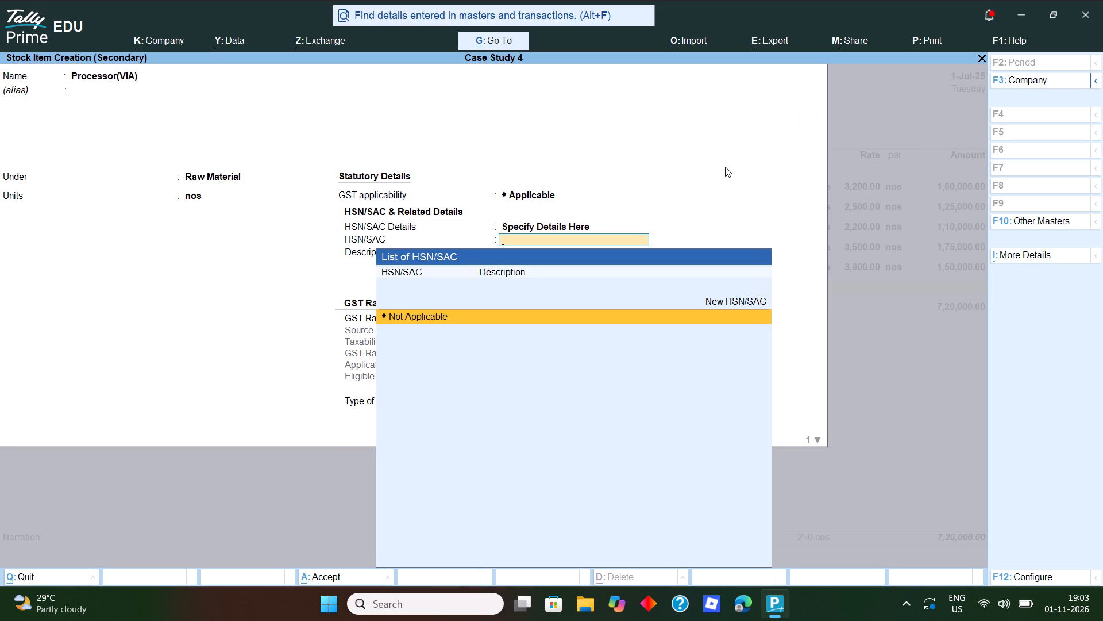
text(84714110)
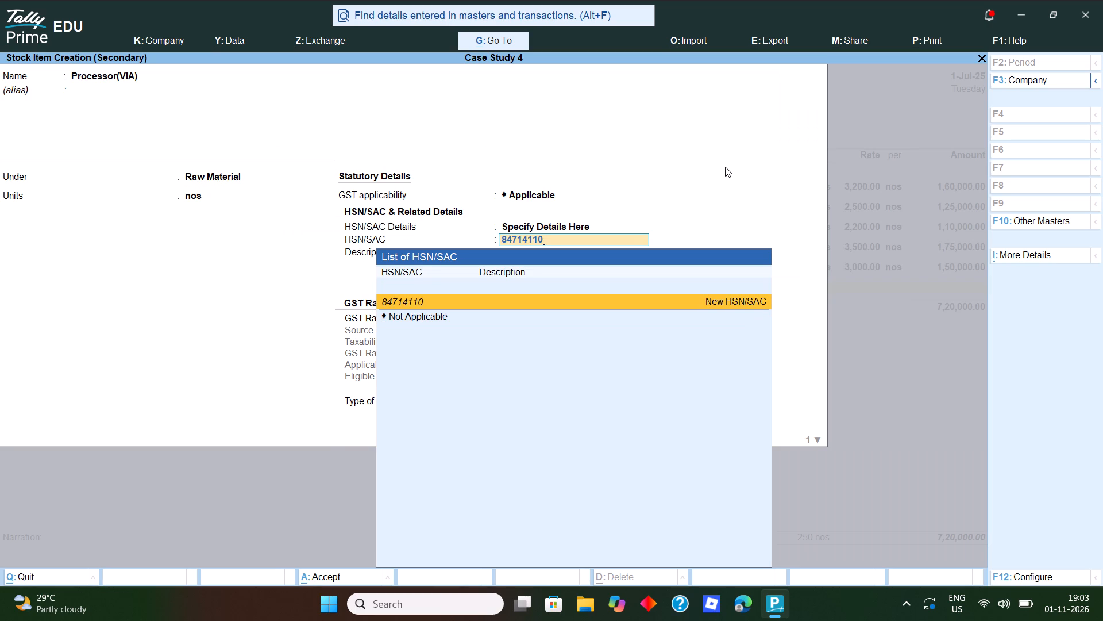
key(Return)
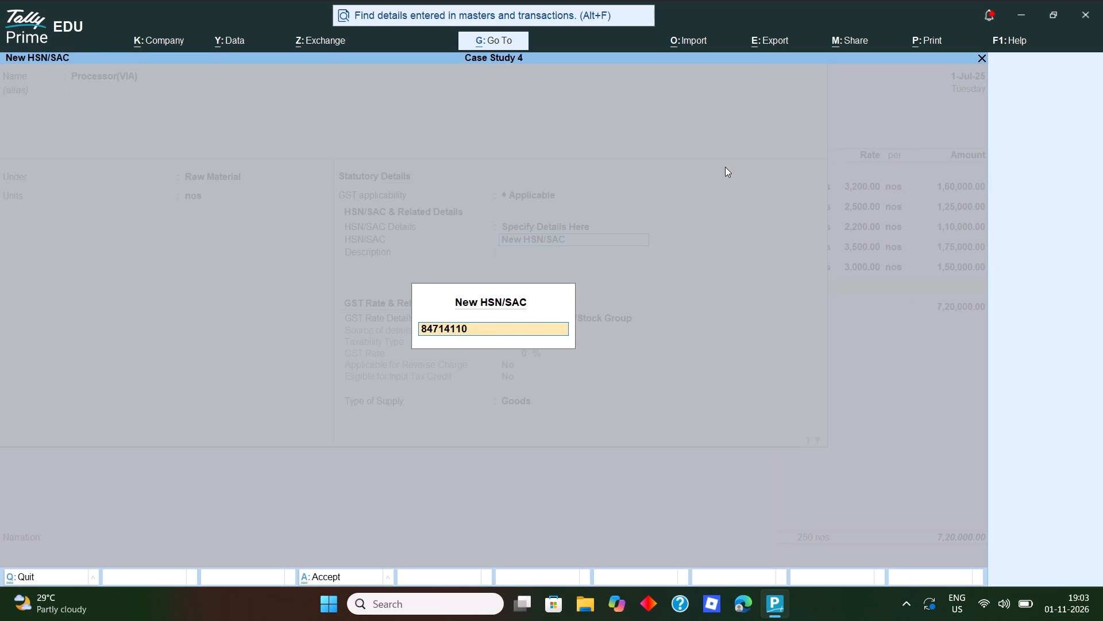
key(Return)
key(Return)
Specify a taxable GST rate of 18% for Processor(VIA), without reverse charge and eligible for input tax credit, and save the item.
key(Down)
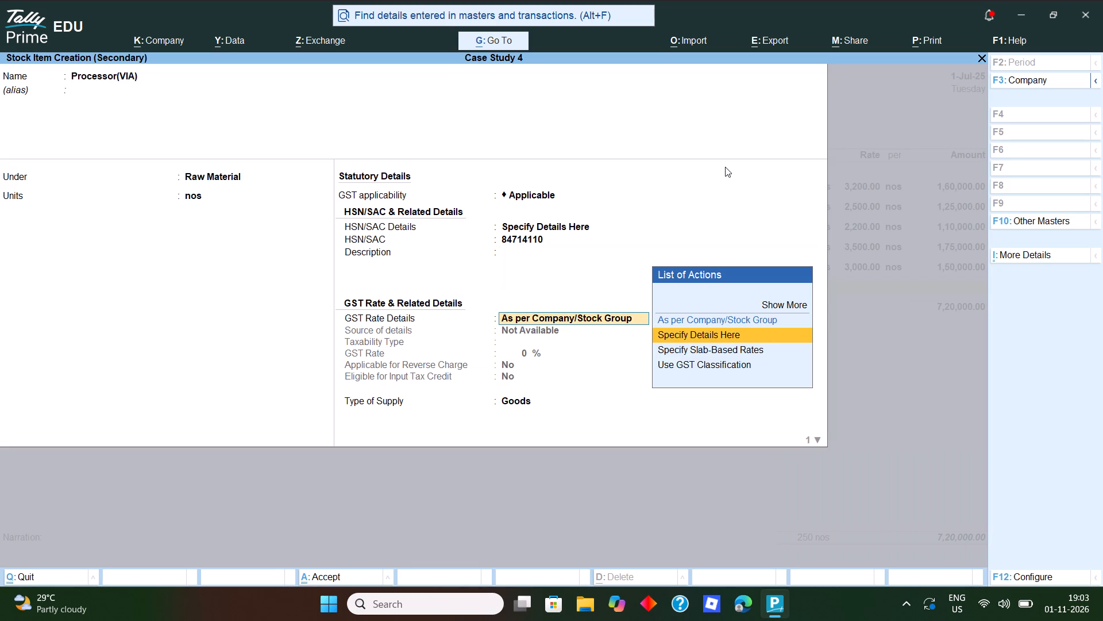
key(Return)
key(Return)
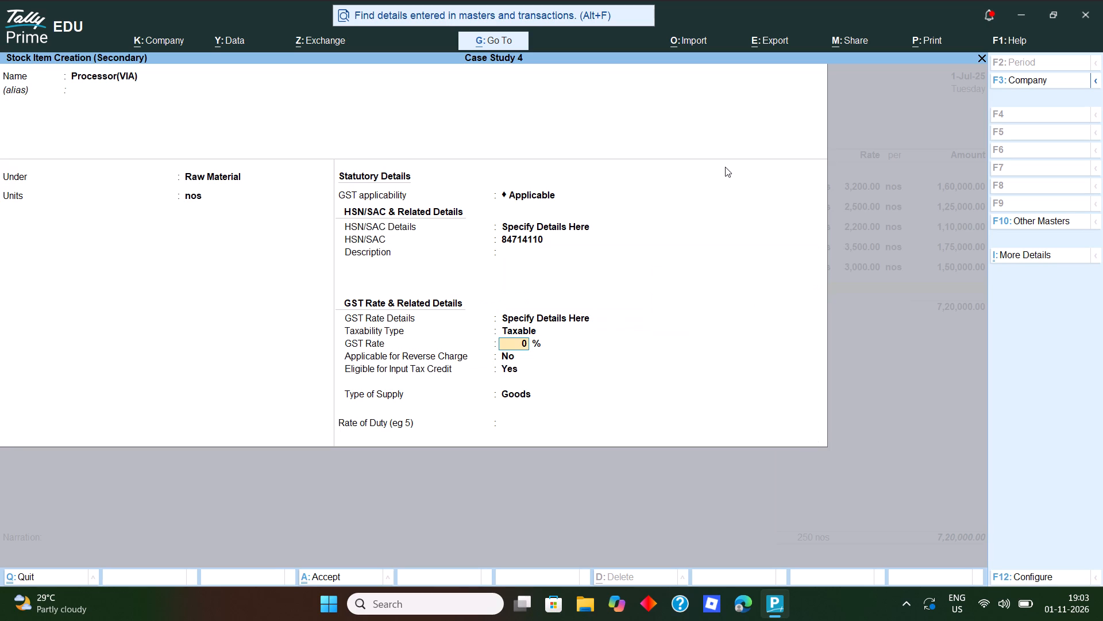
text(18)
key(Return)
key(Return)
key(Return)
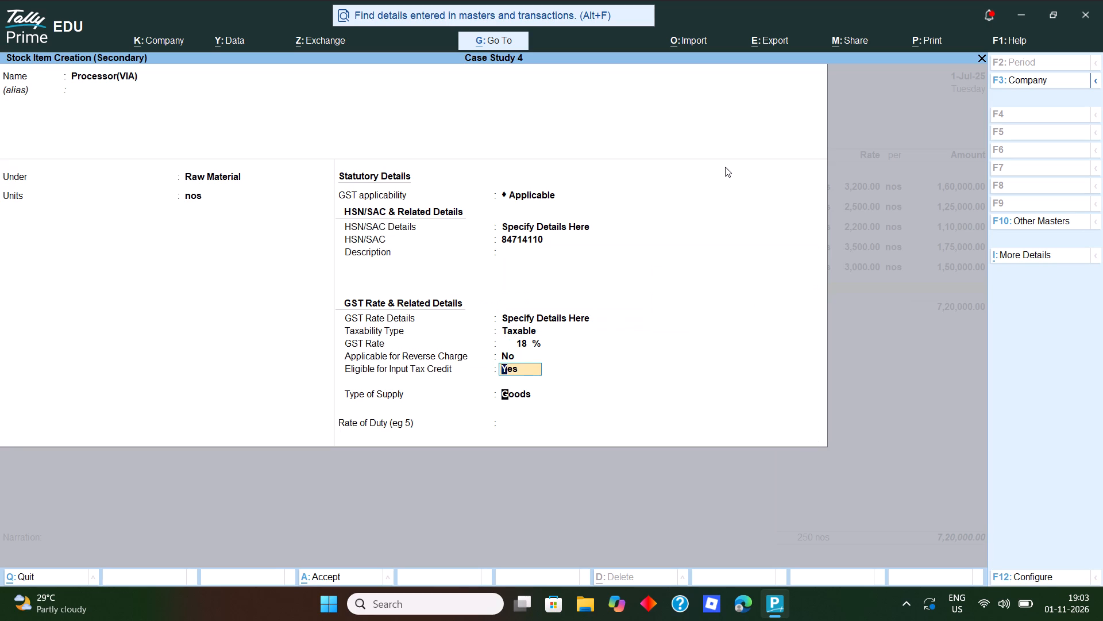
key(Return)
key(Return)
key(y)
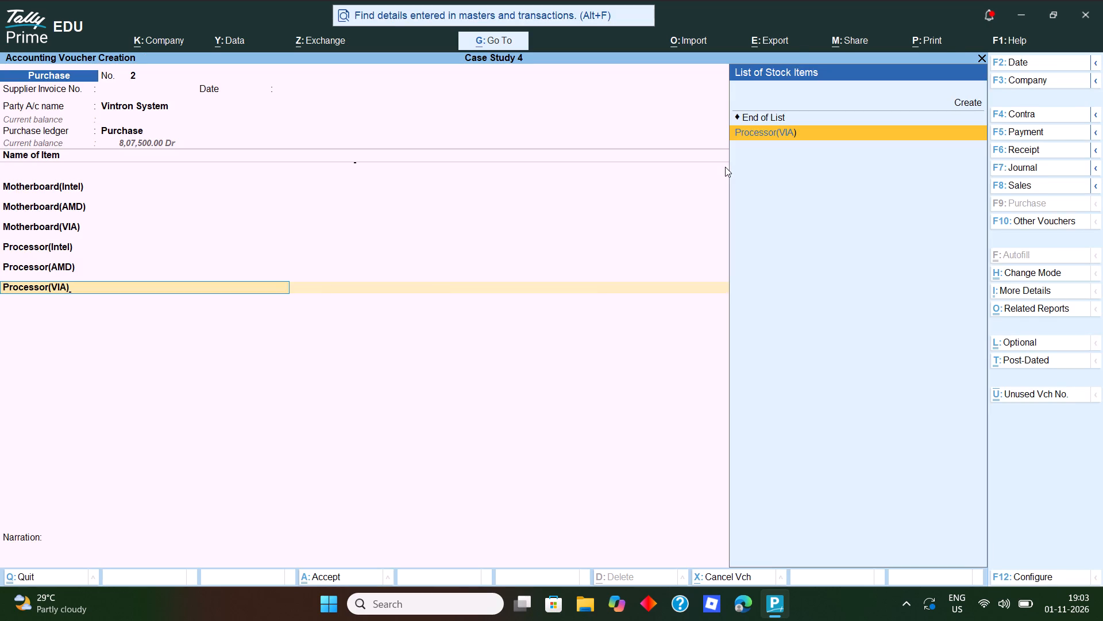
Allocate 50 nos of Processor(VIA) to Raw Material Godown at a rate of 2,500.
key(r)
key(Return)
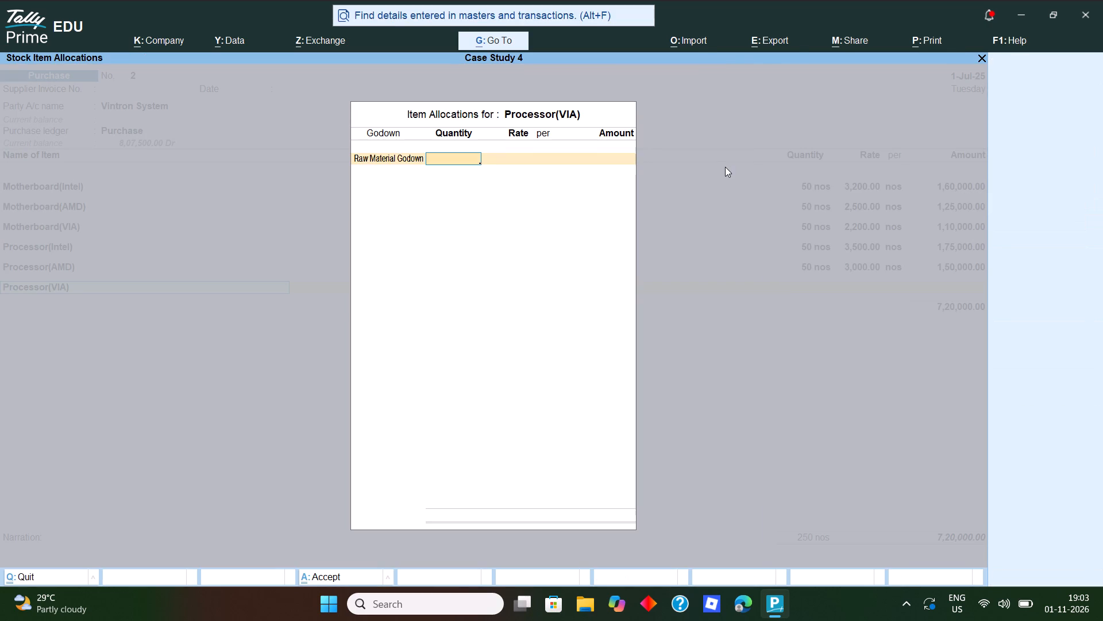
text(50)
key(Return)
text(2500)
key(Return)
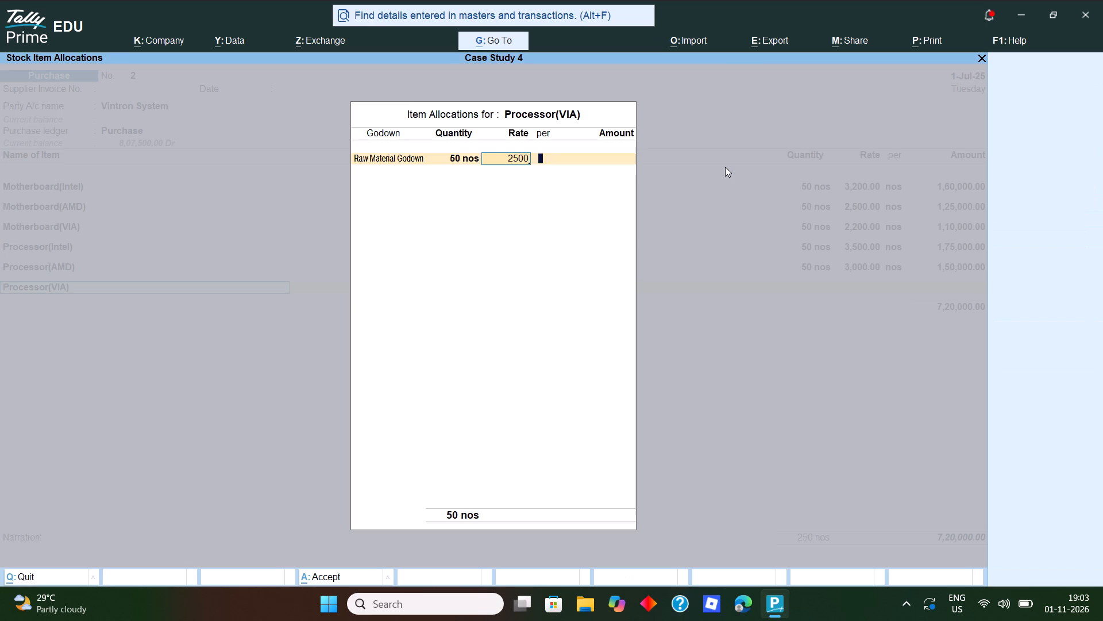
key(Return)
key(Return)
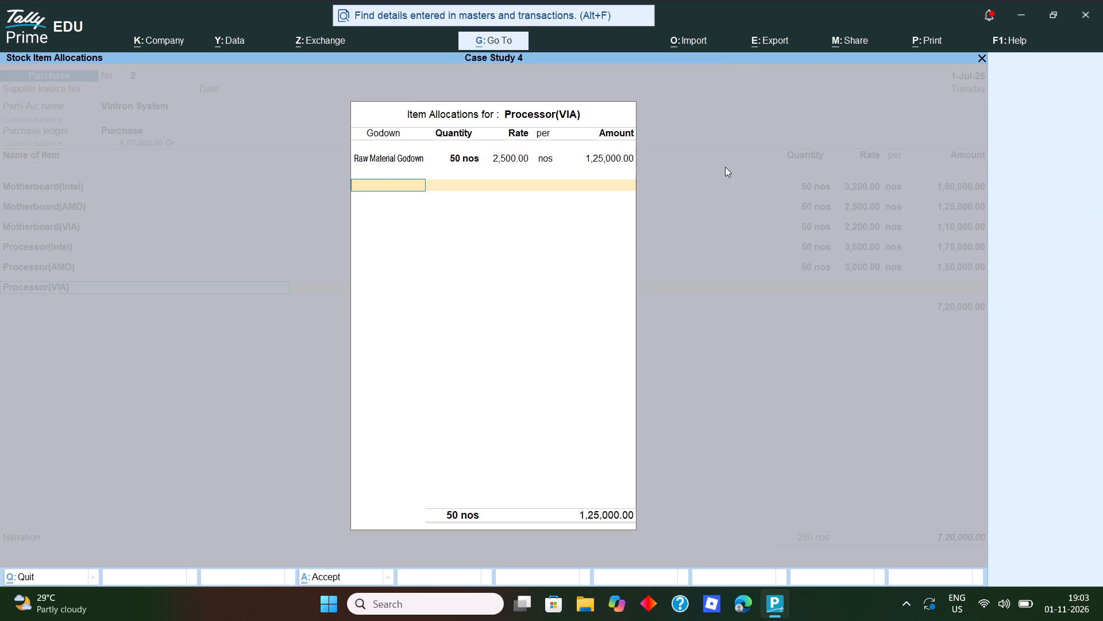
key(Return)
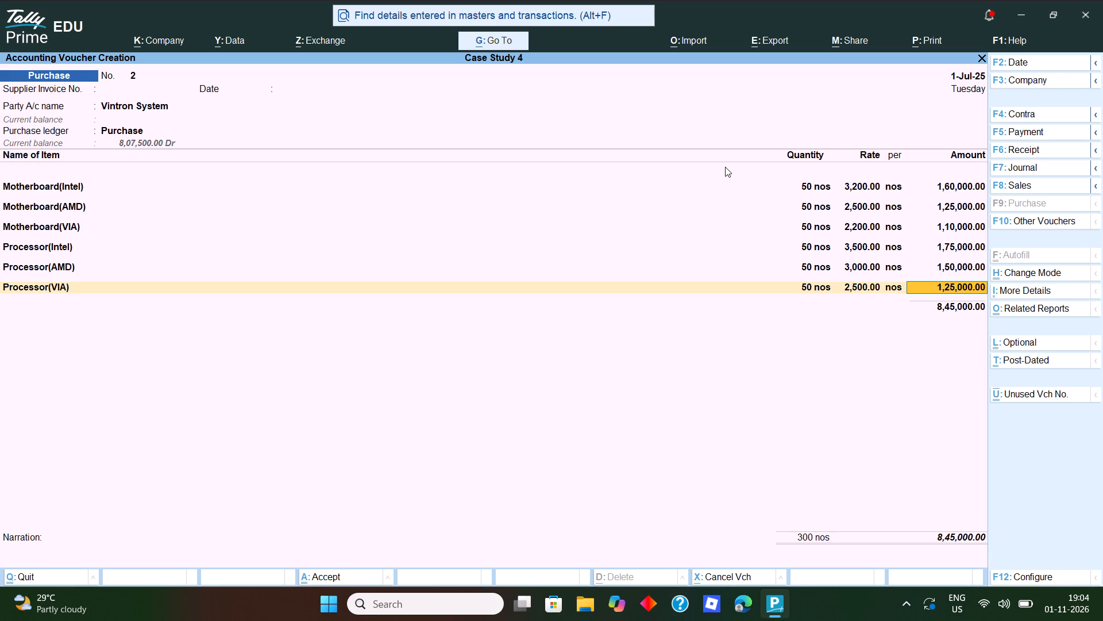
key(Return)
End the item list and start a new ledger named IGST under Duties & Taxes from the voucher's tax line.
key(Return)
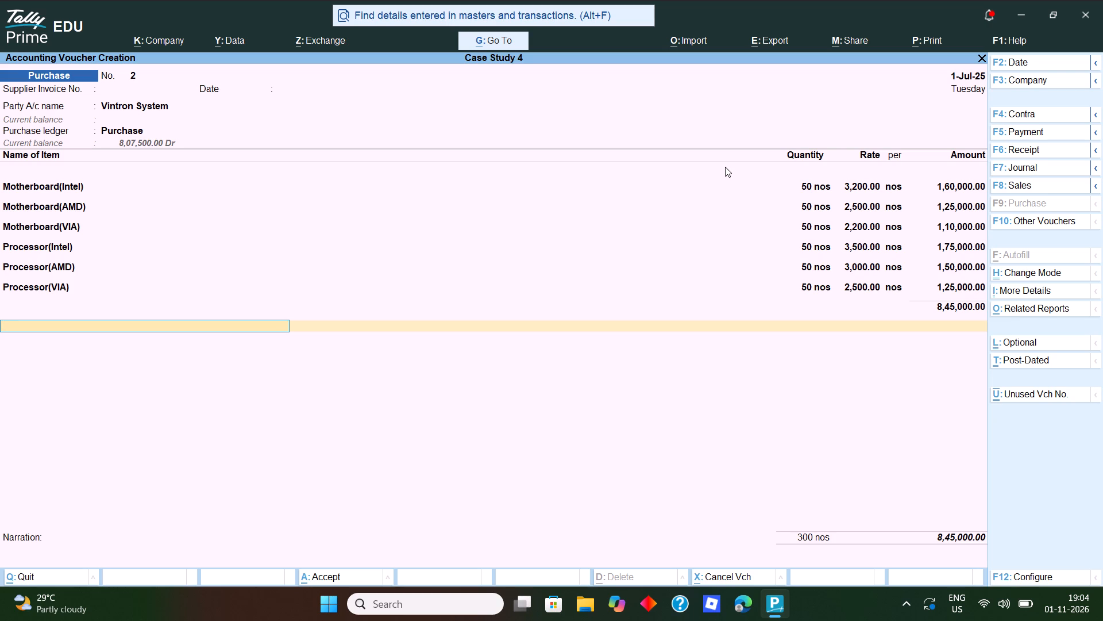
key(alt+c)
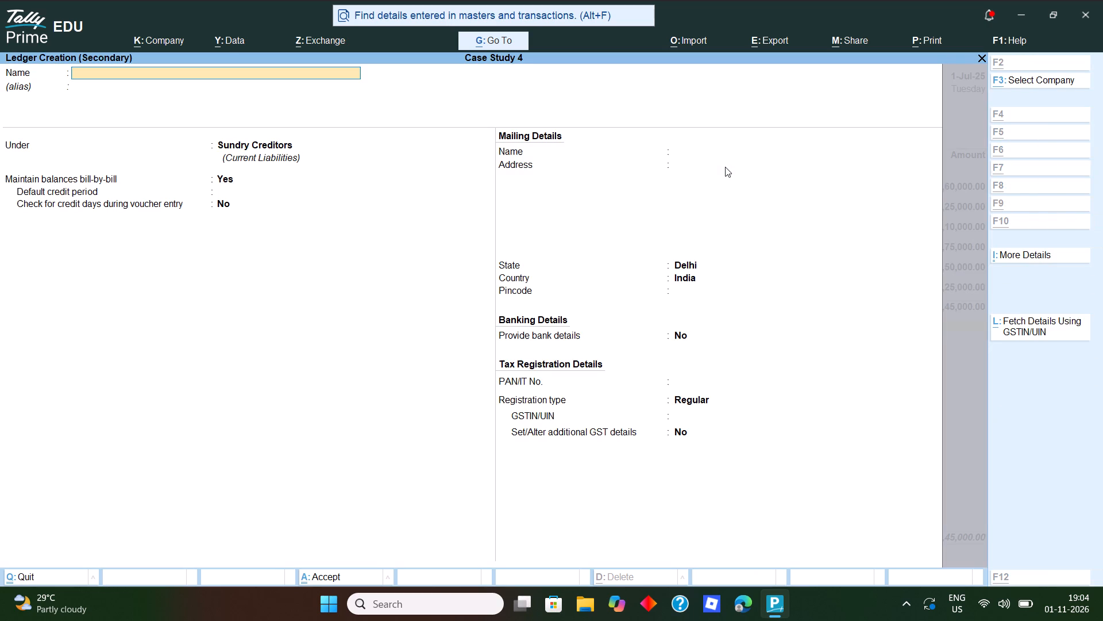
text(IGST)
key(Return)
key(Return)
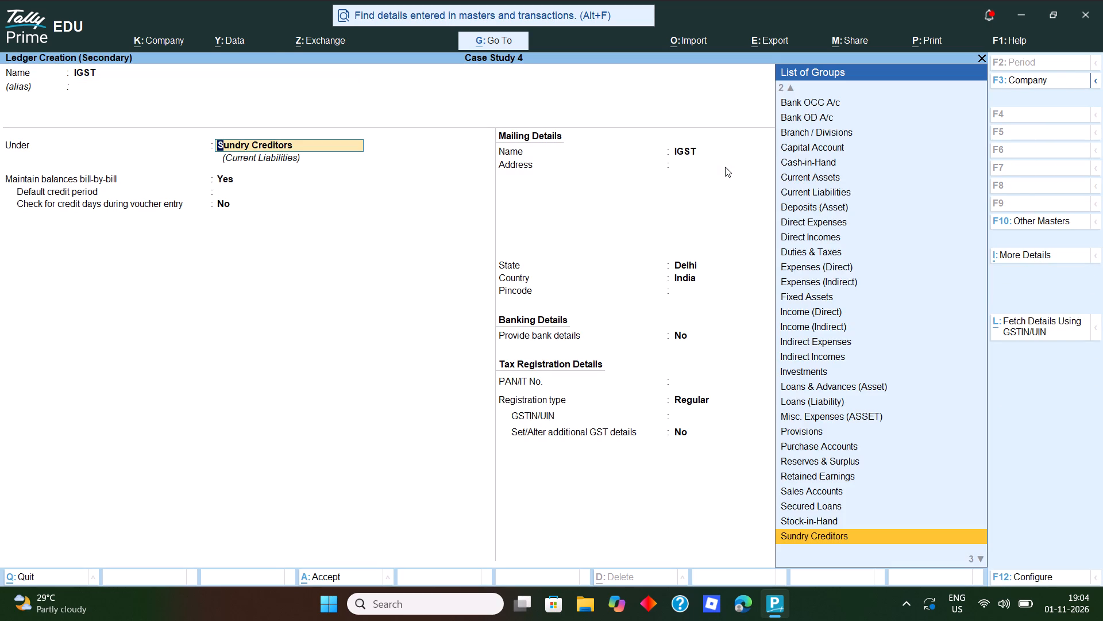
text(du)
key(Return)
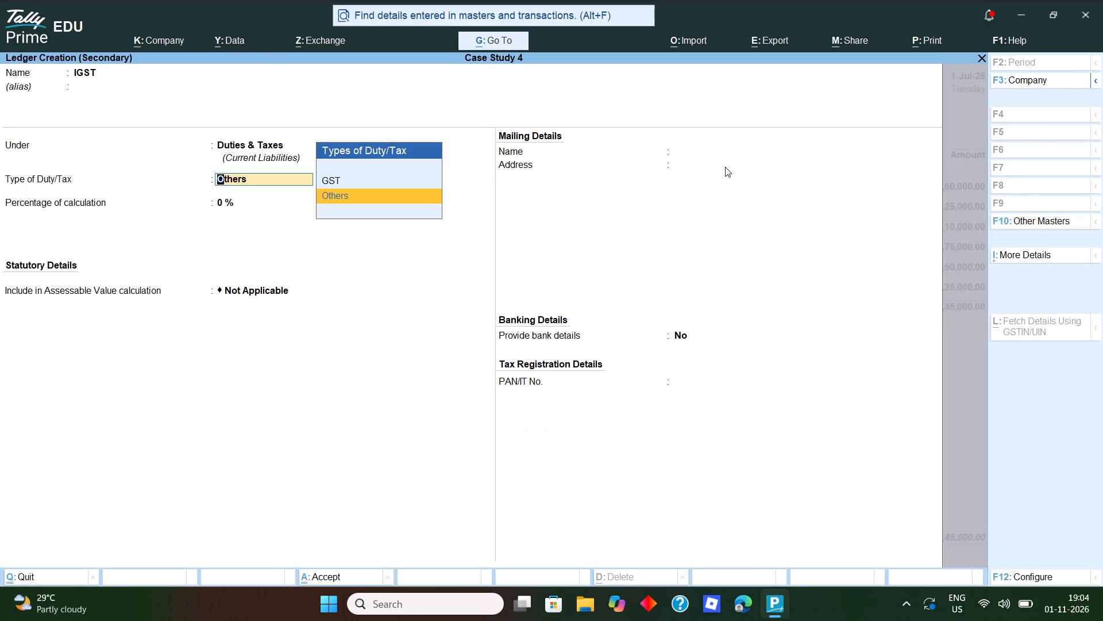
Set the IGST ledger to duty type GST, tax type IGST, Normal Rounding with limit 1 and no bank details, and save it.
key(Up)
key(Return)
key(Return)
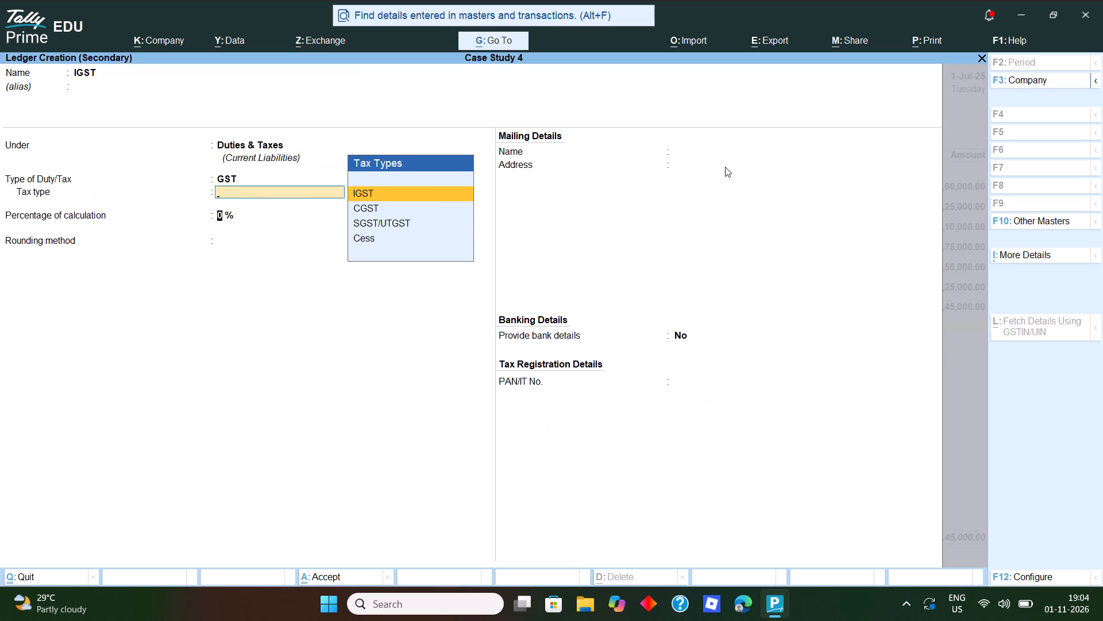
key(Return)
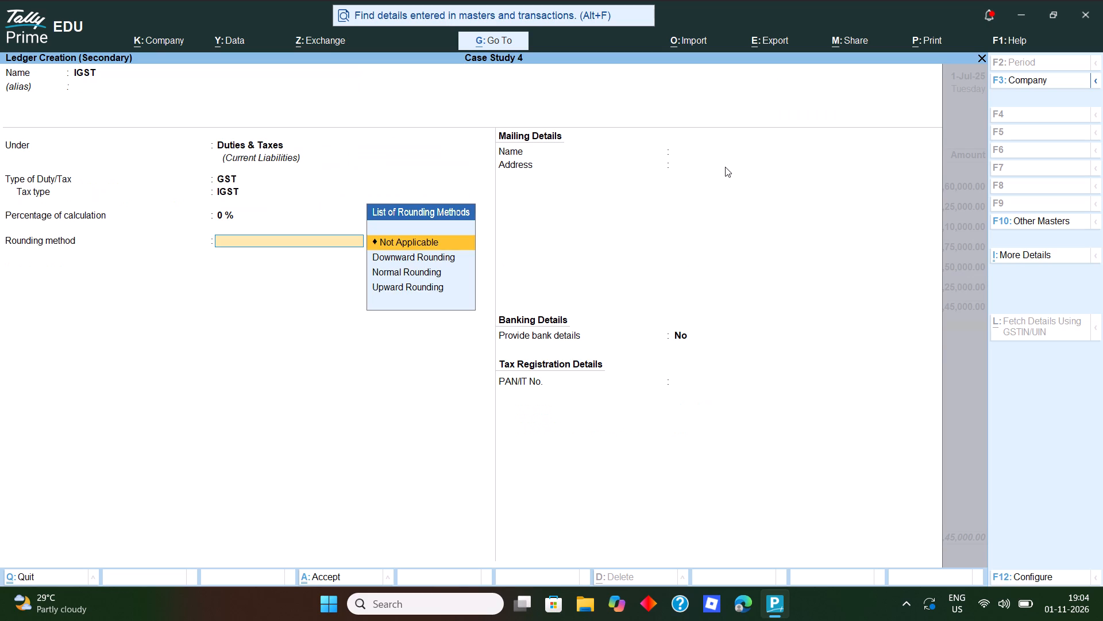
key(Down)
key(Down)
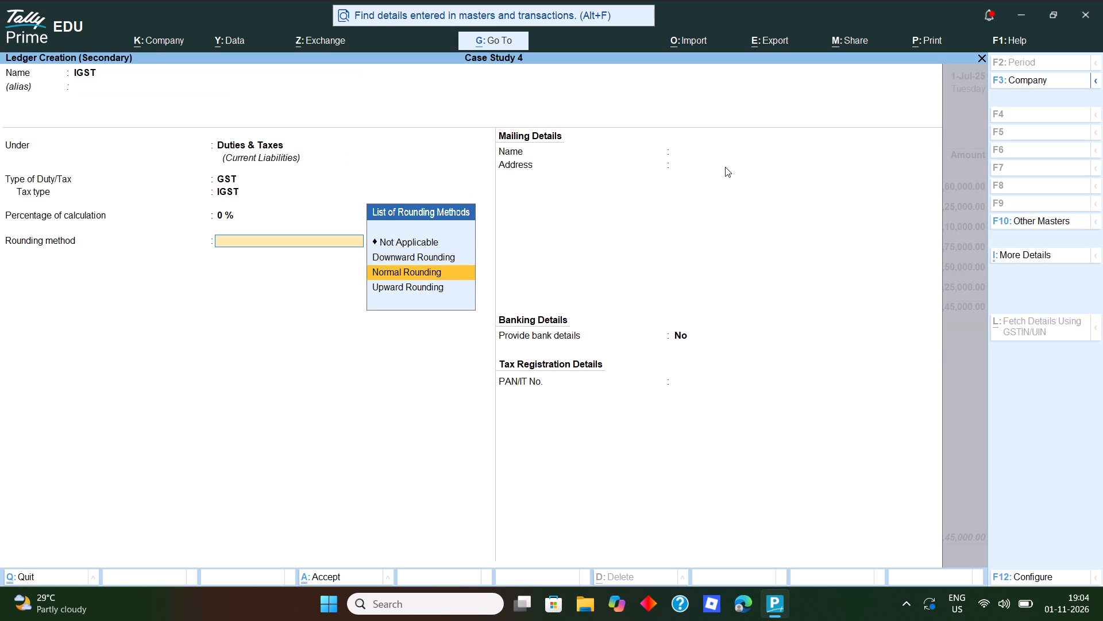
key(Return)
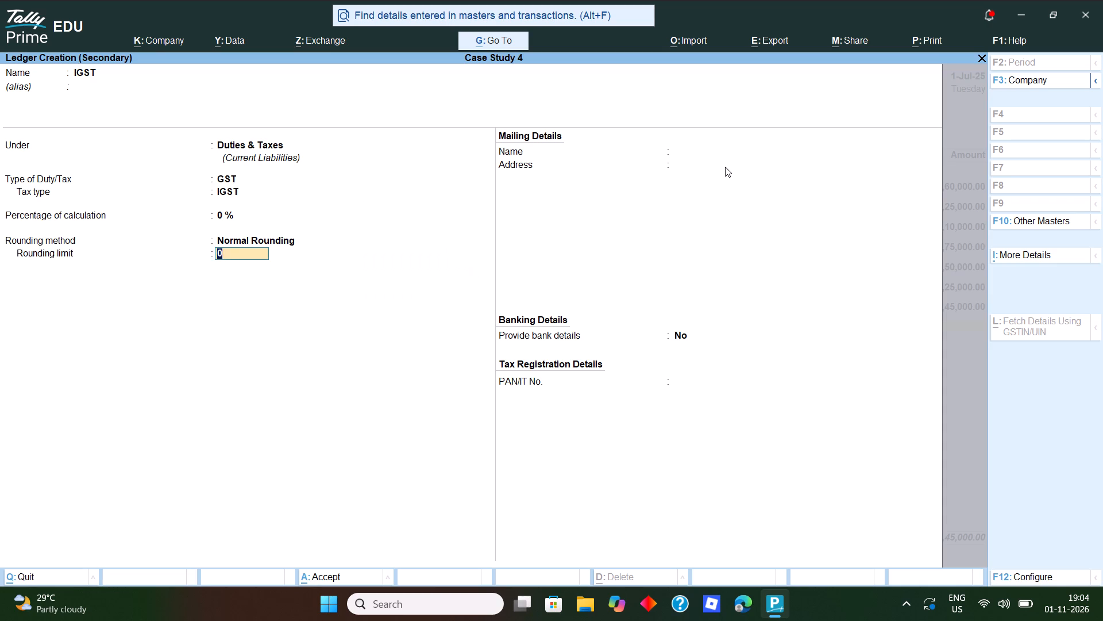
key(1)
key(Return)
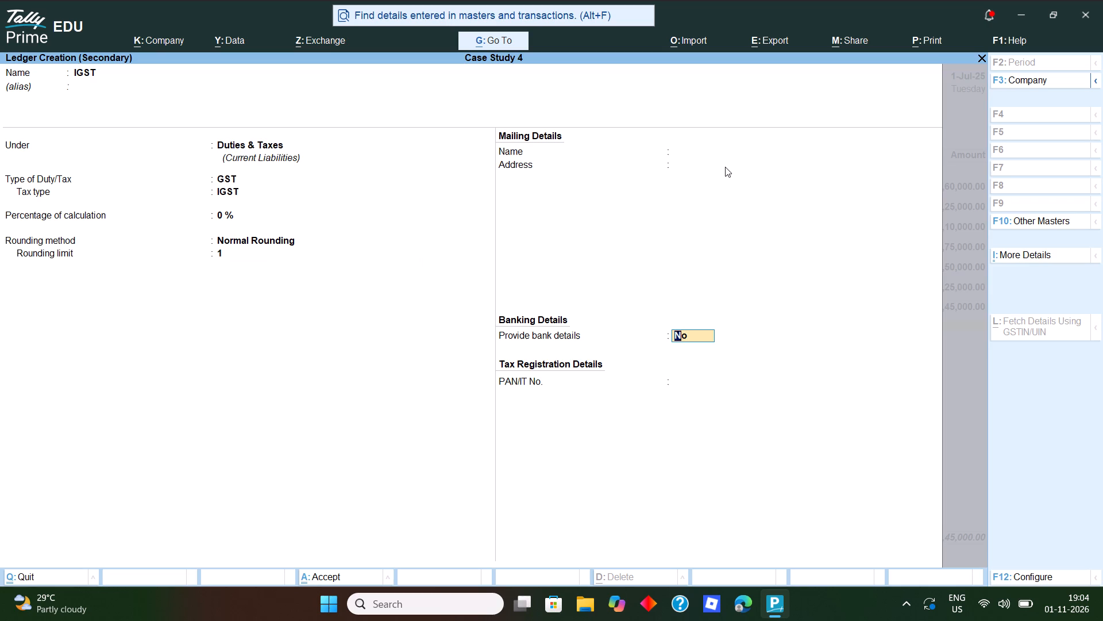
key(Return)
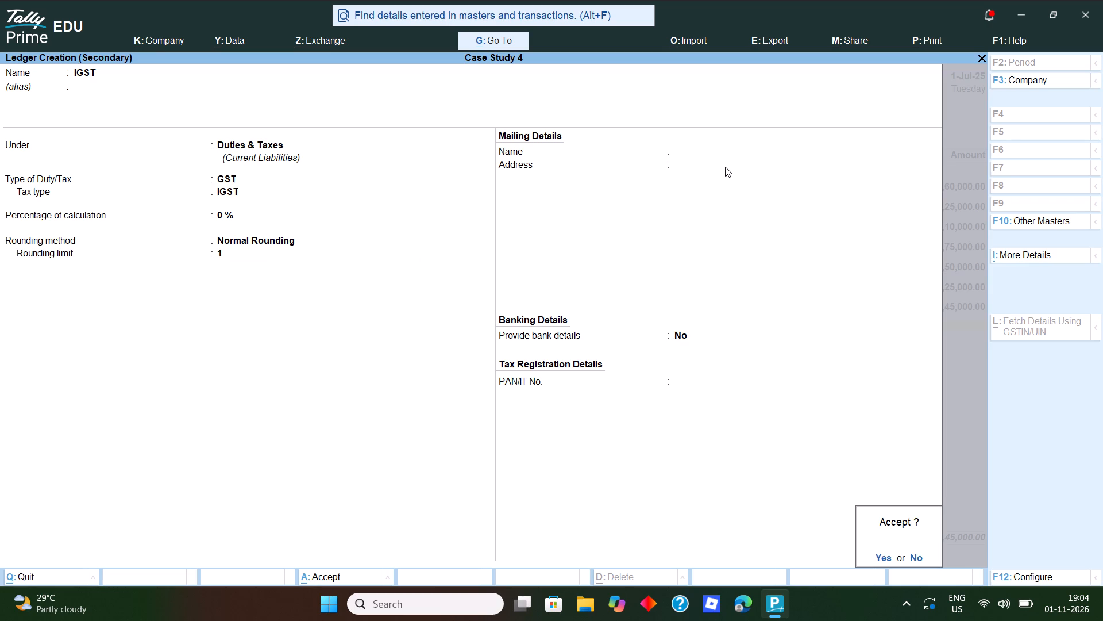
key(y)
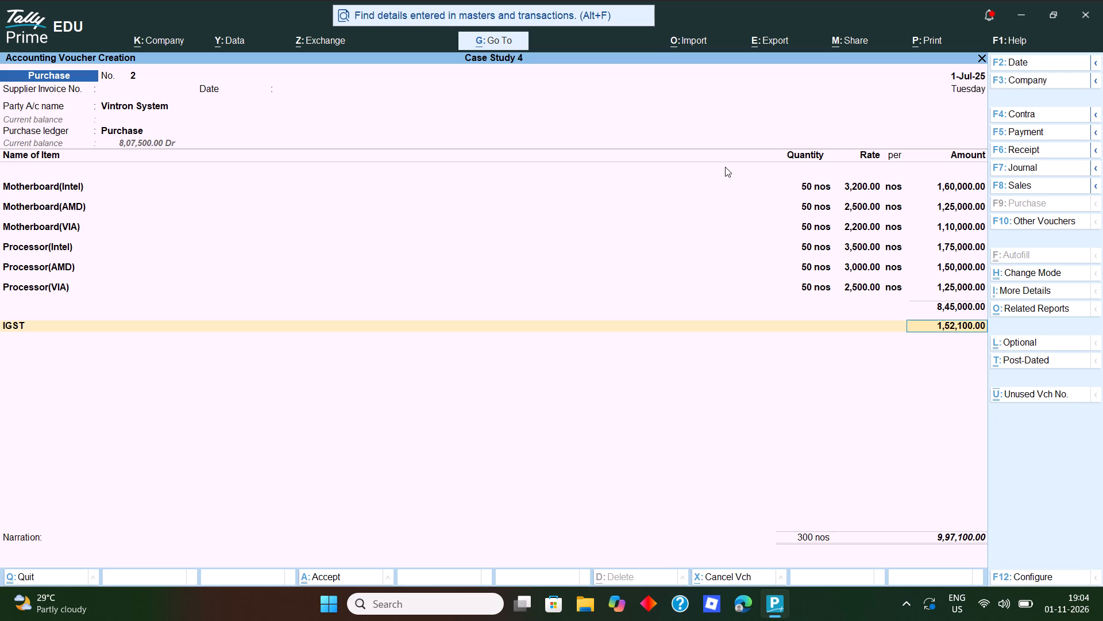
Allocate the full Vintron System bill amount to New Ref 2 with blank narration, and save the purchase voucher.
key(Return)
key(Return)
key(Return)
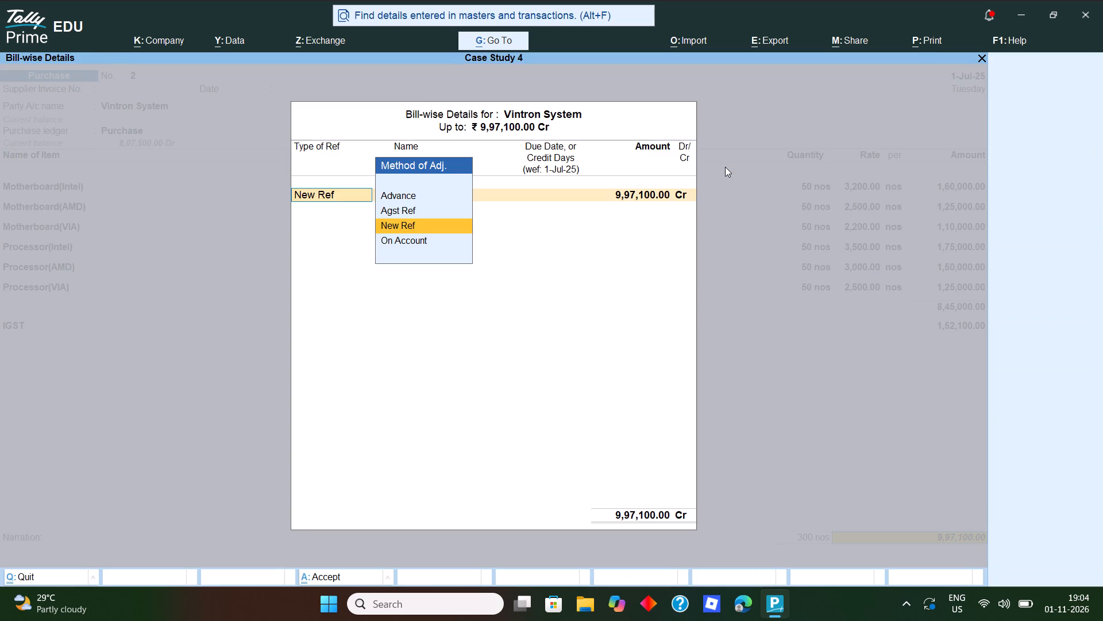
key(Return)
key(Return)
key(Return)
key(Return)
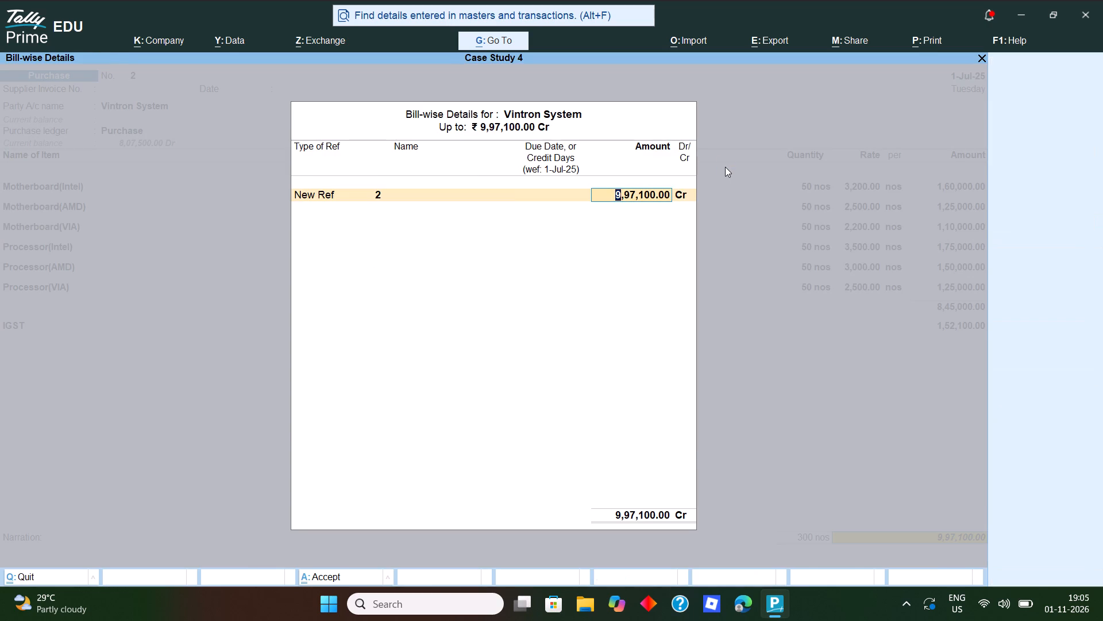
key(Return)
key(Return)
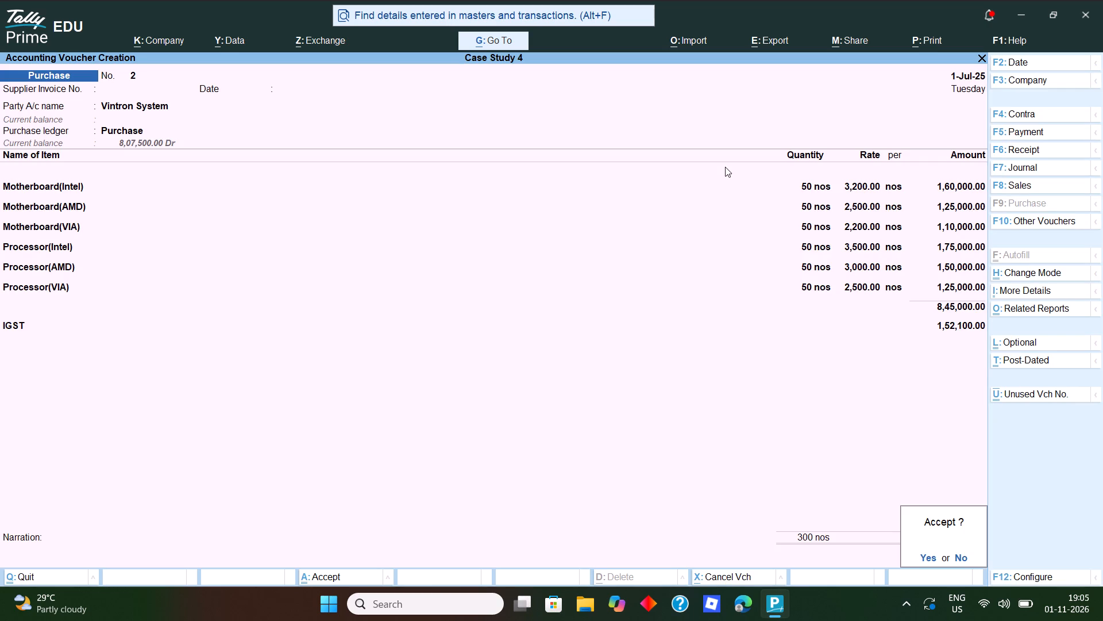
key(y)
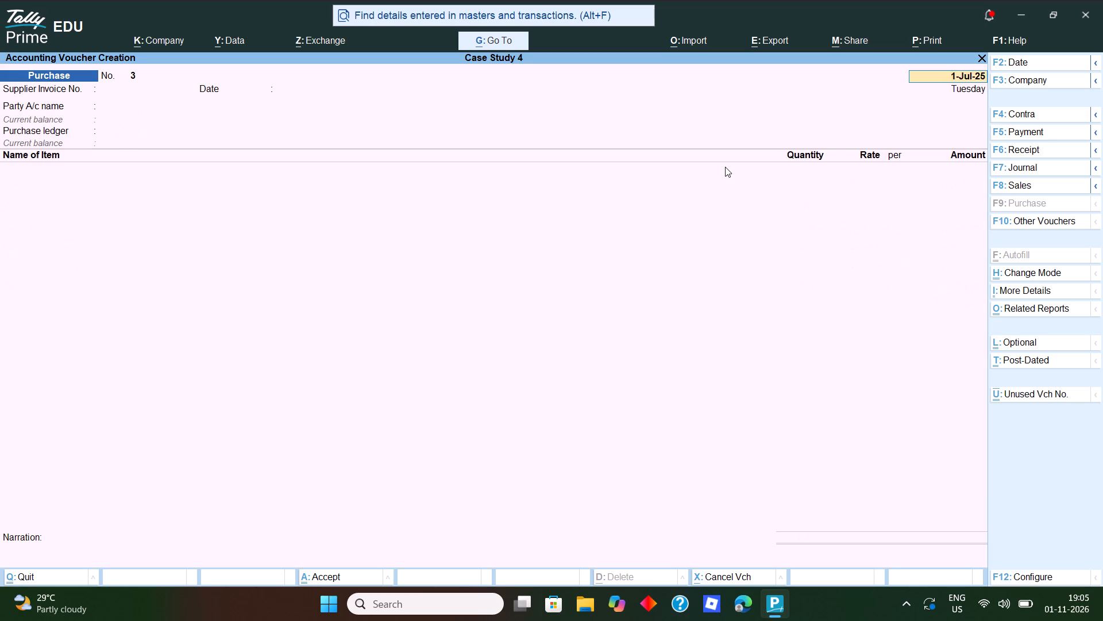
Start a payment voucher with the Bank Payment class and enter 5,00,000 paid to Neha Computer.
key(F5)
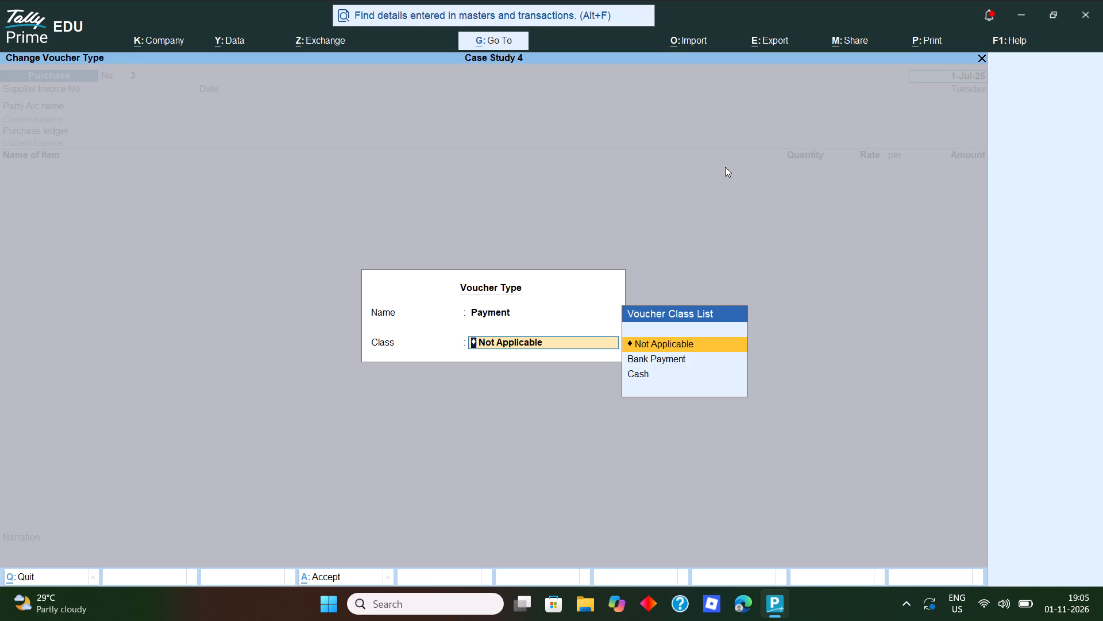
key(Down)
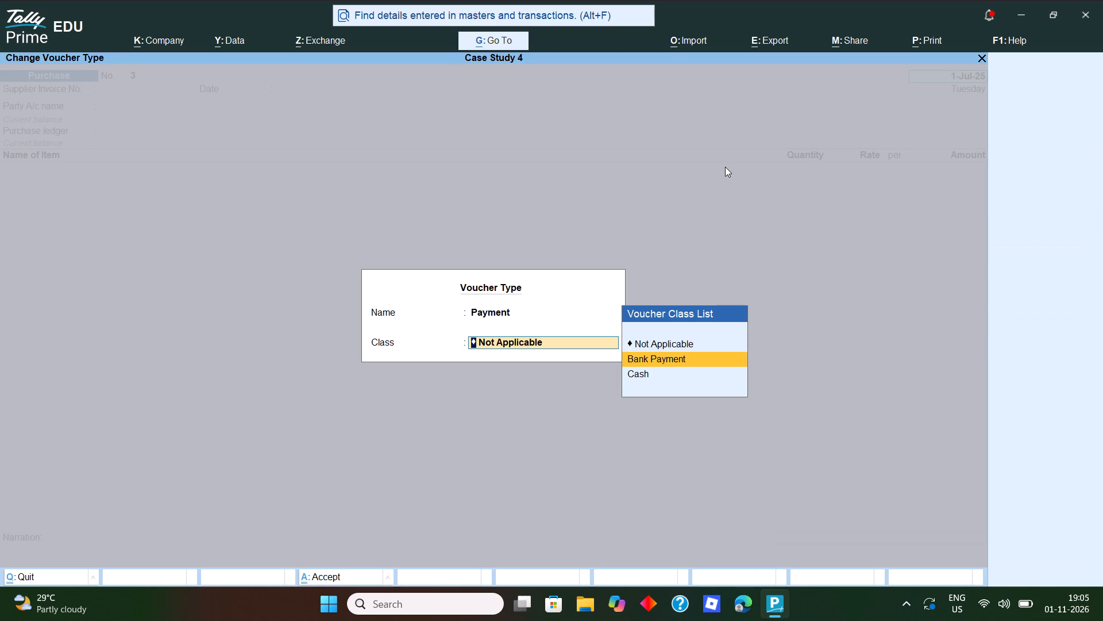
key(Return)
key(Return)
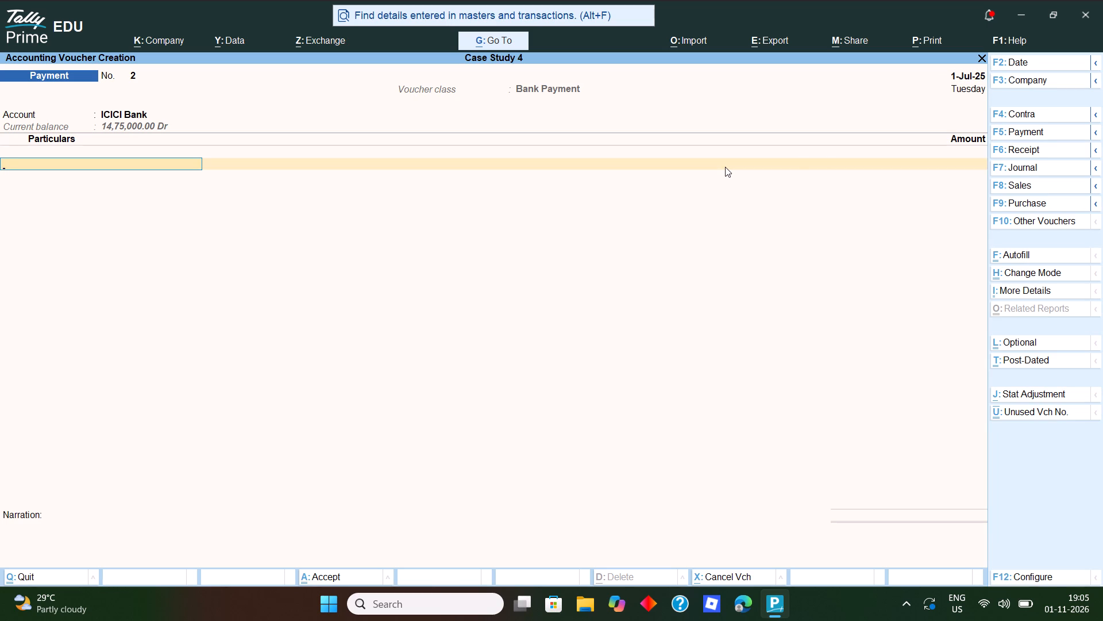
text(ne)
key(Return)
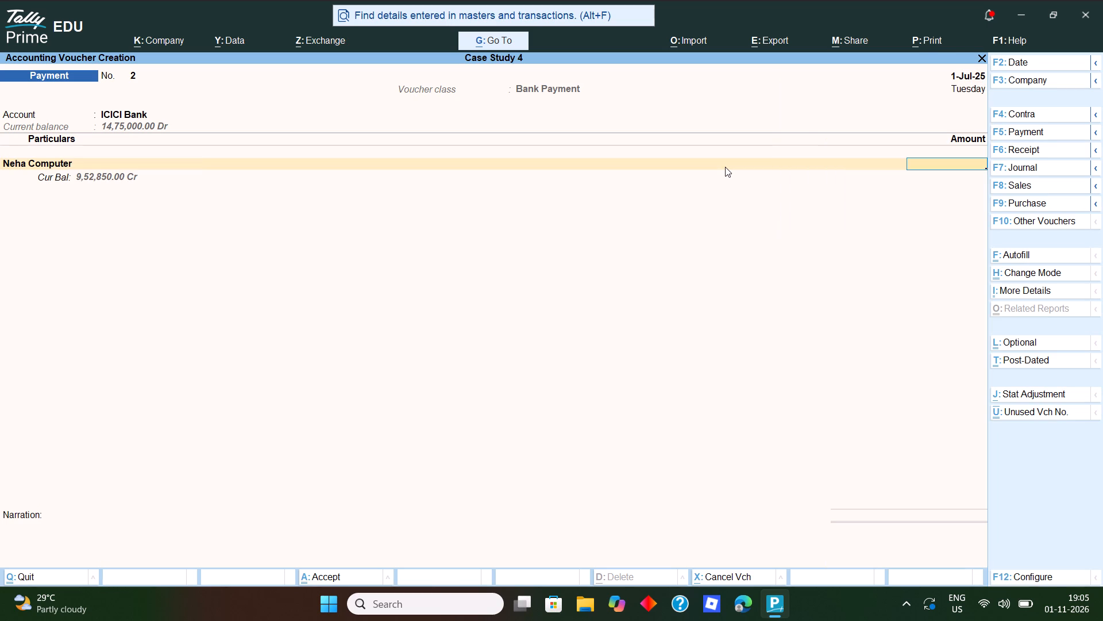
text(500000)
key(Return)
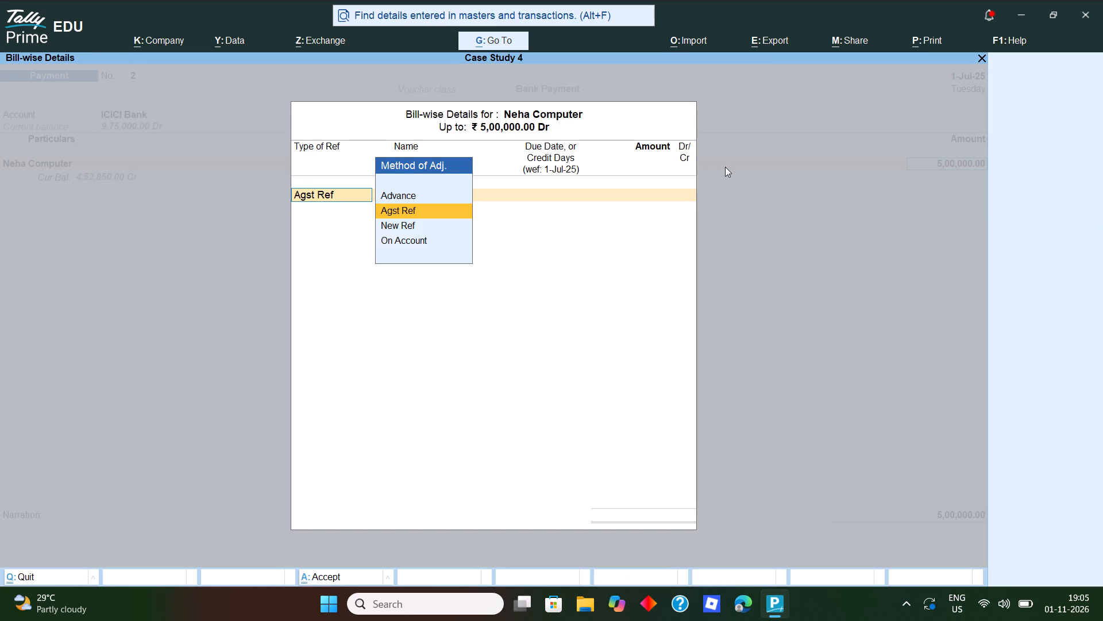
Adjust the 5,00,000 payment to Neha Computer as Agst Ref against bill 1.
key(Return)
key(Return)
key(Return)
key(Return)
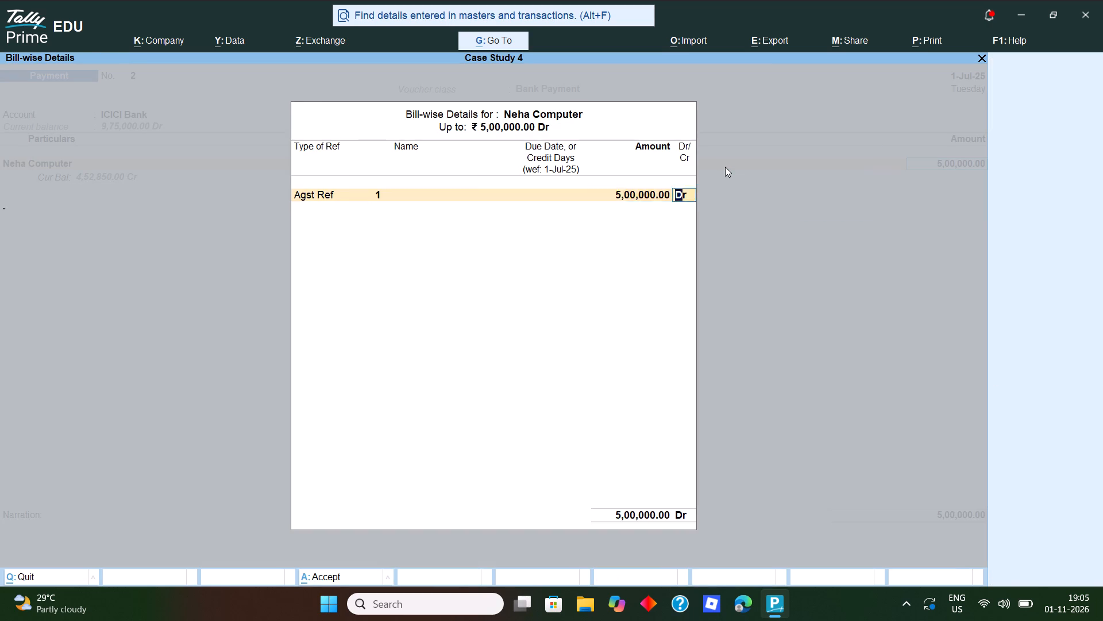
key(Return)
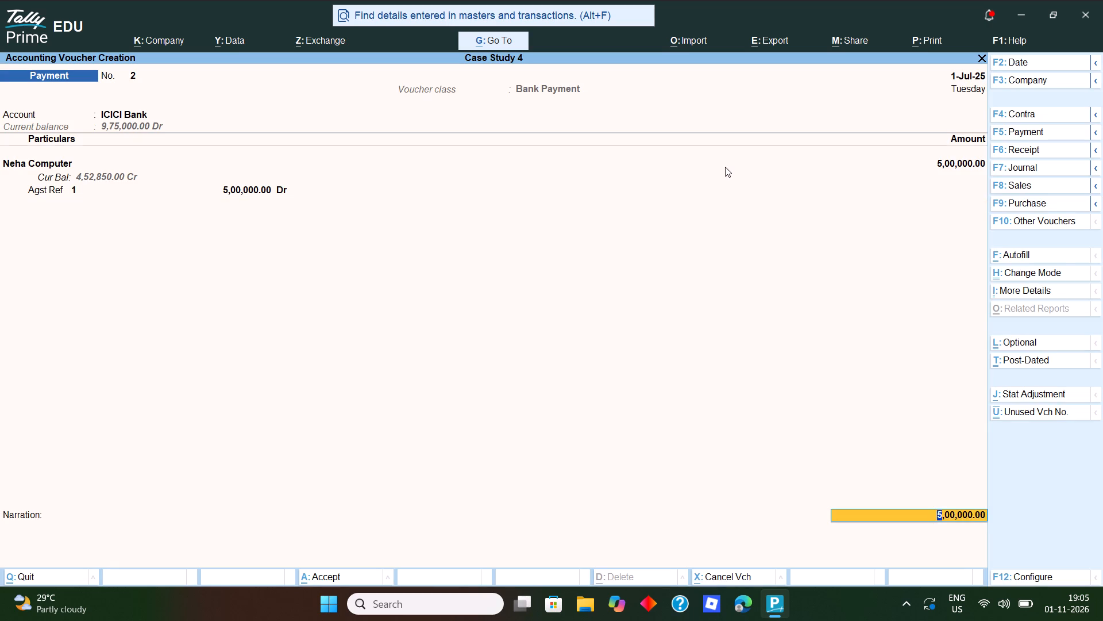
Allocate the ICICI Bank payment as a cheque dated 1-7-25 without an instrument number, and save the payment voucher.
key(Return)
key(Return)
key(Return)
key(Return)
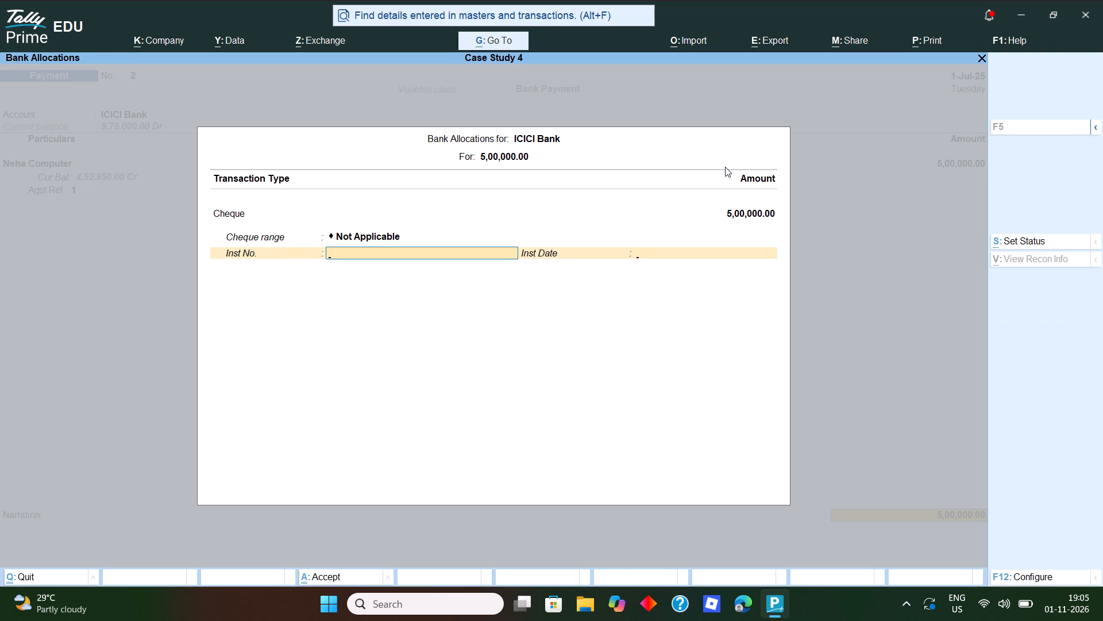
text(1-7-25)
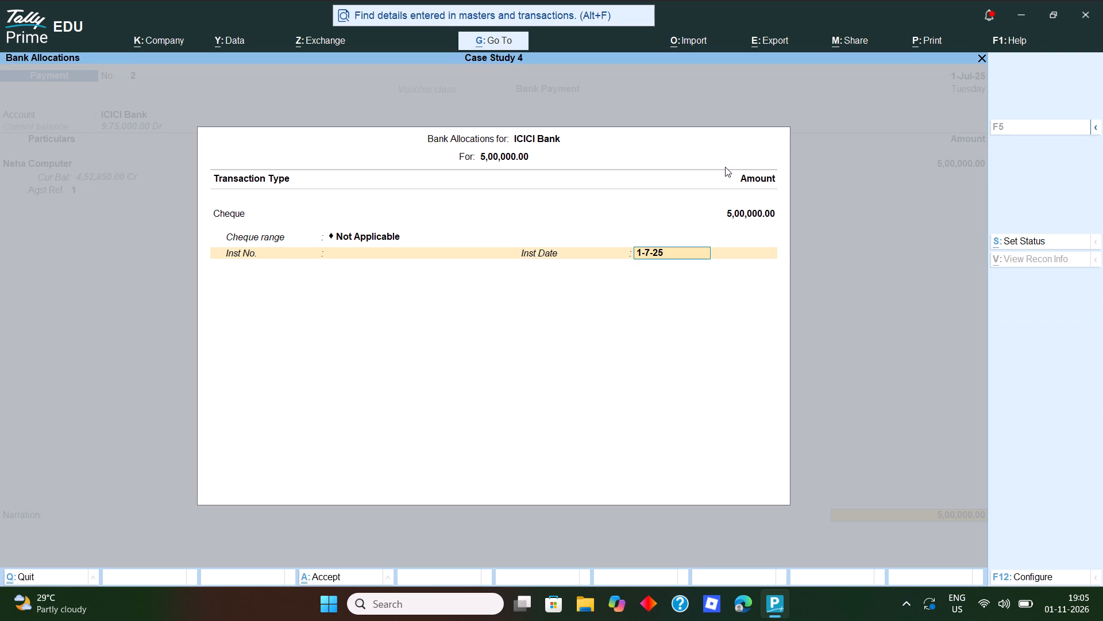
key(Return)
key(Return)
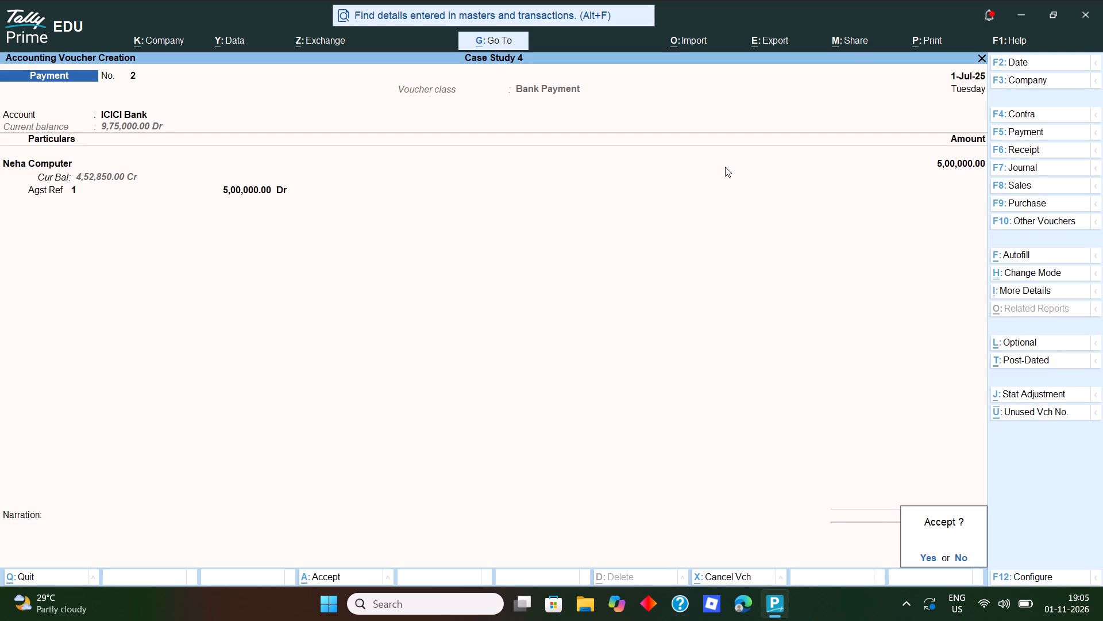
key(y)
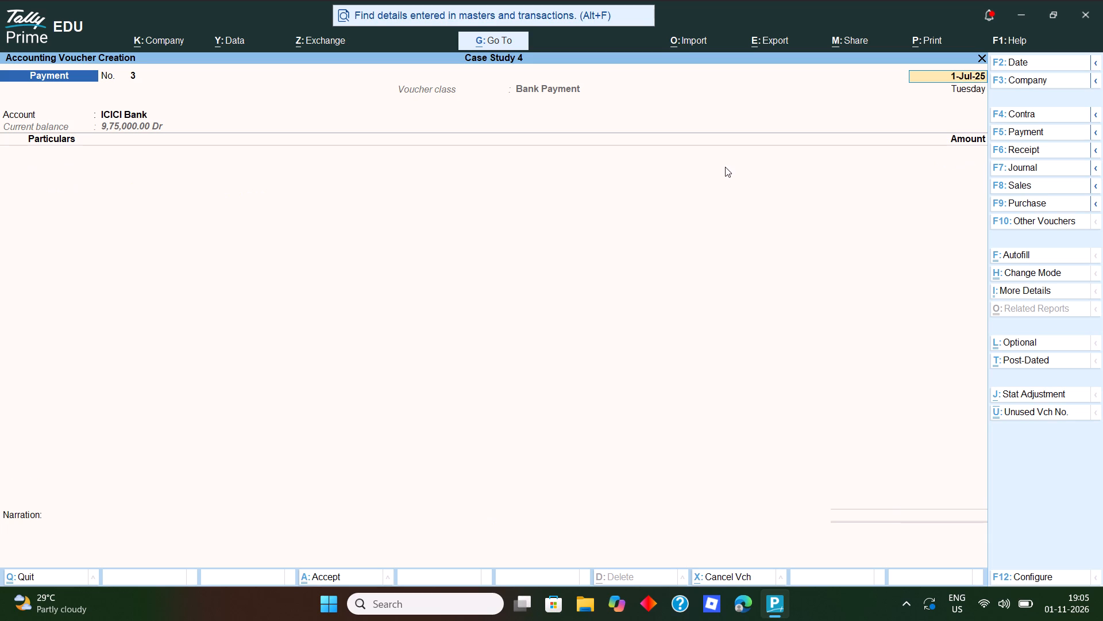
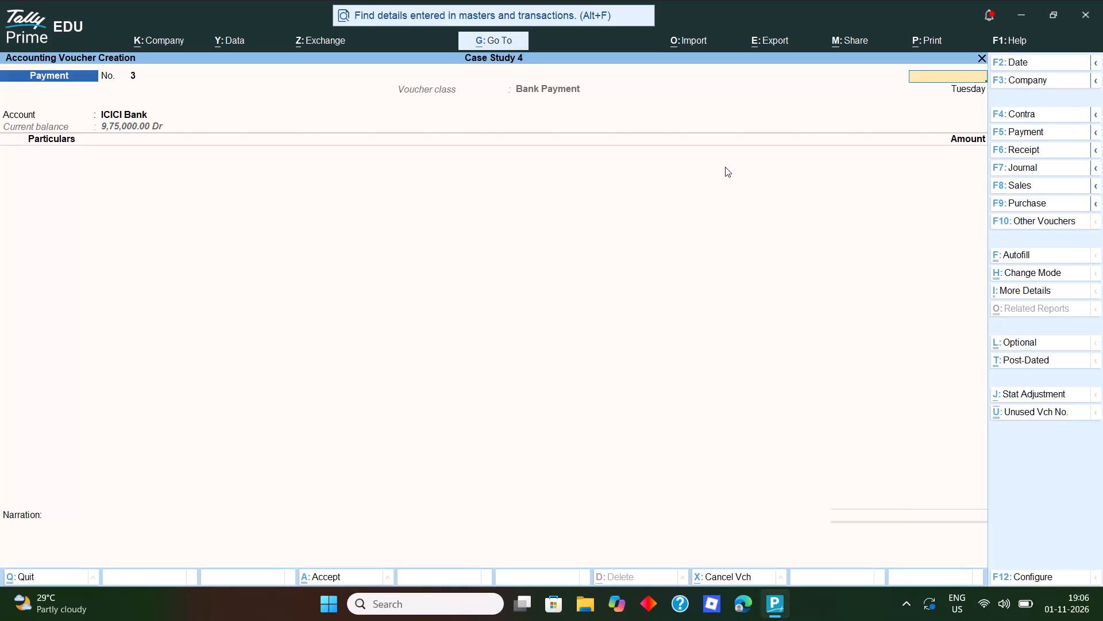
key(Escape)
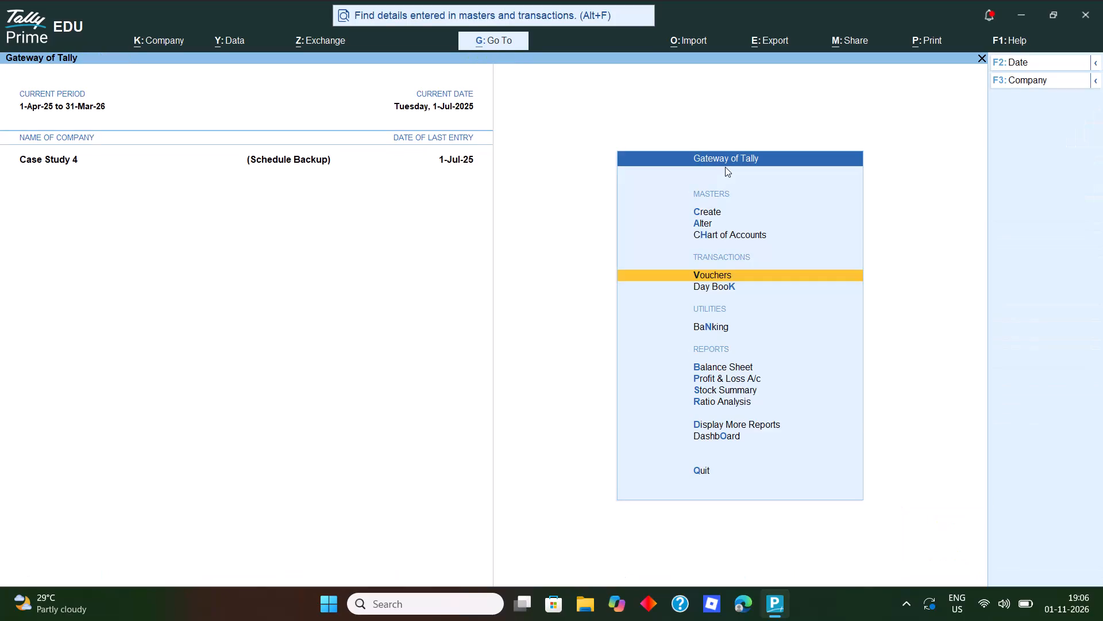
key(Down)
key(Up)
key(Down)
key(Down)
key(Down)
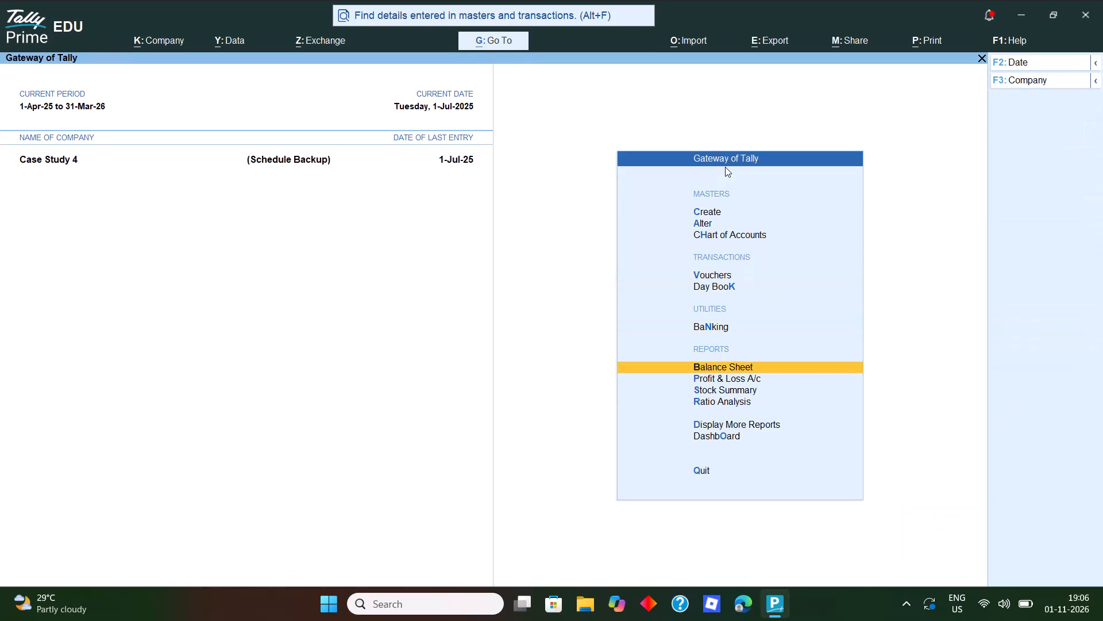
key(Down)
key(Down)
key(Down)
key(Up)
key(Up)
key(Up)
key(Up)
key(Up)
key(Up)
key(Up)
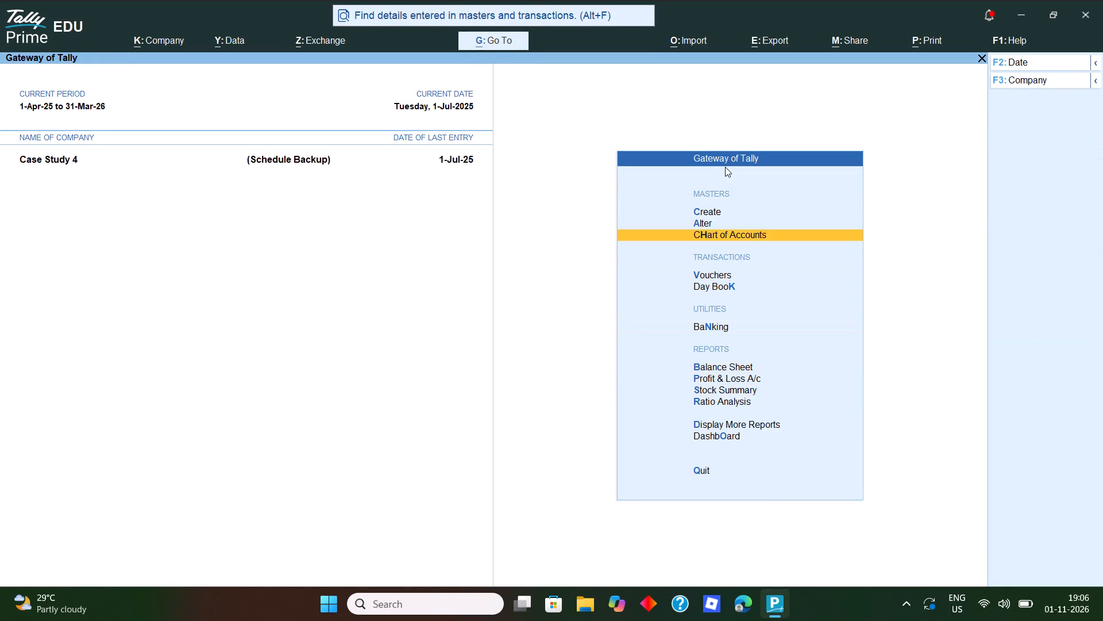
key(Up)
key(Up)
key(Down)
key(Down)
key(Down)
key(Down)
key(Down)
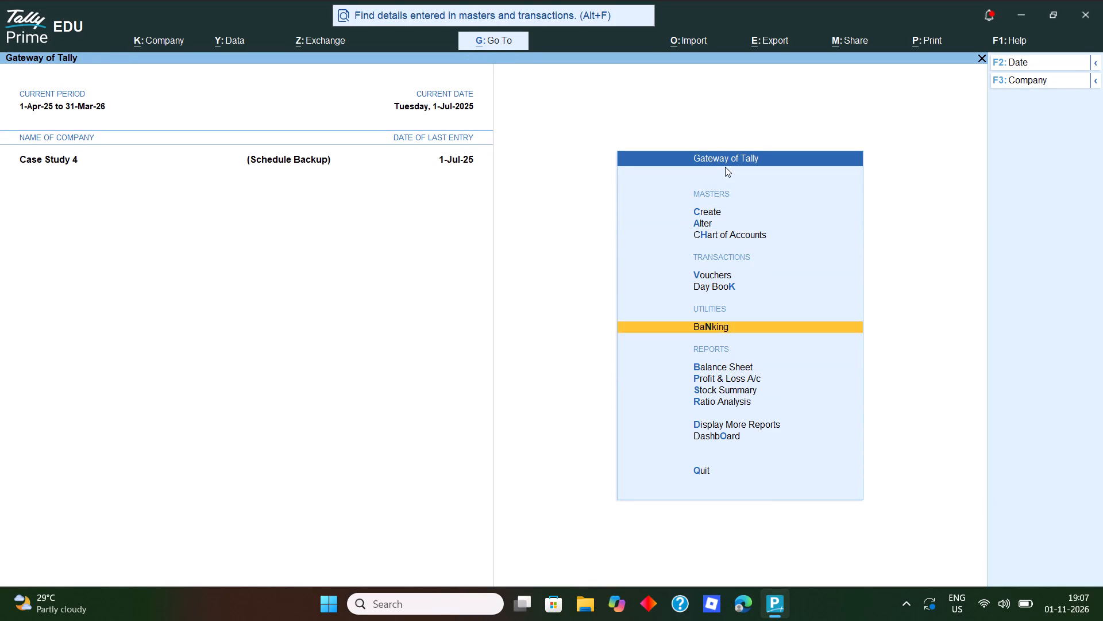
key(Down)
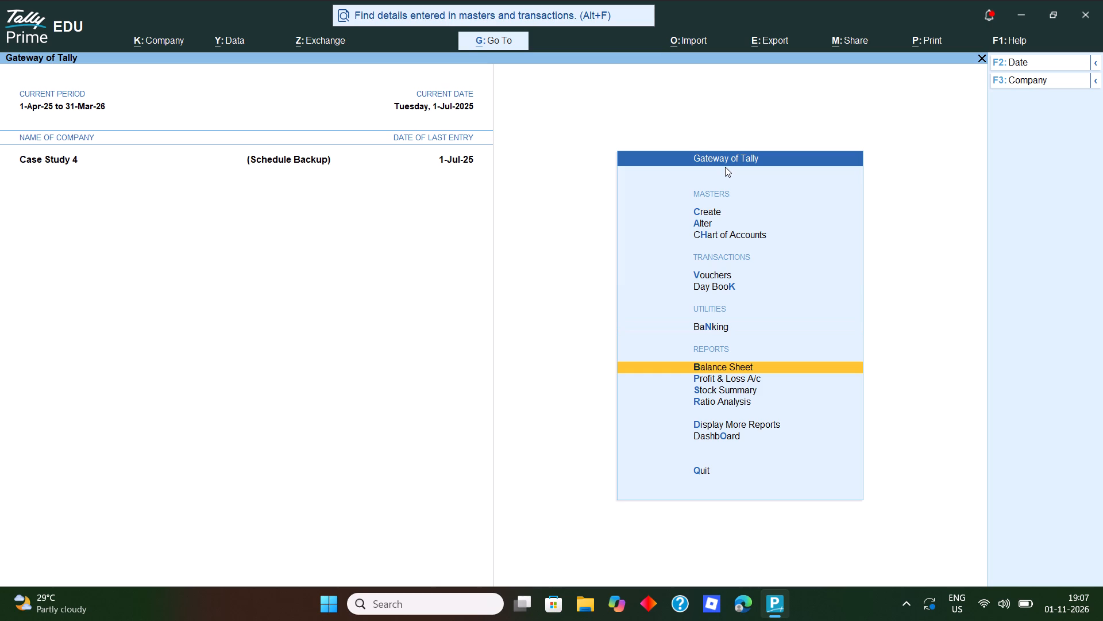
Start a purchase voucher dated 1-Jul-25 with the supplier invoice number and date left blank.
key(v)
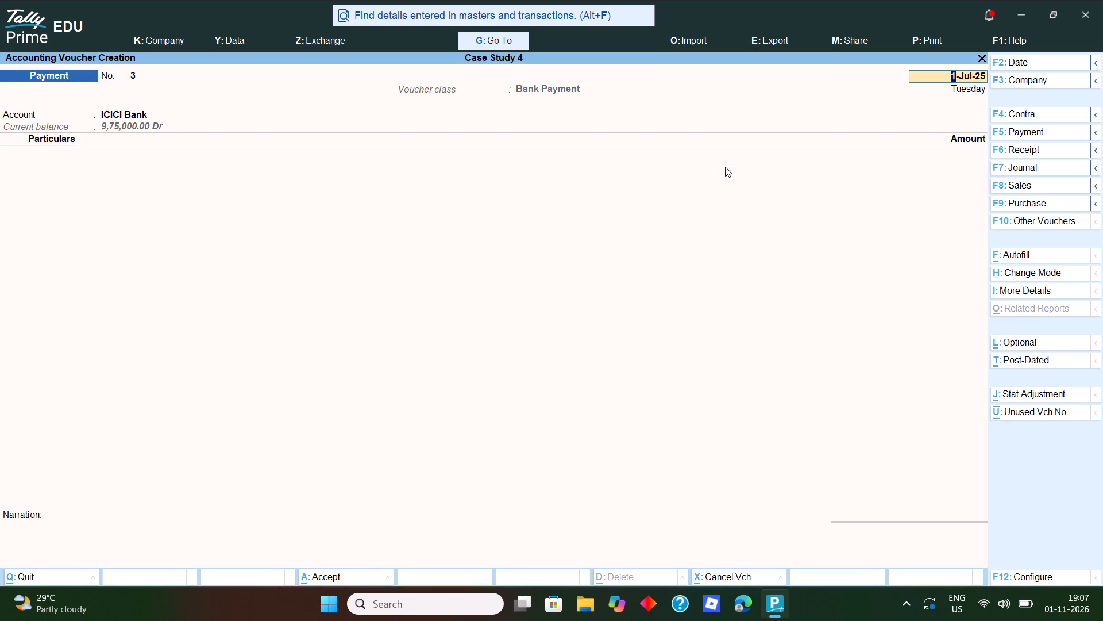
key(F9)
key(Return)
key(Return)
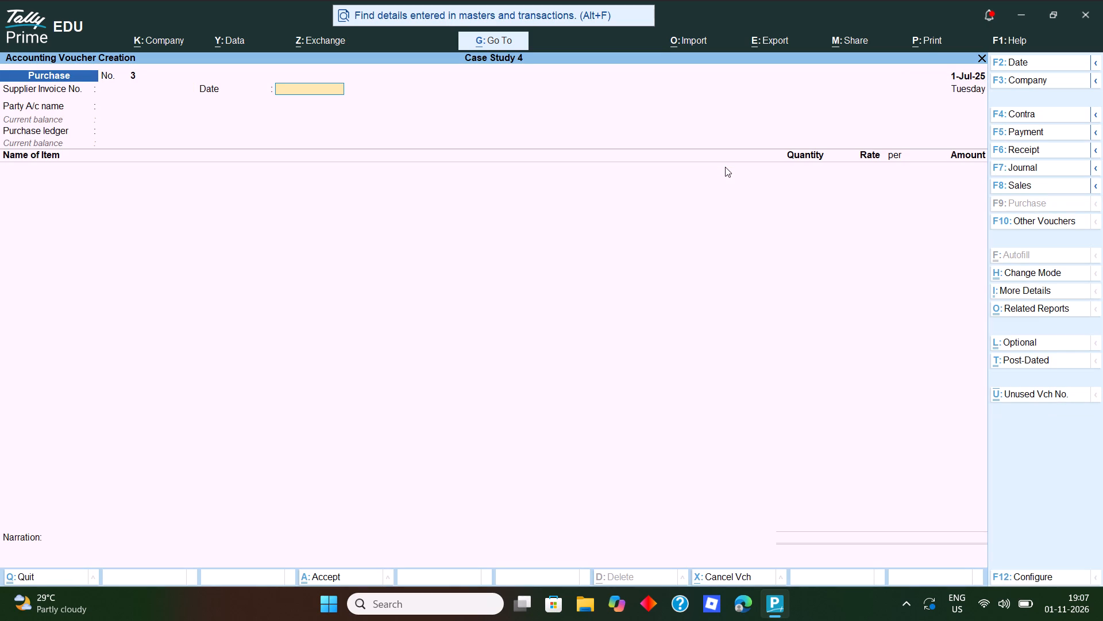
key(Return)
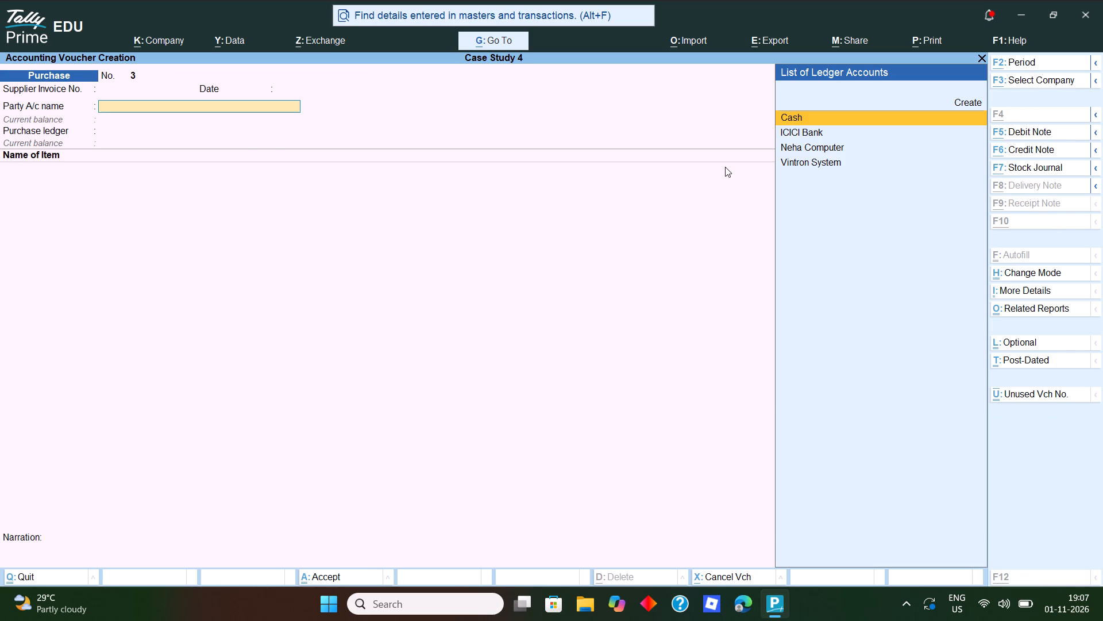
Start a party ledger named Surya Hardware under Sundry Creditors, with bill-by-bill balances maintained.
key(alt+c)
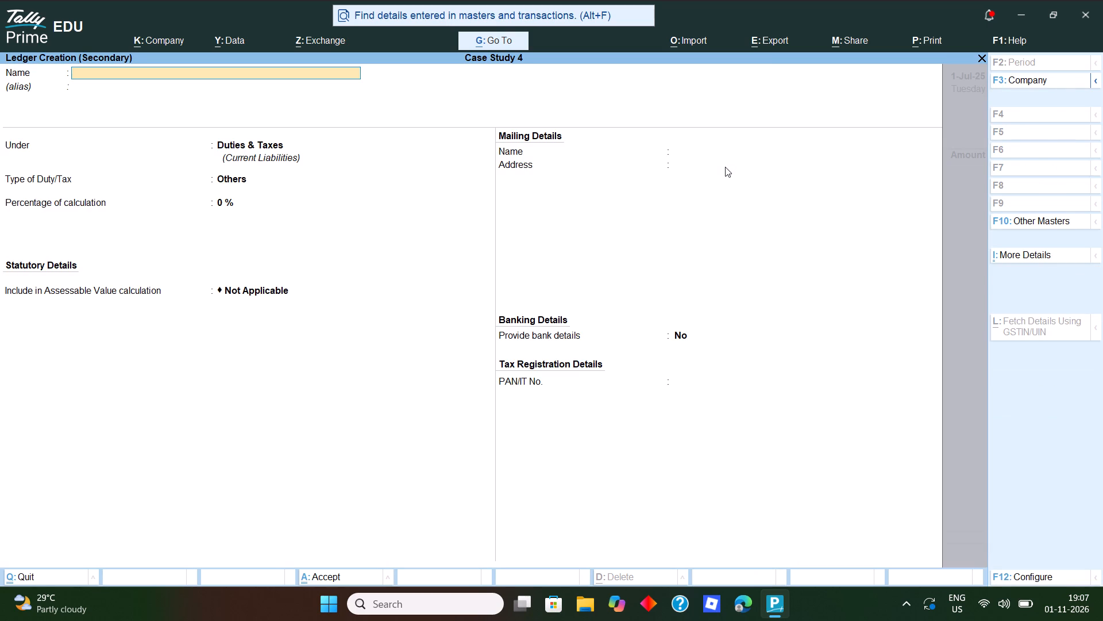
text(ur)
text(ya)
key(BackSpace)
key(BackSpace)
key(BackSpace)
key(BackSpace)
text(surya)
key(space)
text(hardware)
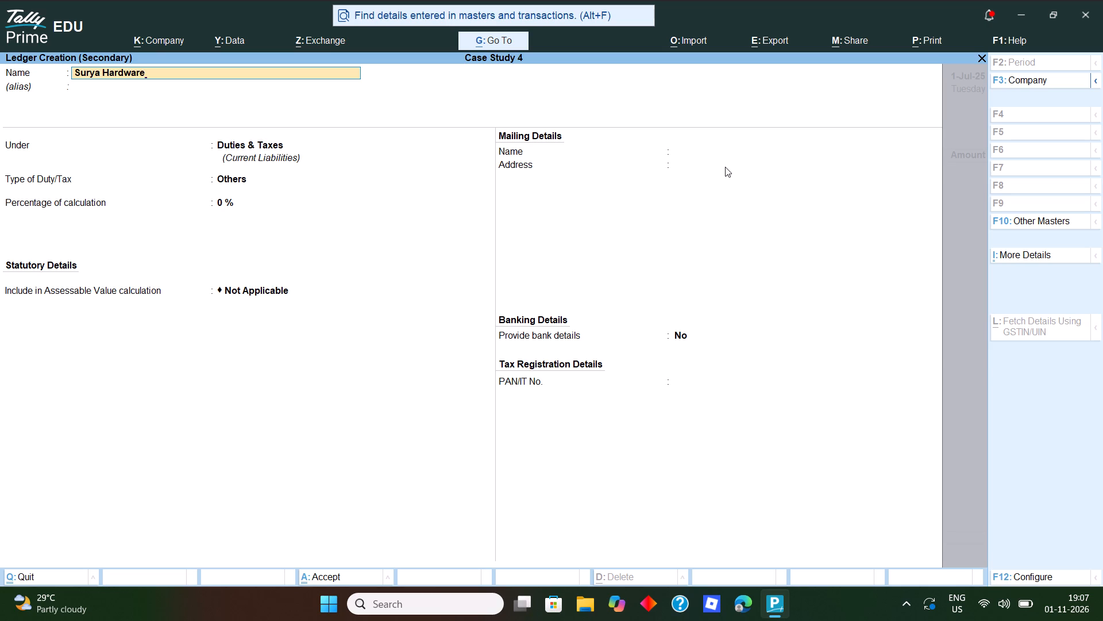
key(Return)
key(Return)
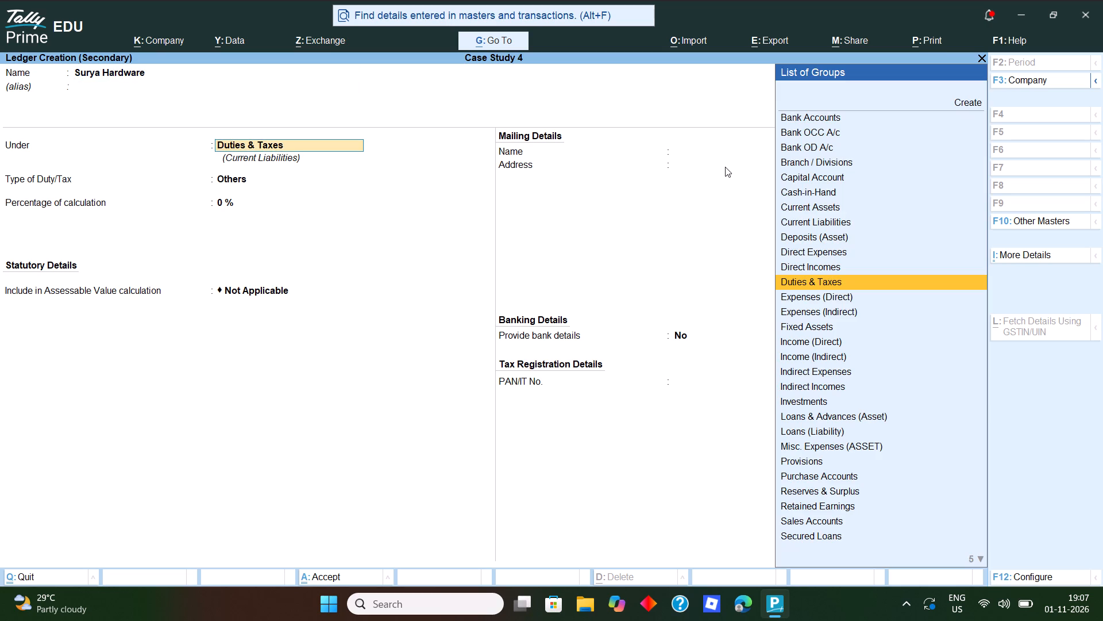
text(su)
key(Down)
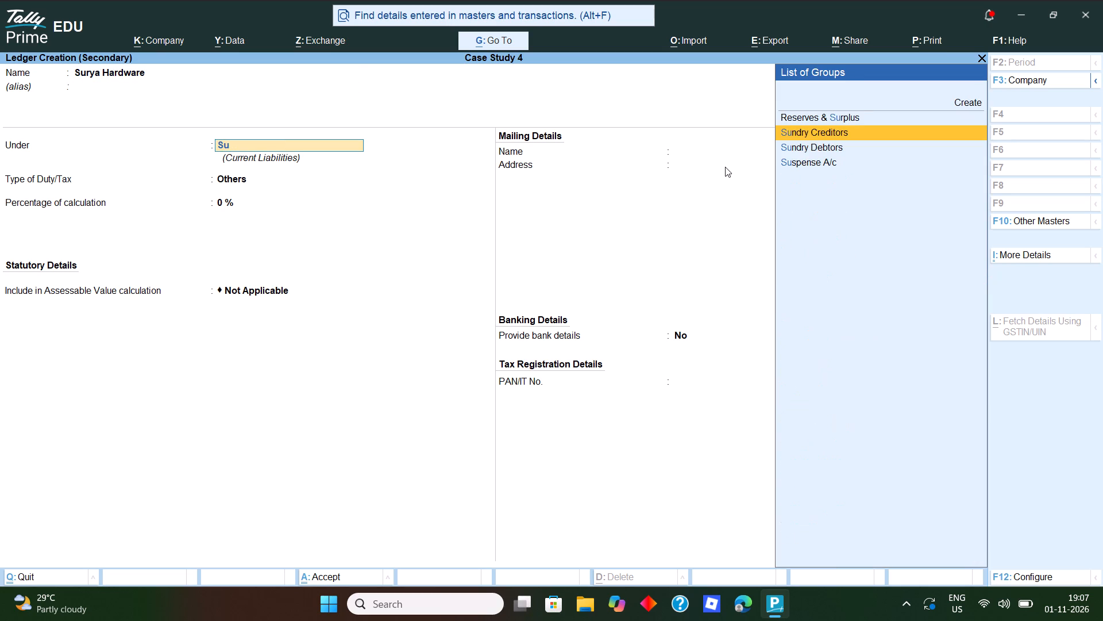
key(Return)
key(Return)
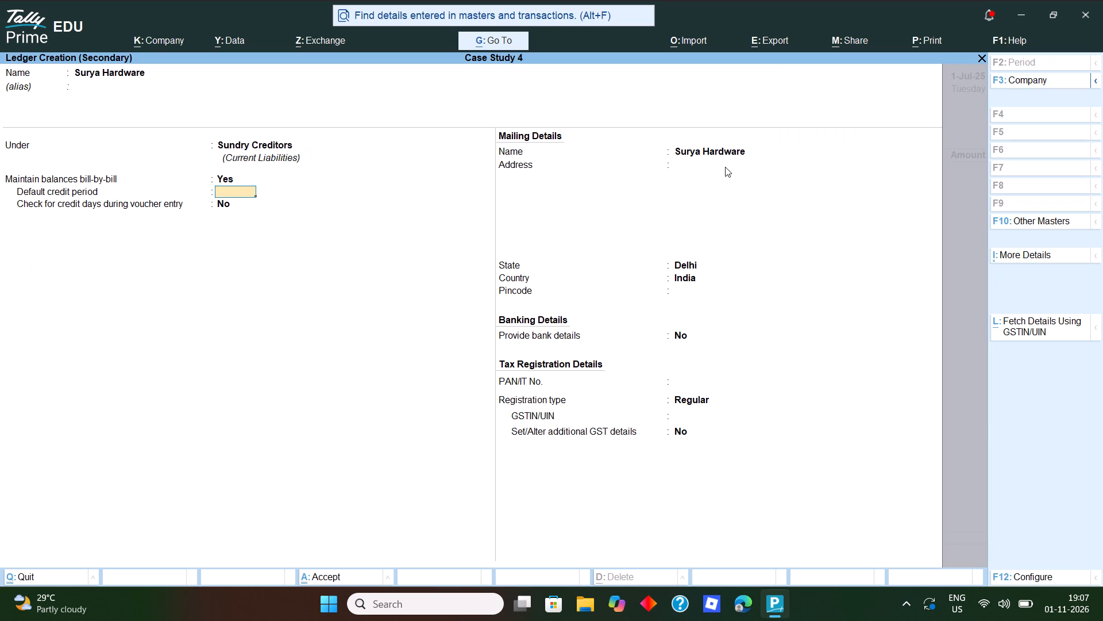
Fill the Surya Hardware ledger with no credit period or address, state Delhi, country India, no bank details and Regular registration.
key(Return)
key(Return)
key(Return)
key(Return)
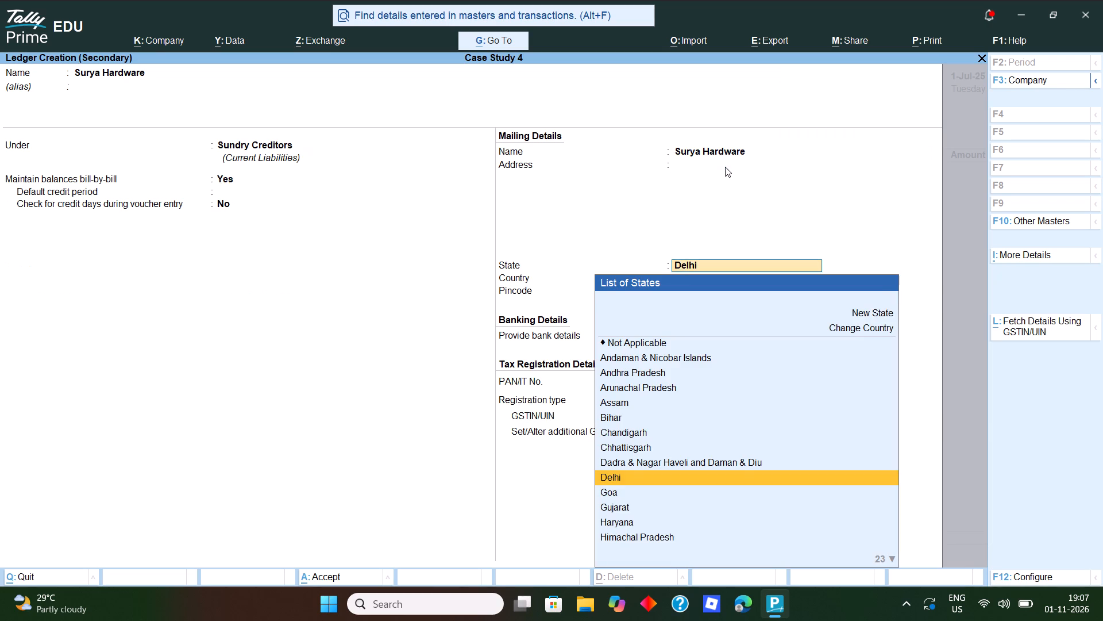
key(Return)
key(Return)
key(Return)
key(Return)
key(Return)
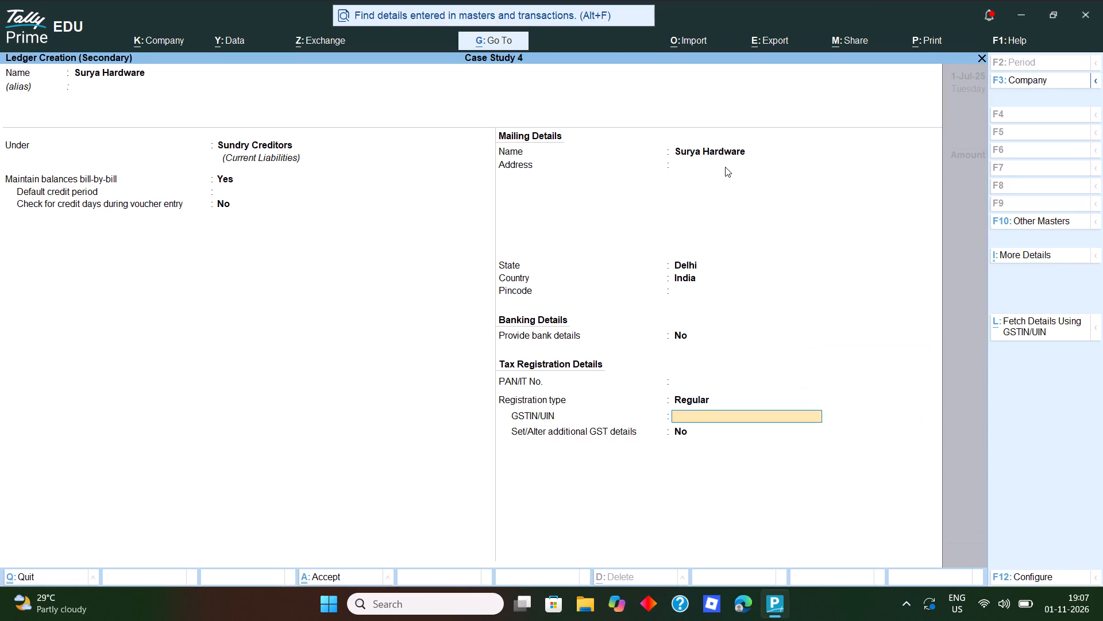
Enter Surya Hardware's GSTIN without additional GST details, and save the ledger.
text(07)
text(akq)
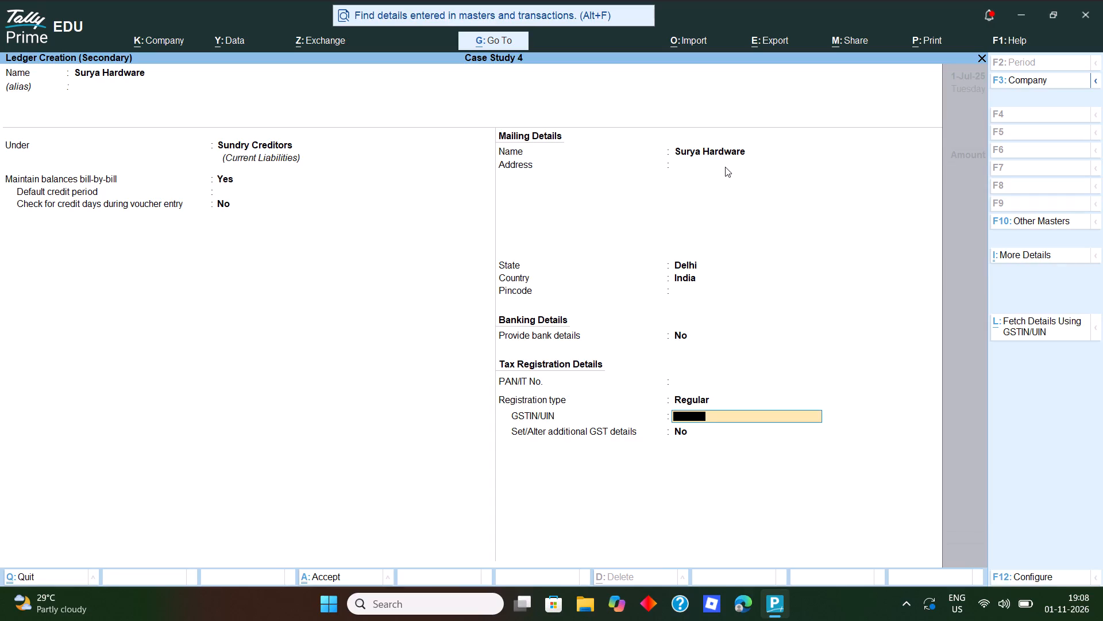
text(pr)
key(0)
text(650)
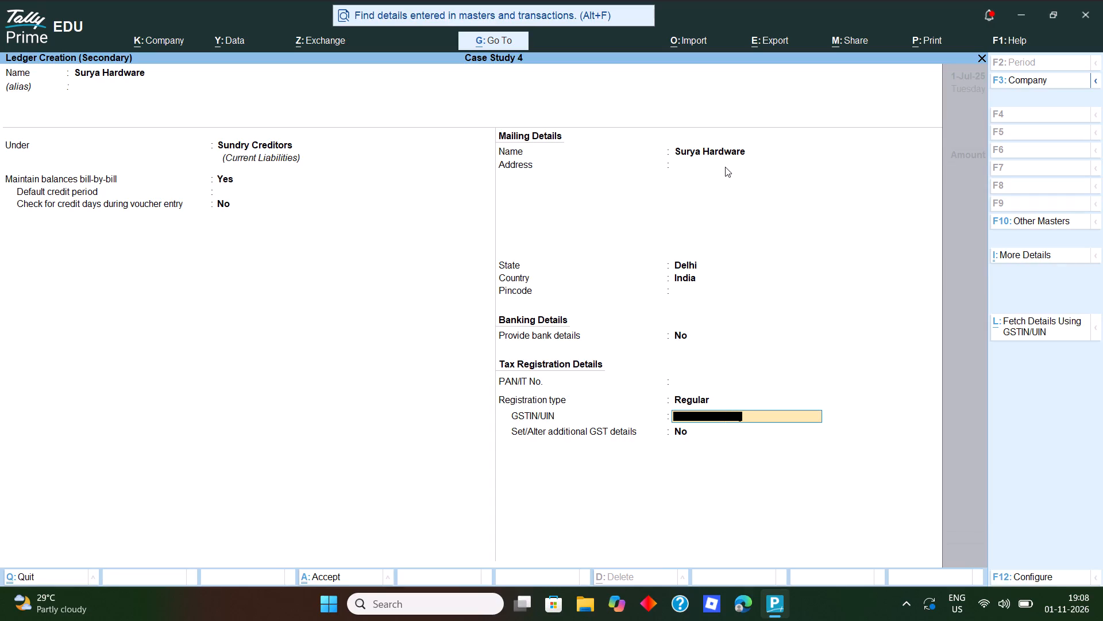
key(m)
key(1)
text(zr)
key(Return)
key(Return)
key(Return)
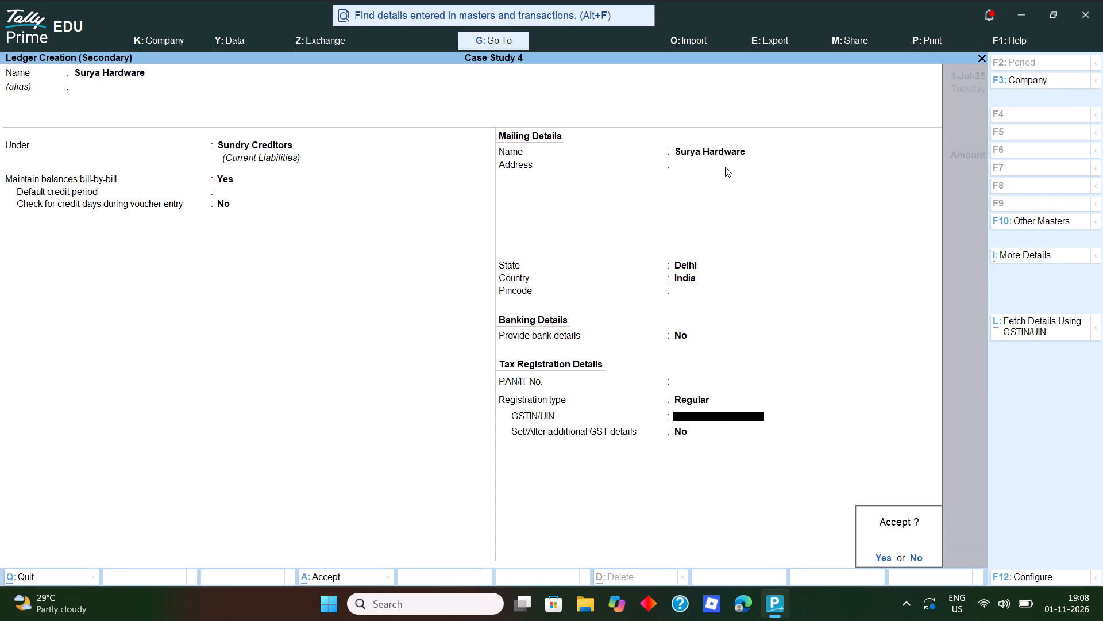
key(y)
Leave all receipt details blank for the Surya Hardware purchase voucher.
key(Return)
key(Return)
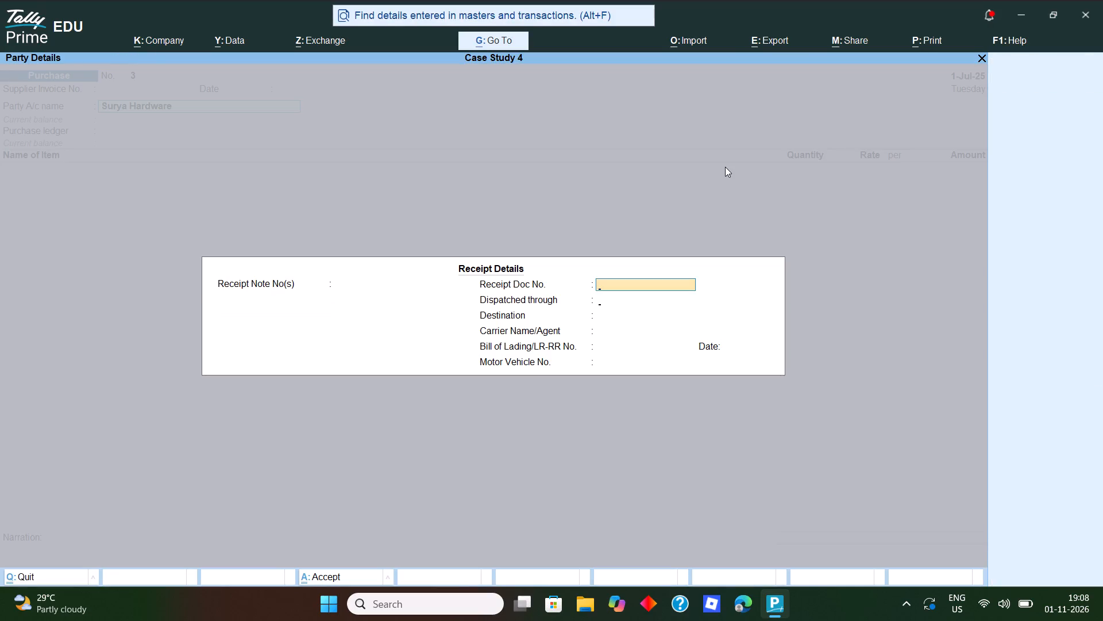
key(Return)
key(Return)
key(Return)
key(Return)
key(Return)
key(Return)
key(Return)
Accept the default Surya Hardware party details and choose Purchase as the purchase ledger.
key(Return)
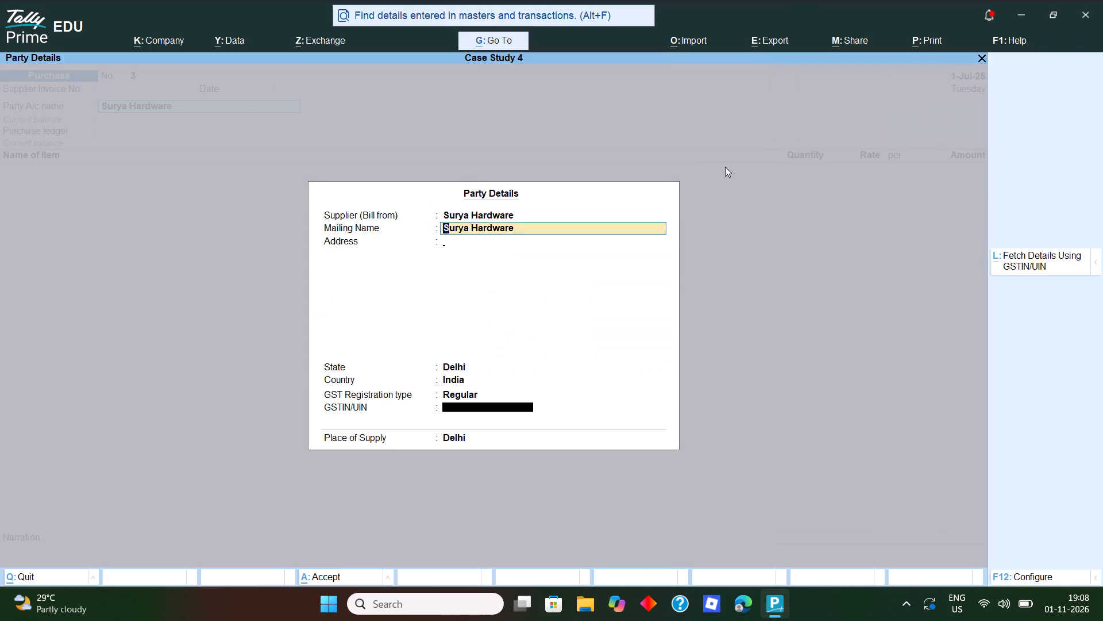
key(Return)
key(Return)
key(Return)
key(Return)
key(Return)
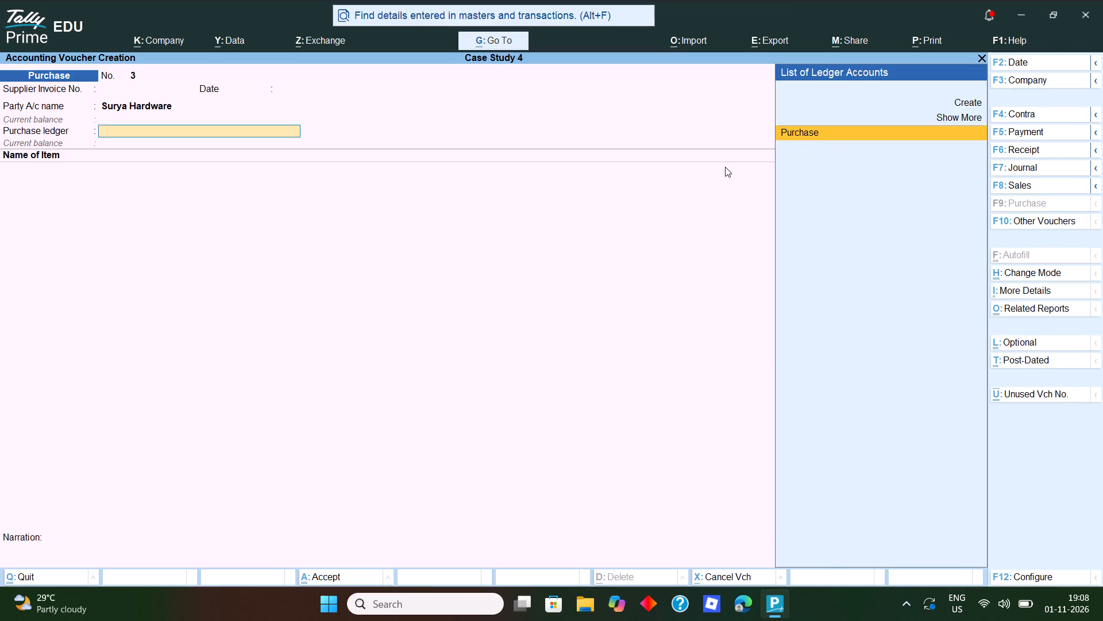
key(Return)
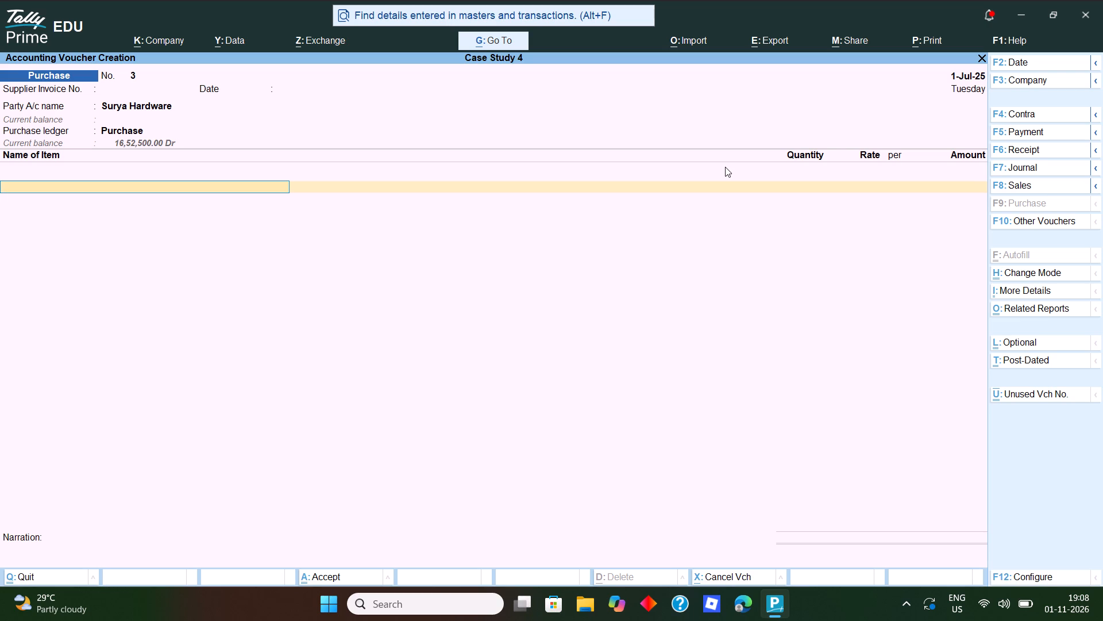
Start a new stock item named Screw from the purchase voucher's item line, without an alias.
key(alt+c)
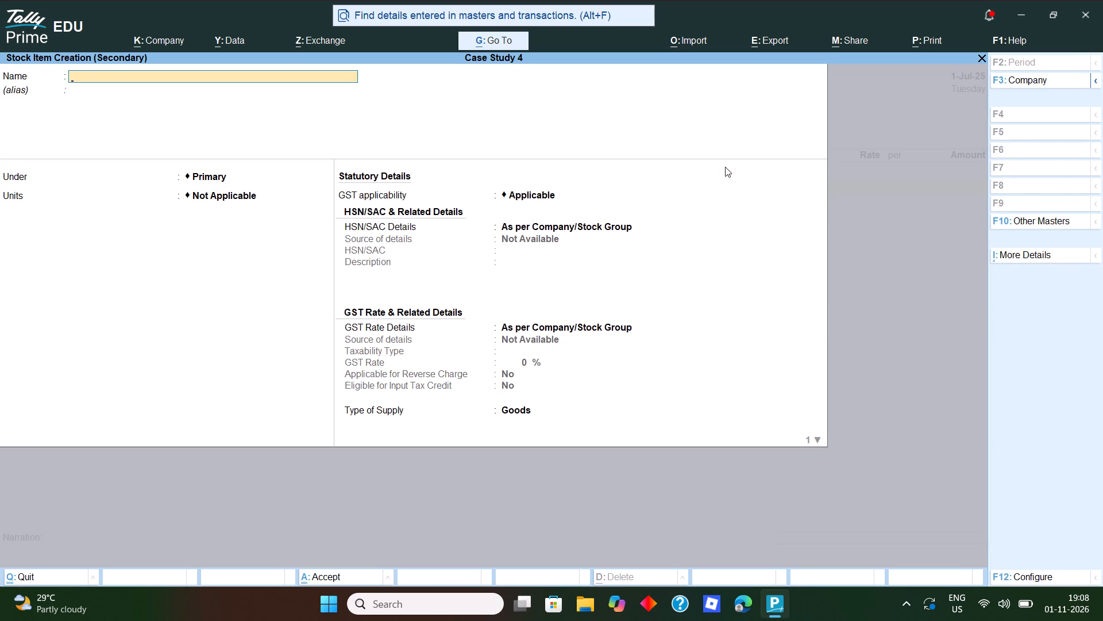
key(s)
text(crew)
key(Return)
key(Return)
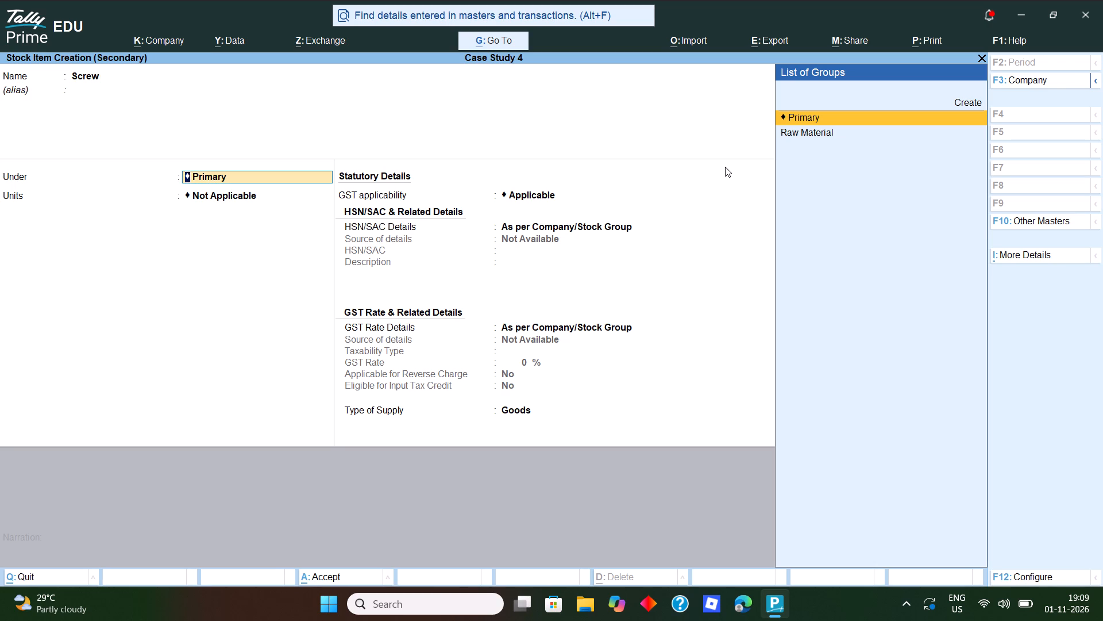
Create a stock group named Assembling Goods under Primary for the Screw item, keeping the default quantity and GST settings.
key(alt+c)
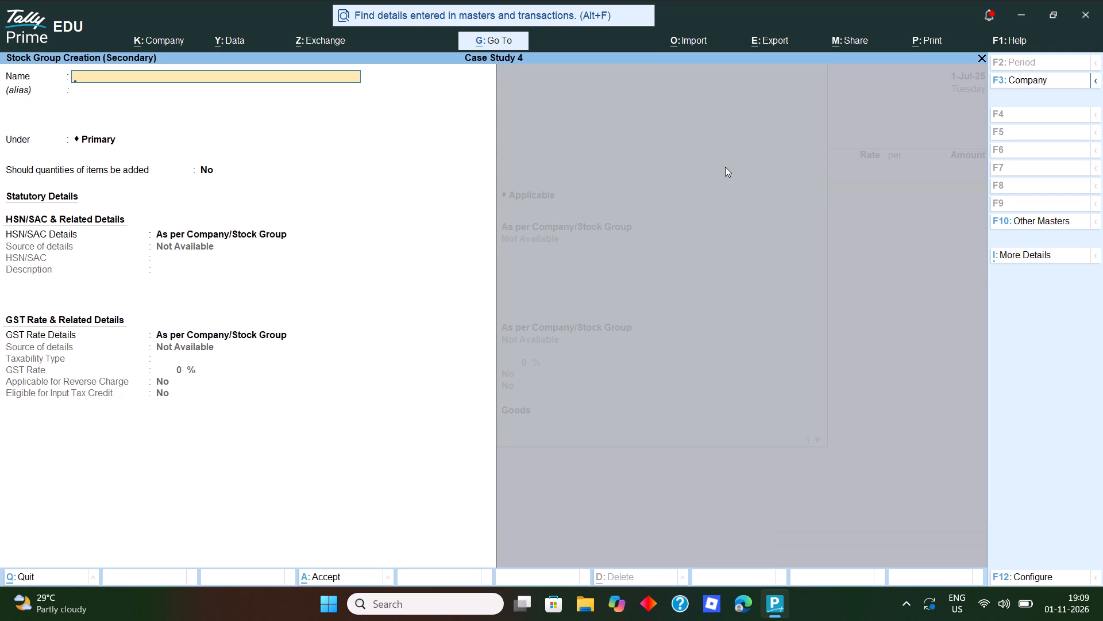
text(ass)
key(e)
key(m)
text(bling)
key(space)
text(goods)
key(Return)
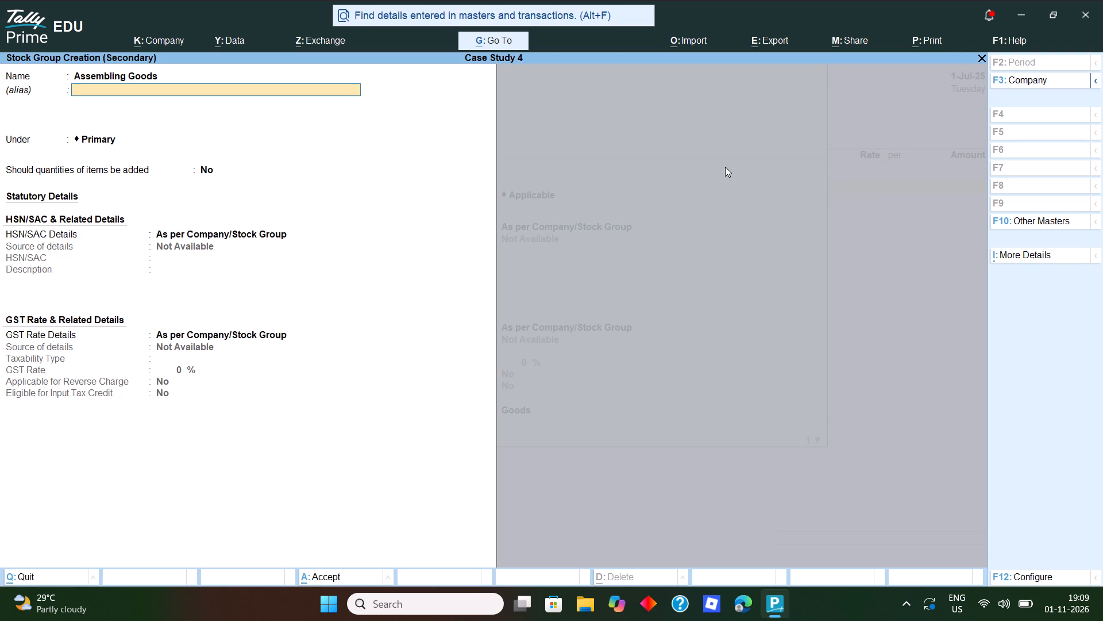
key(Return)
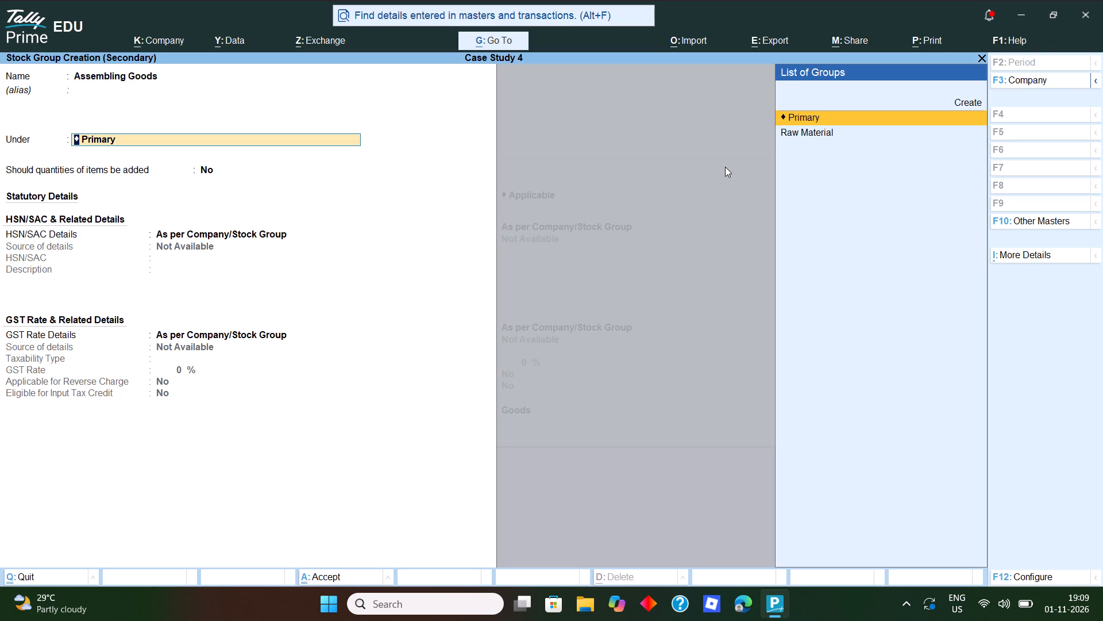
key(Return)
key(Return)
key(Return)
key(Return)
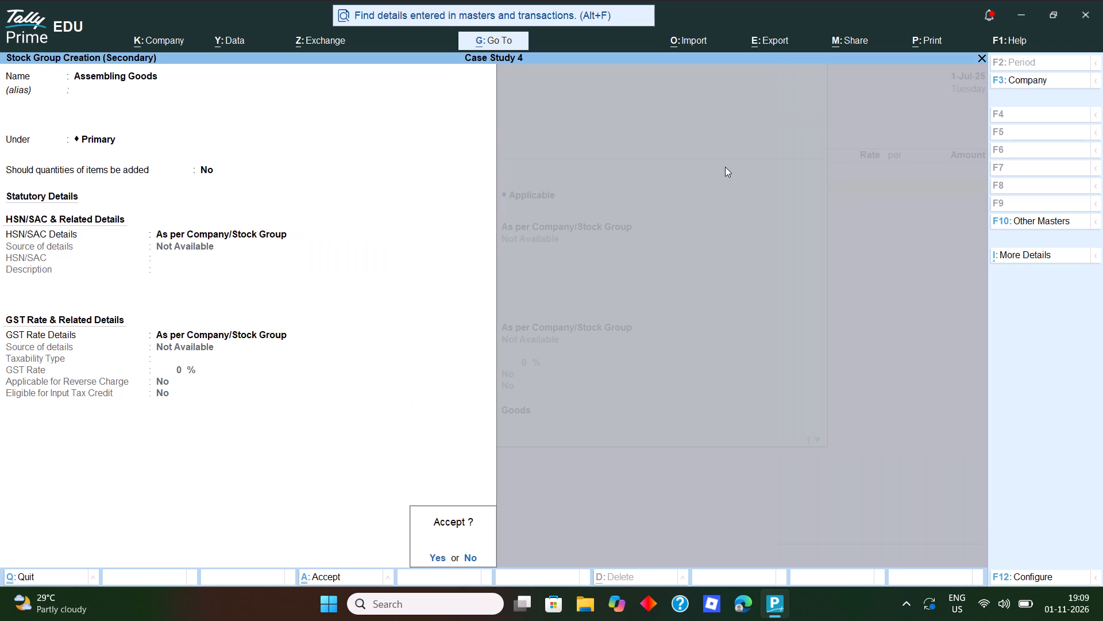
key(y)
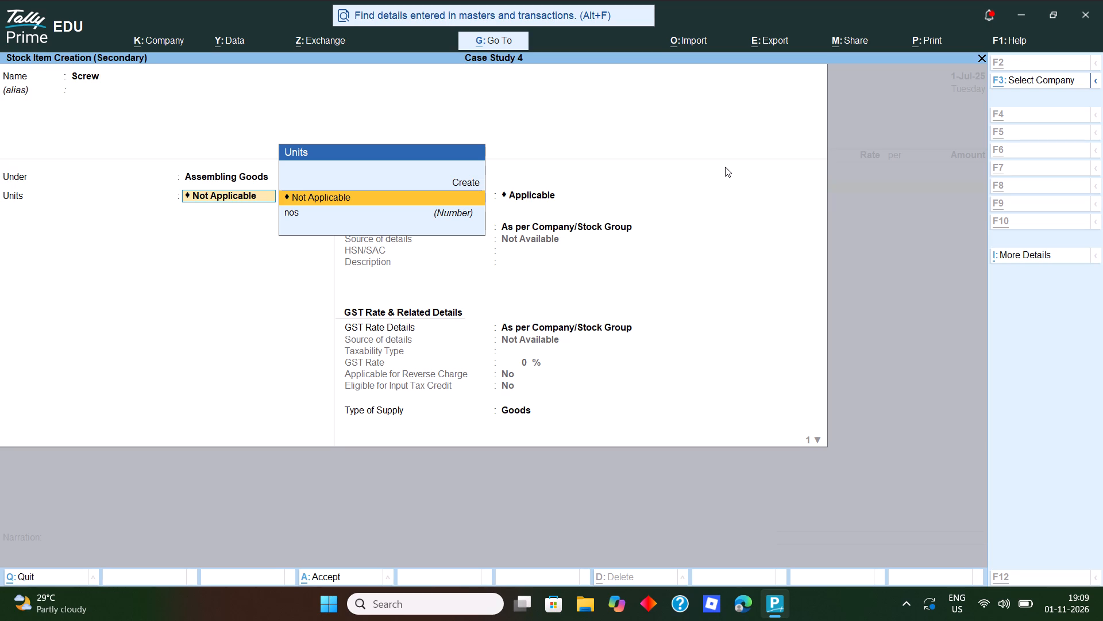
Create a simple unit for the Screw item with symbol KG, formal name Kilogram and unit quantity code KGS-KILOGRAMS.
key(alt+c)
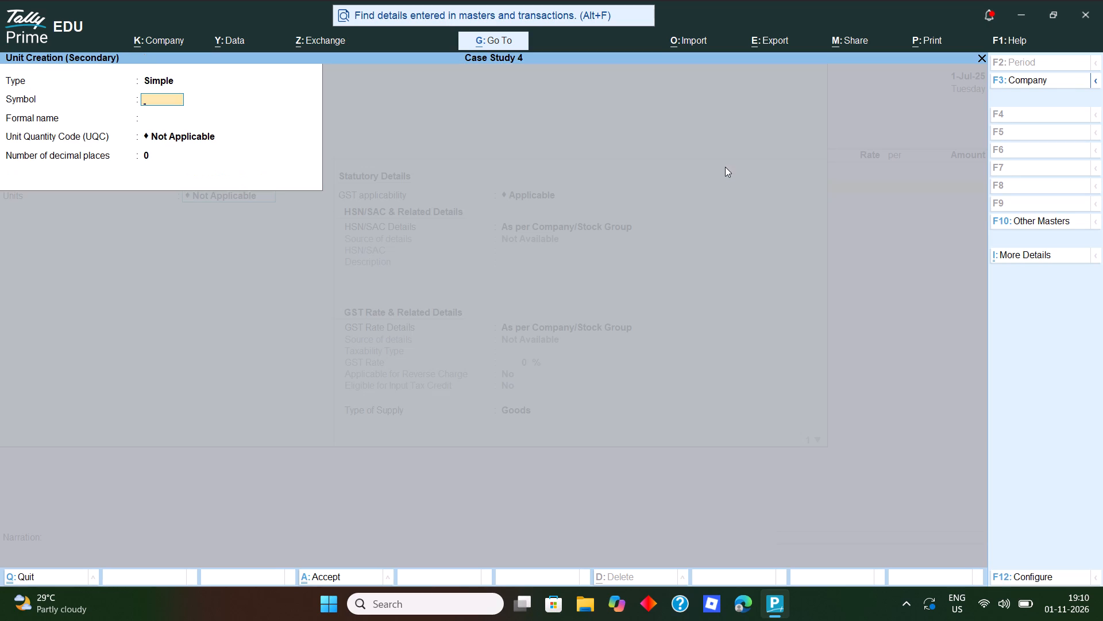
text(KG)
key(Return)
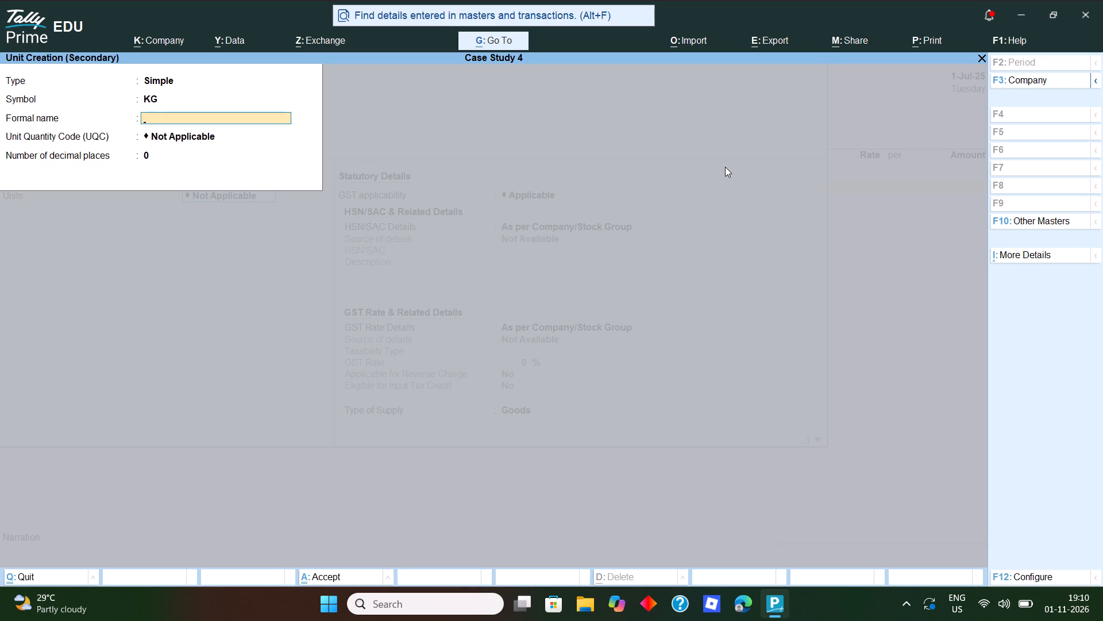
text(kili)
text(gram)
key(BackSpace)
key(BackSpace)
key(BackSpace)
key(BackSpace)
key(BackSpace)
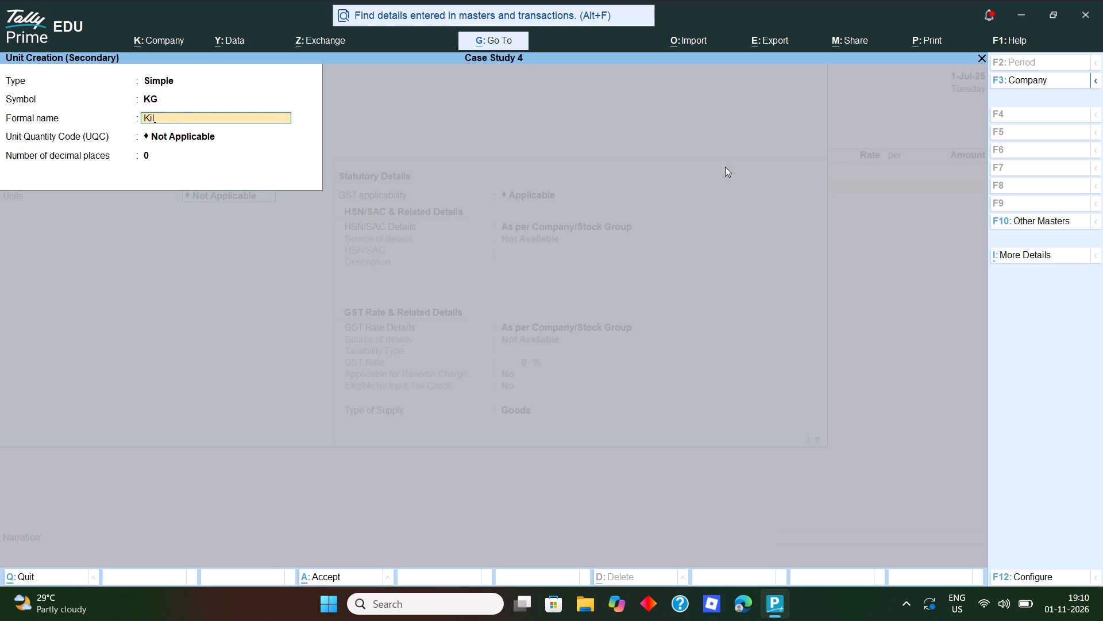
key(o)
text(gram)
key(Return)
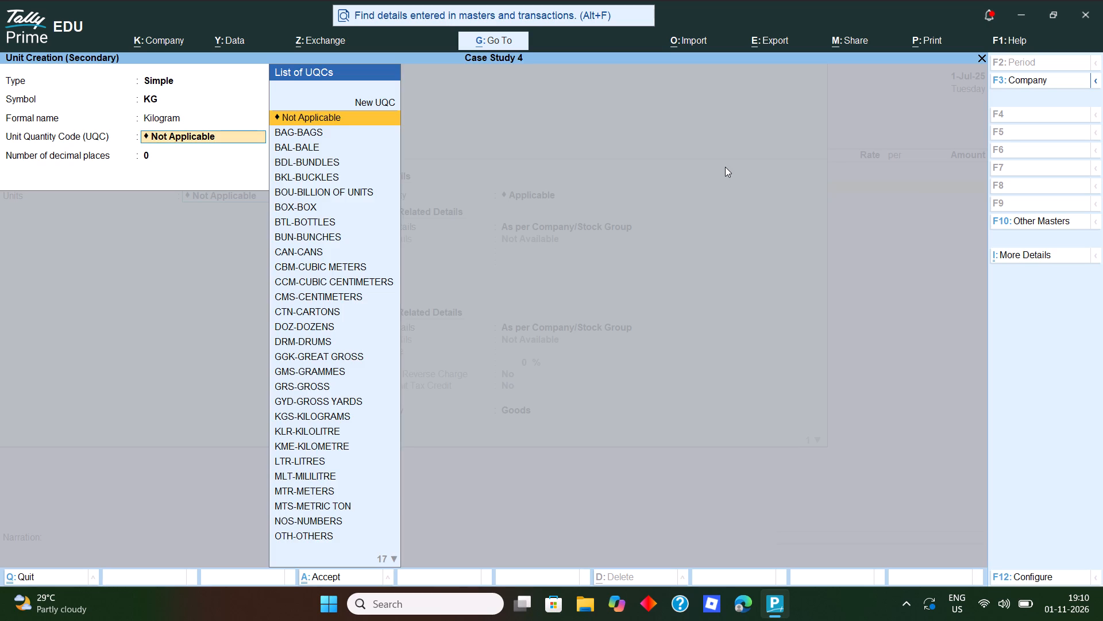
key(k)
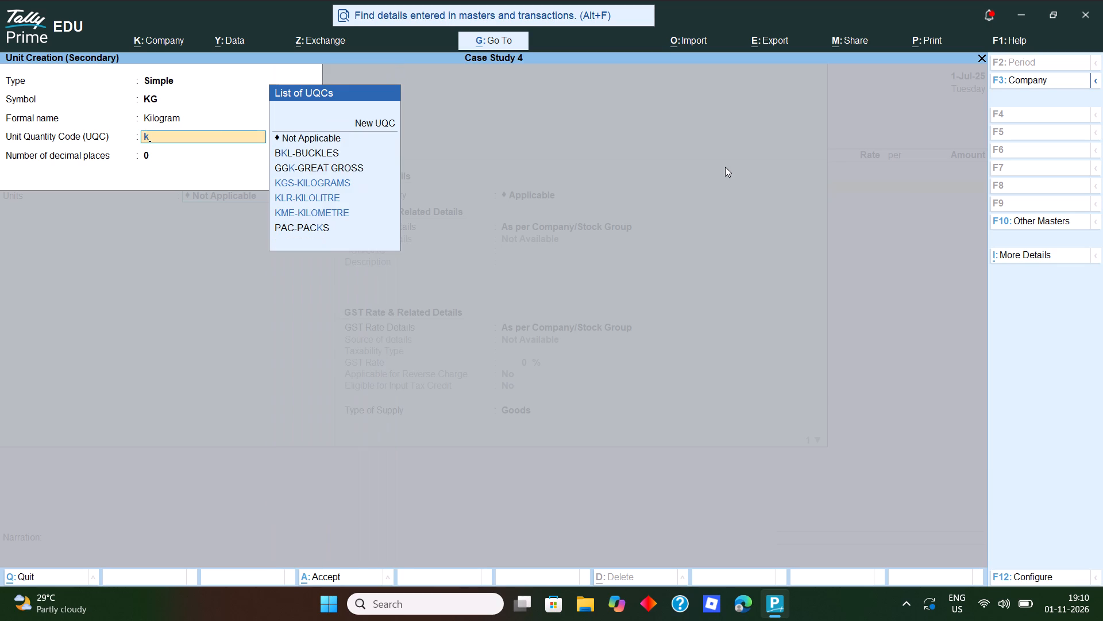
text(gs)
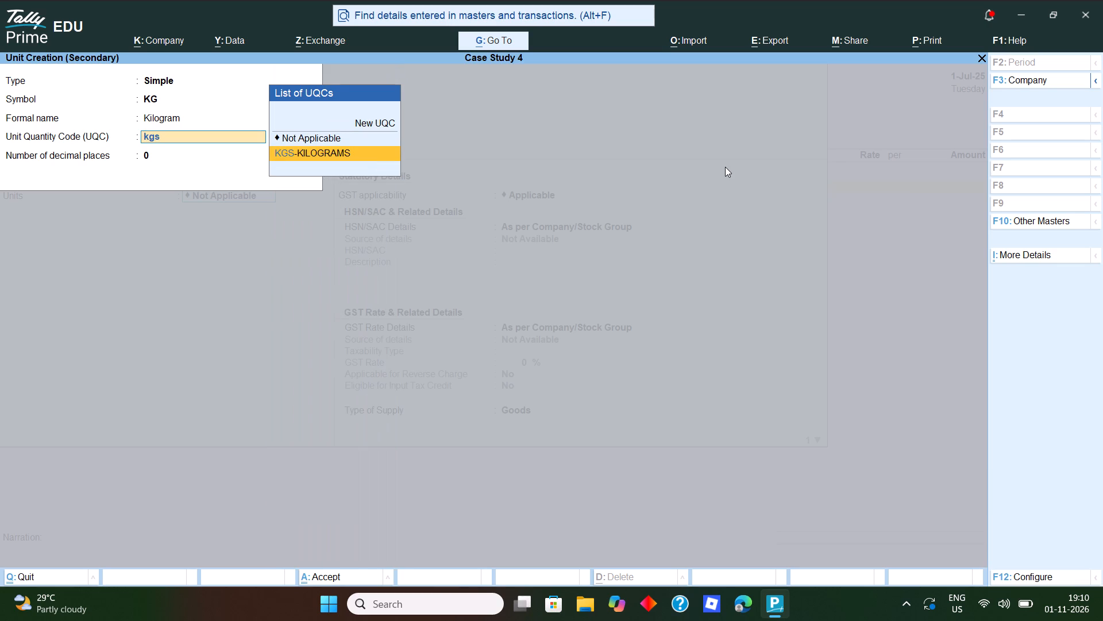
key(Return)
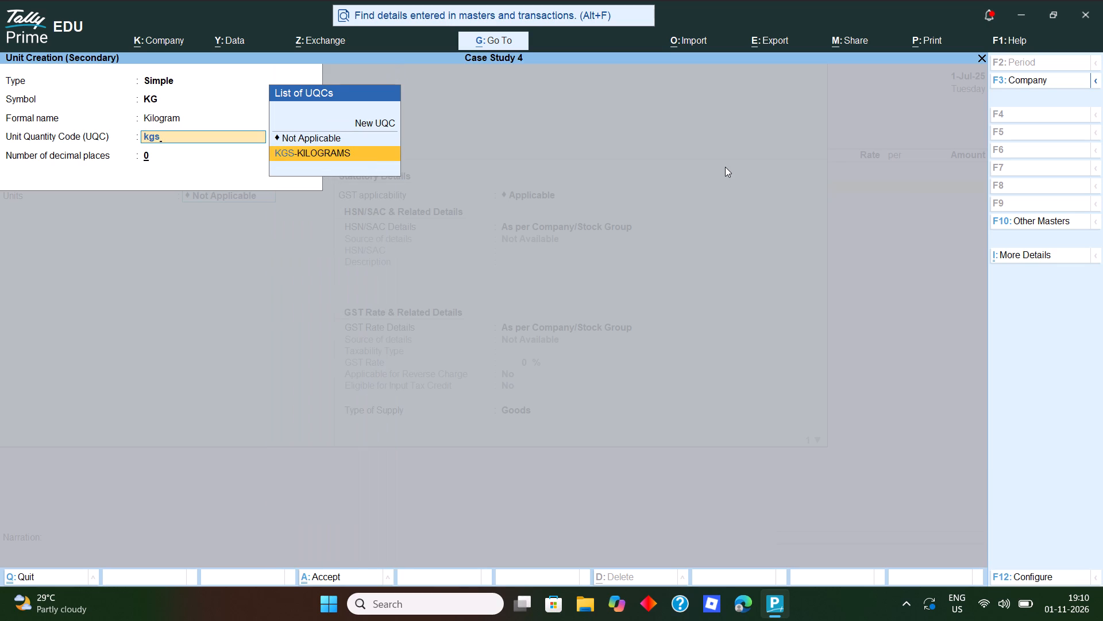
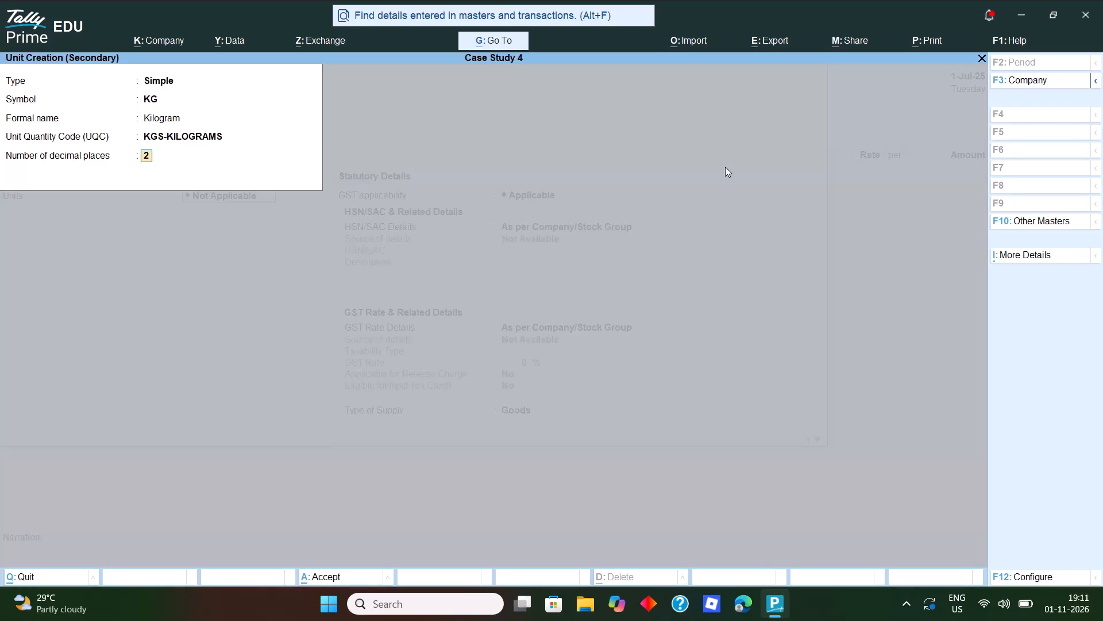
Save the KG unit with 2 decimal places and assign it as the Screw item's unit.
key(Return)
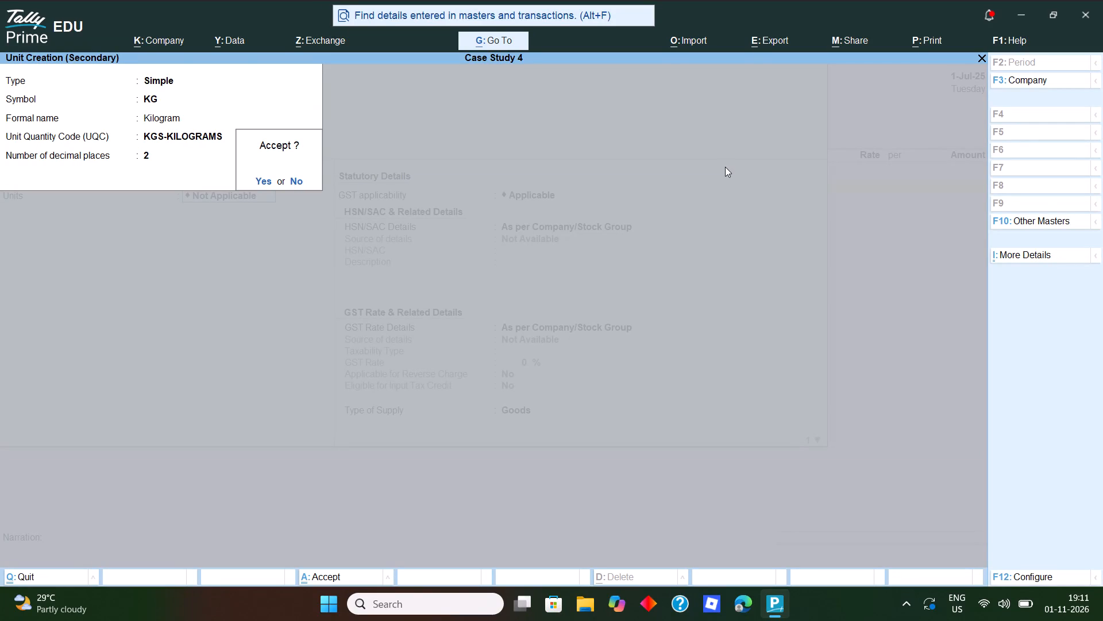
key(y)
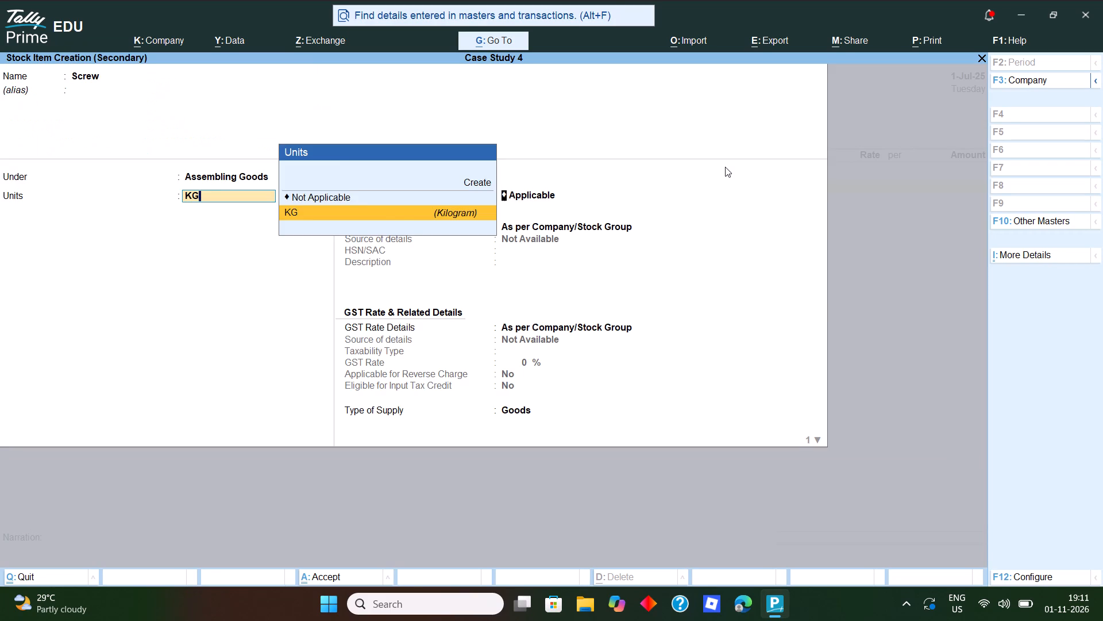
key(Return)
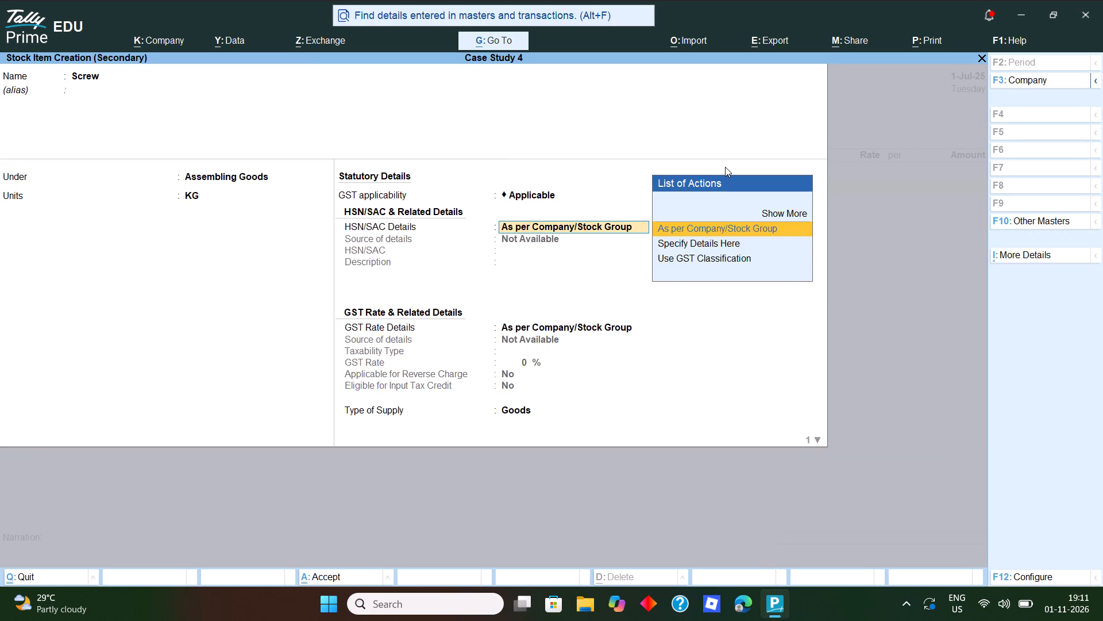
Turn on Use Alternate Units in the stock item configuration, keeping all other options at their defaults.
key(Down)
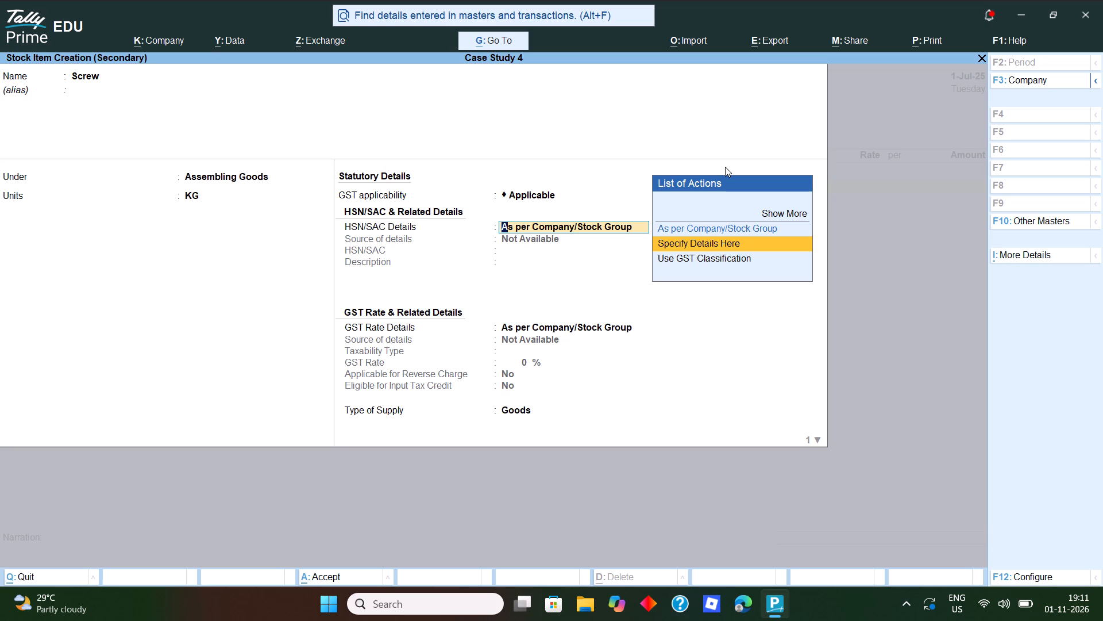
key(BackSpace)
key(BackSpace)
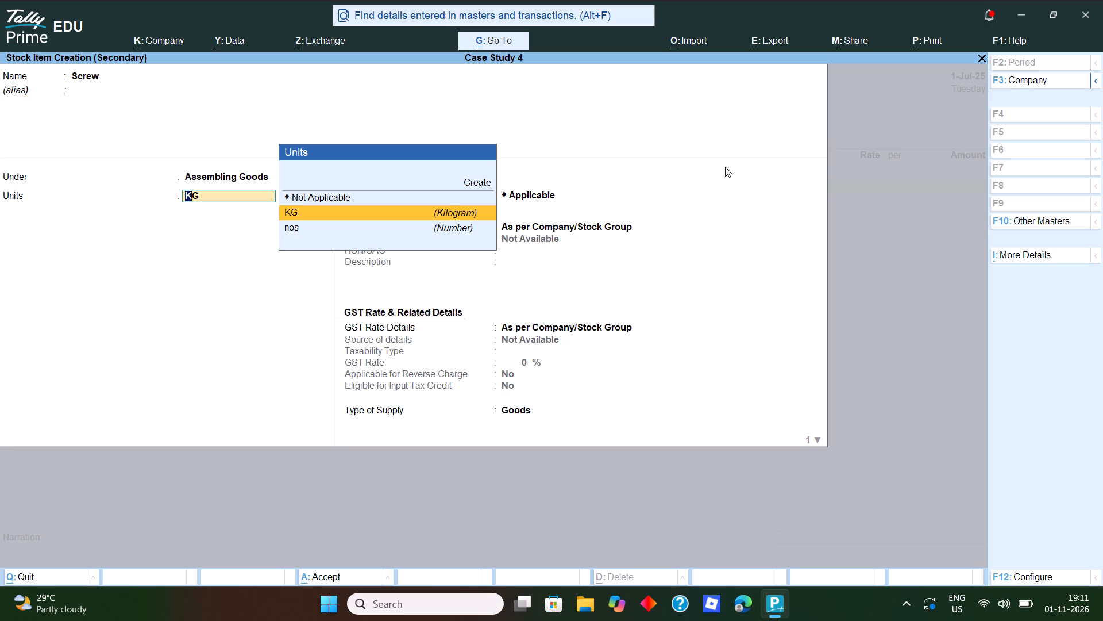
key(F12)
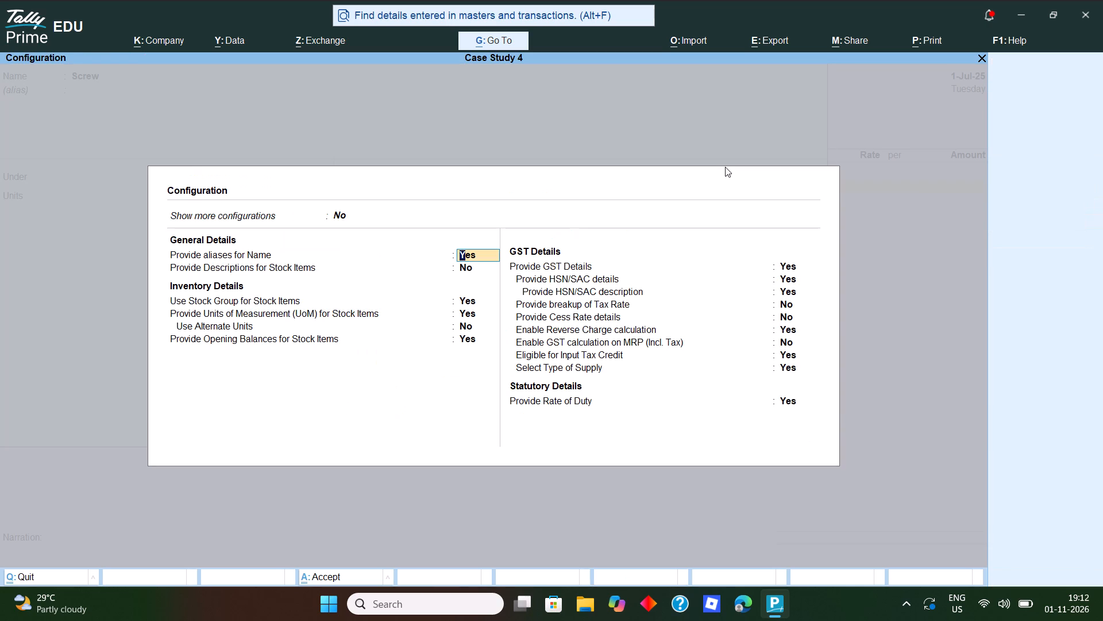
key(Return)
key(Return)
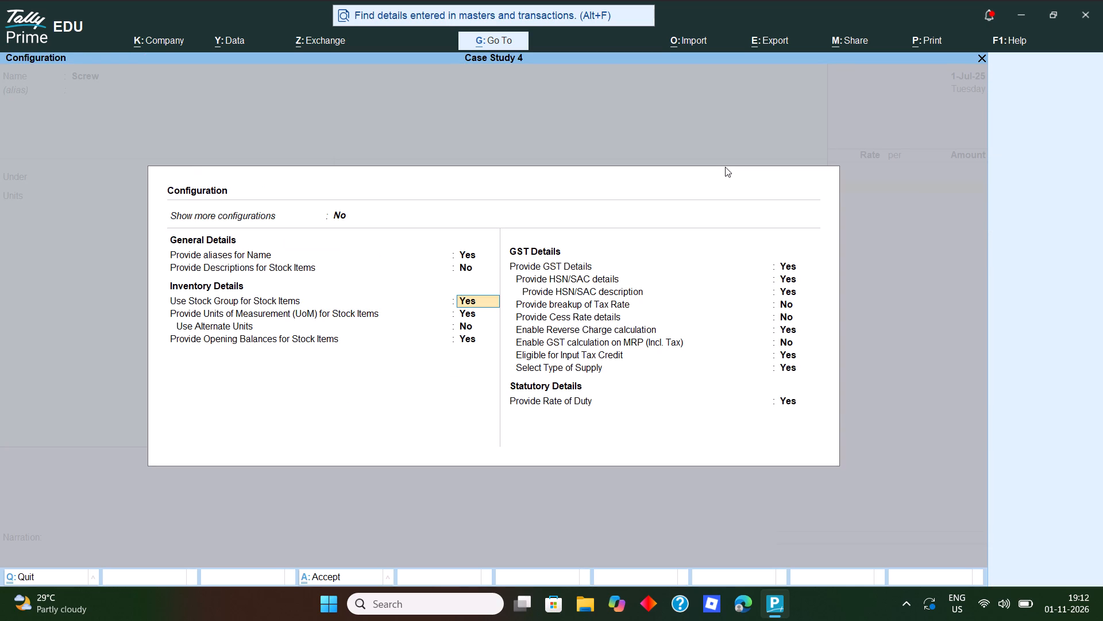
key(Return)
key(Return)
key(y)
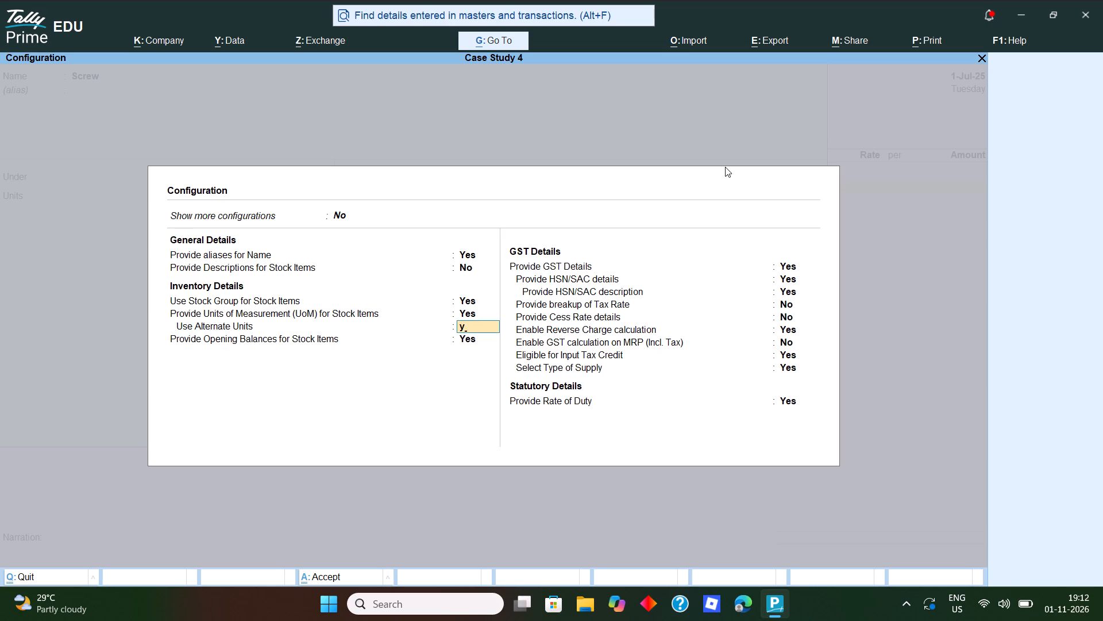
key(Return)
key(Return)
key(Return)
key(Return)
key(Return)
key(Return)
key(Return)
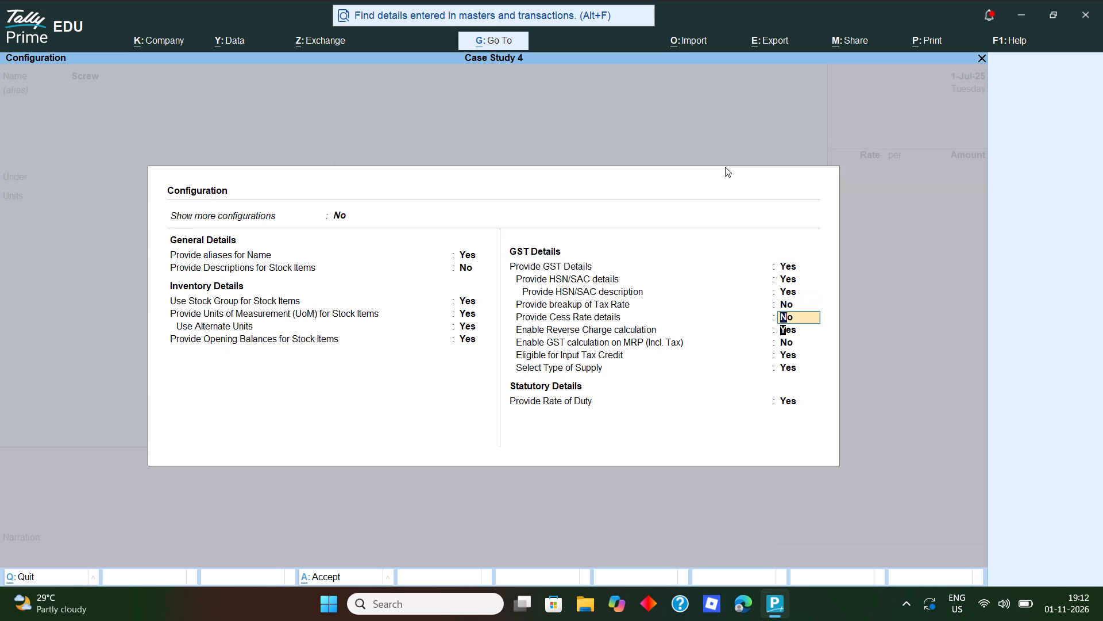
key(Return)
key(Return)
key(Return)
key(Return)
key(Return)
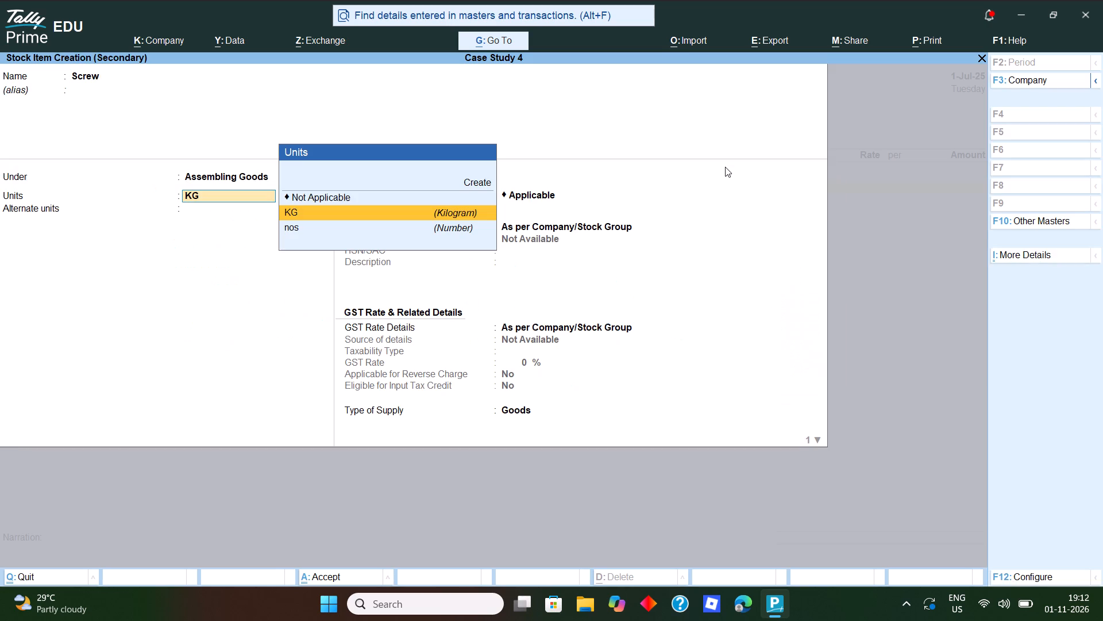
Create a simple alternate unit for Screw with symbol GM, formal name Grams, unit quantity code GMS-GRAMMES and 0 decimal places.
key(Return)
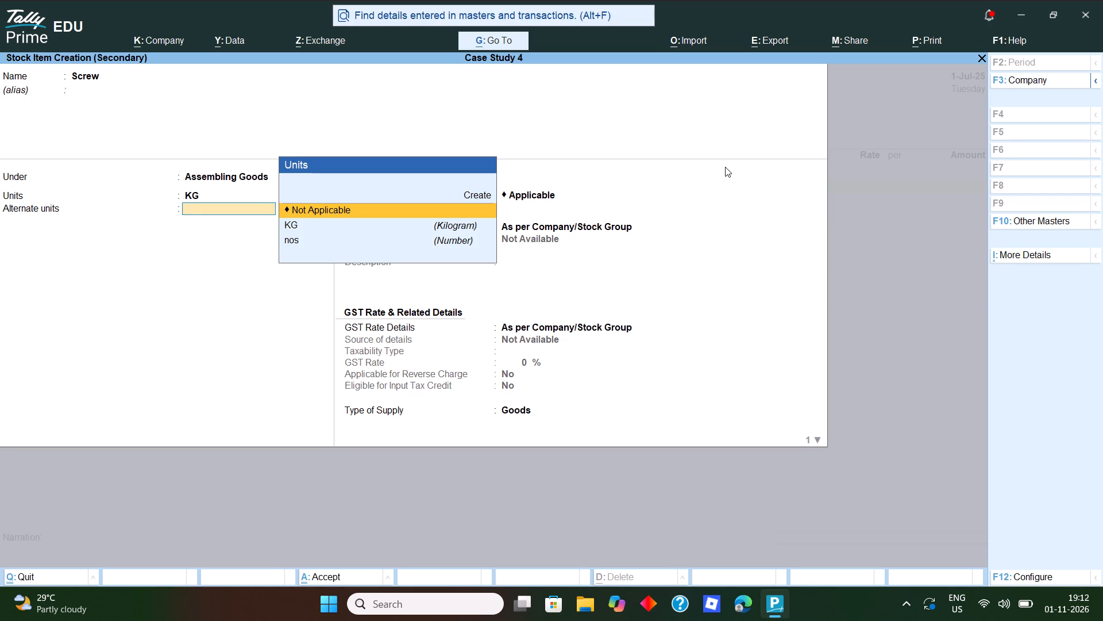
key(alt+c)
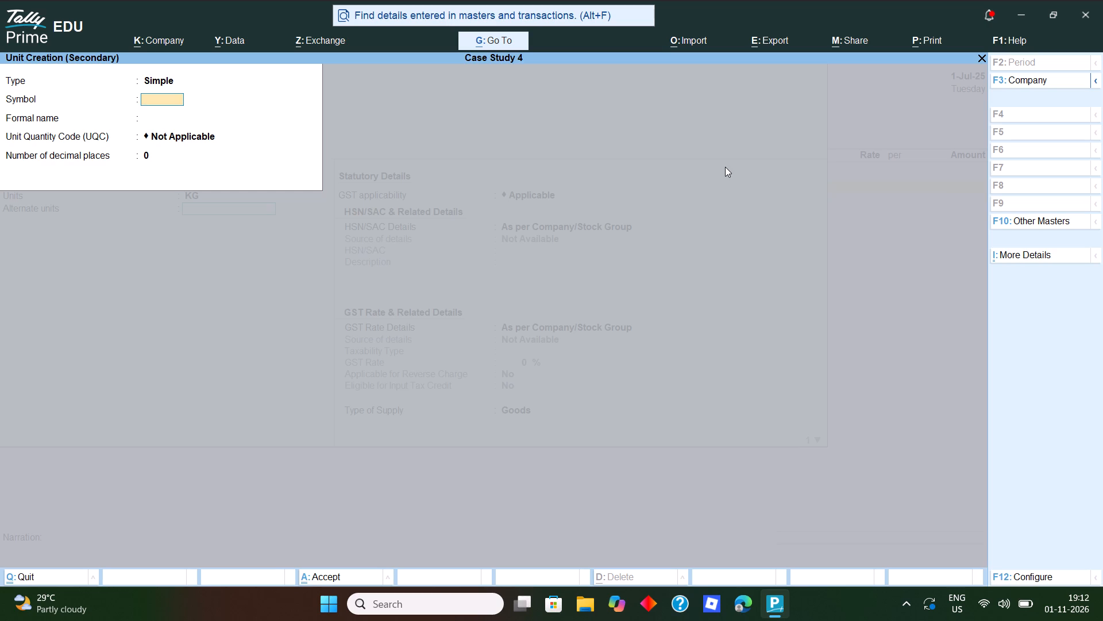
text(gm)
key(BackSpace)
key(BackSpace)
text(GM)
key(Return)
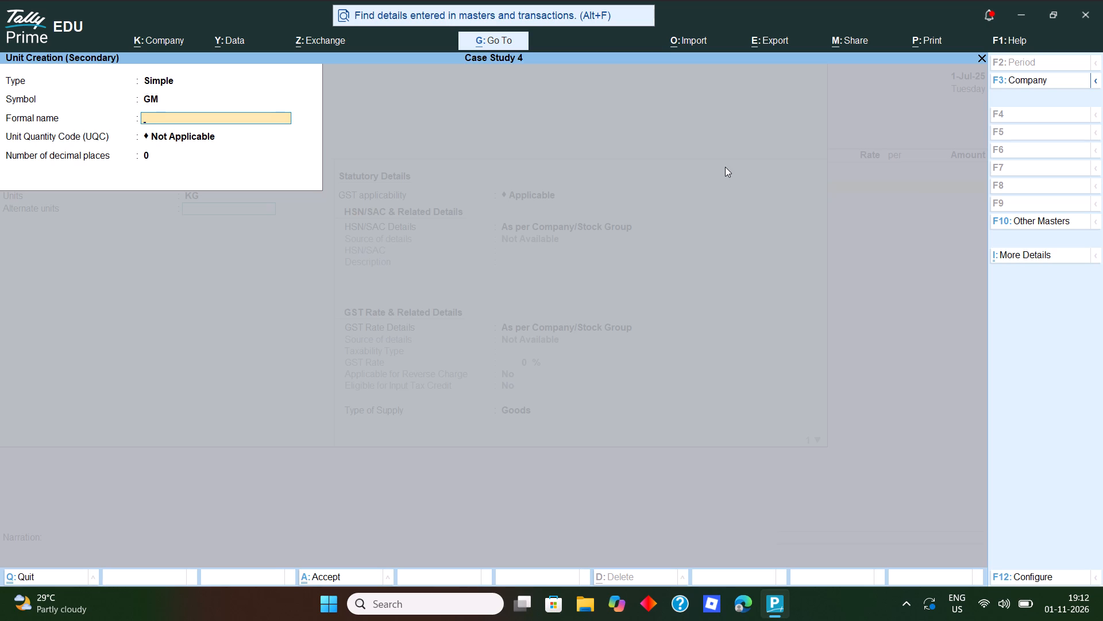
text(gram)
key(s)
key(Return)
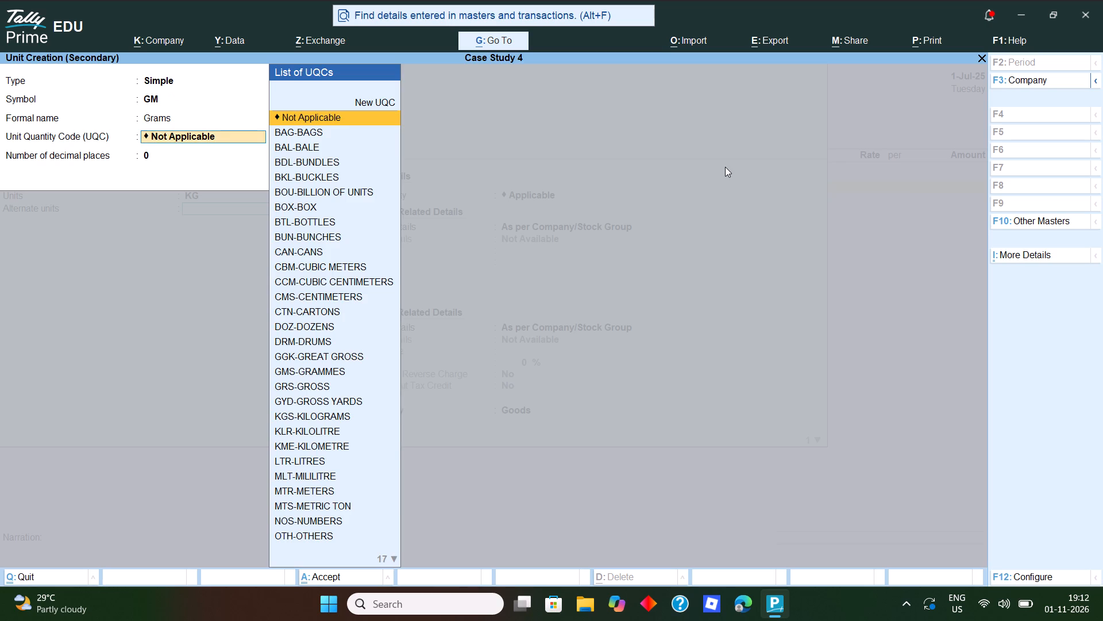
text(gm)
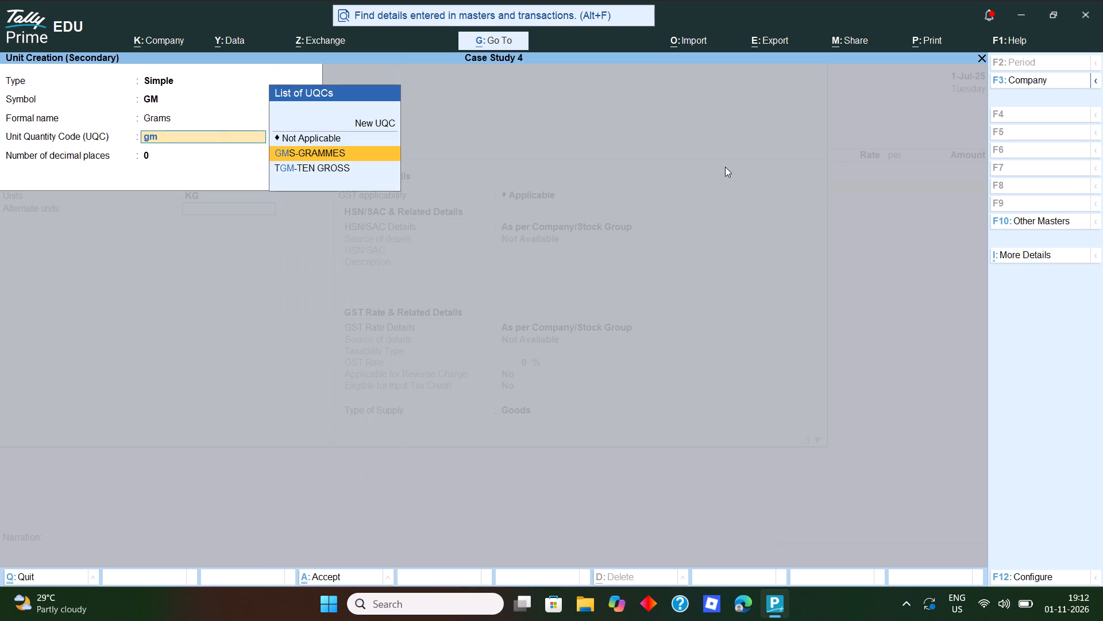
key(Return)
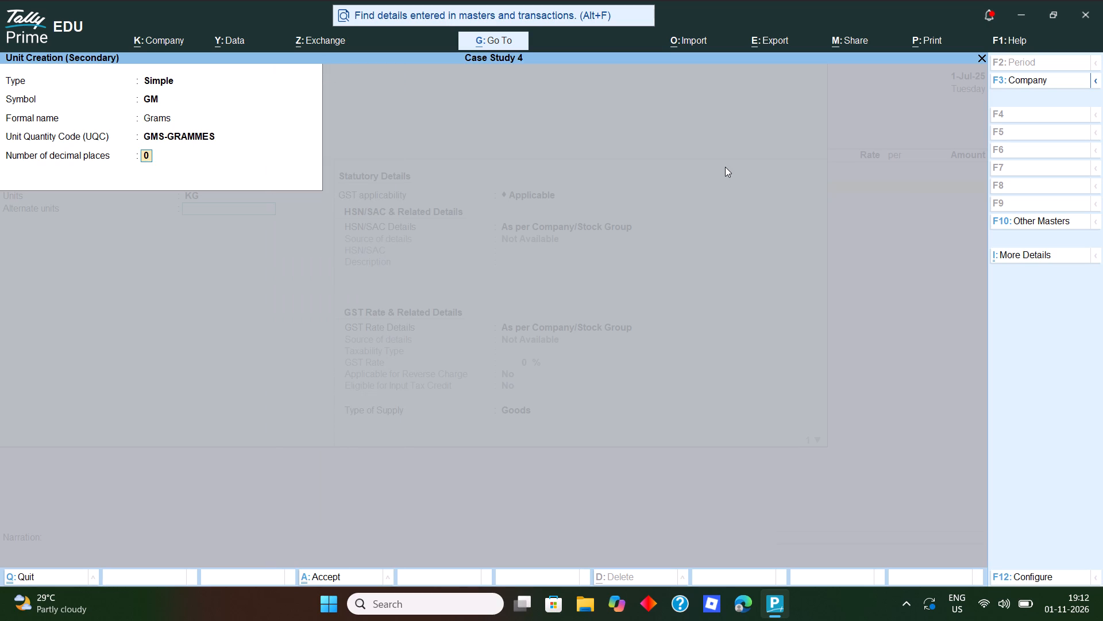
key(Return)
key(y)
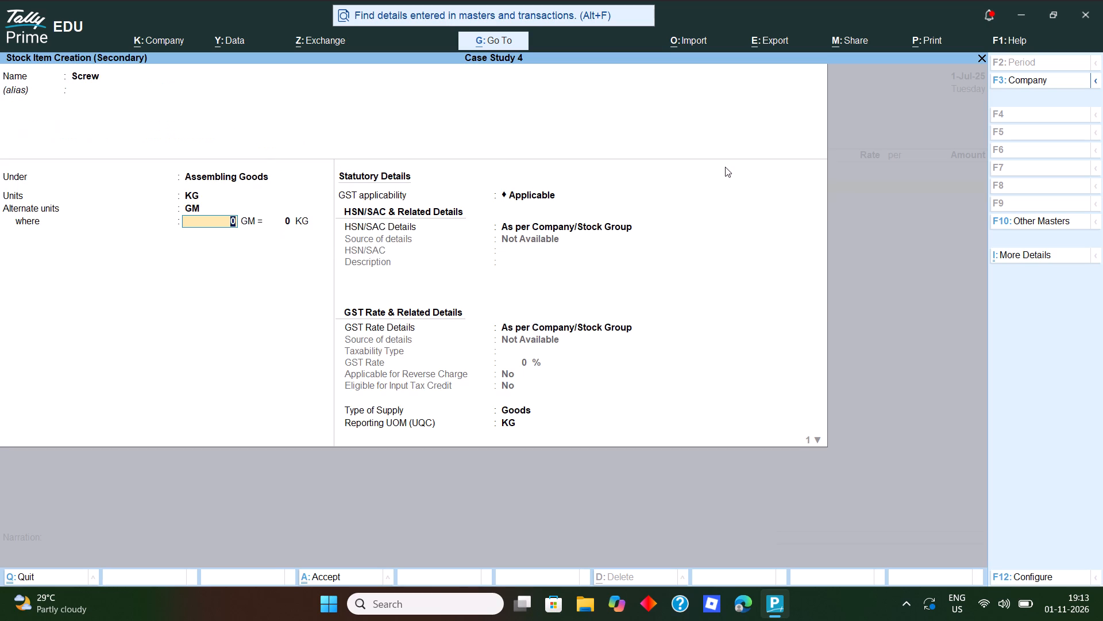
Set the Screw item's unit conversion to 1000 GM = 1 KG.
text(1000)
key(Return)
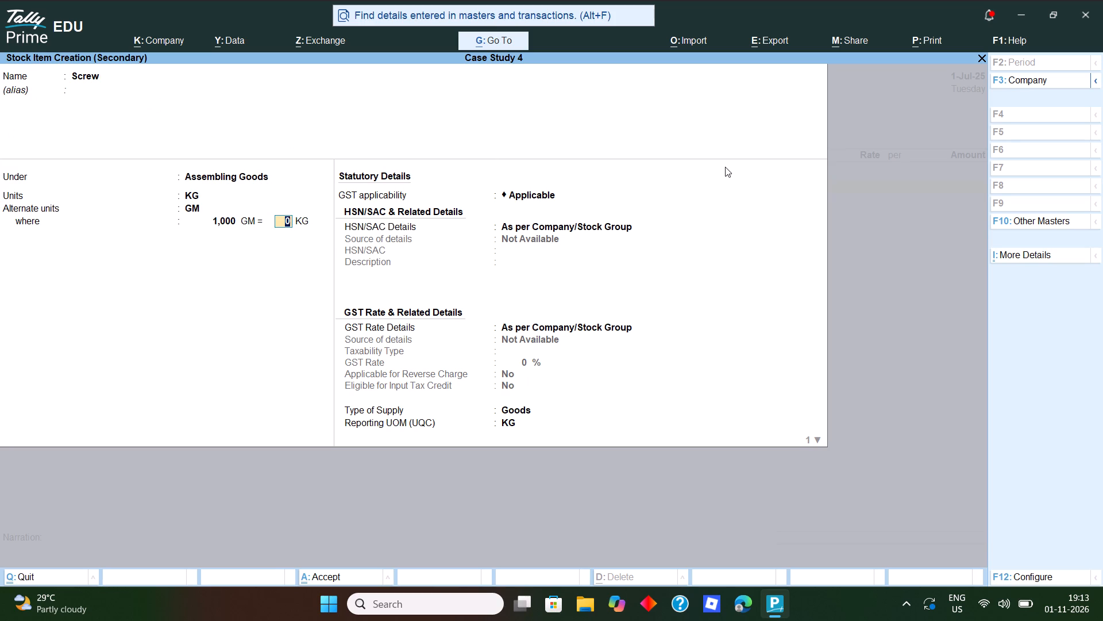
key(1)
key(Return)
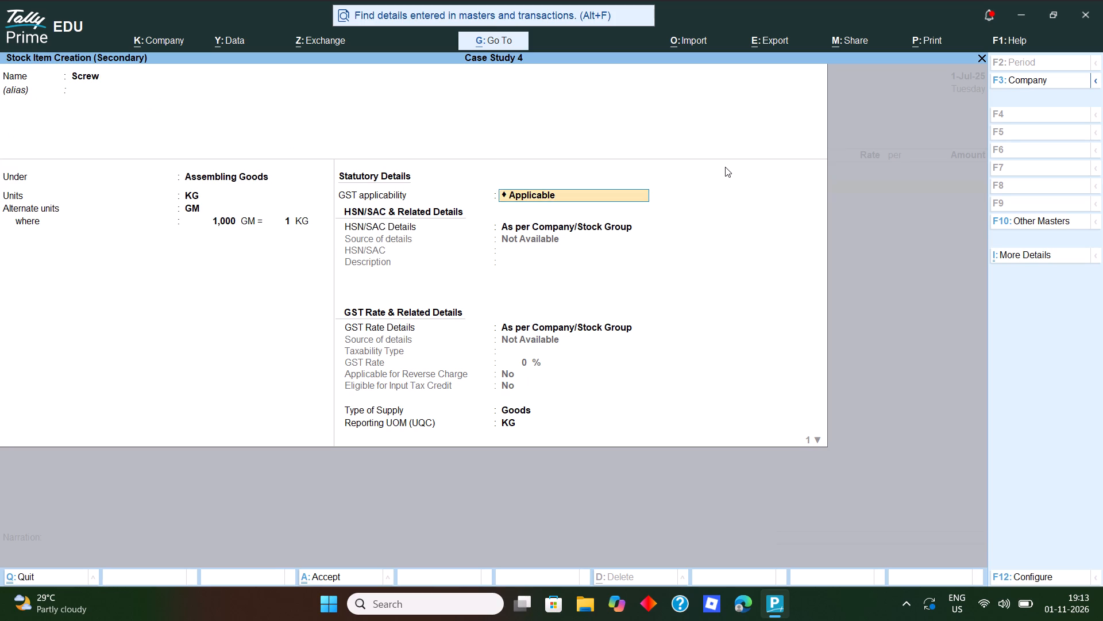
Keep GST applicable for Screw and specify the new HSN/SAC code 73181500 directly on the item, without a description.
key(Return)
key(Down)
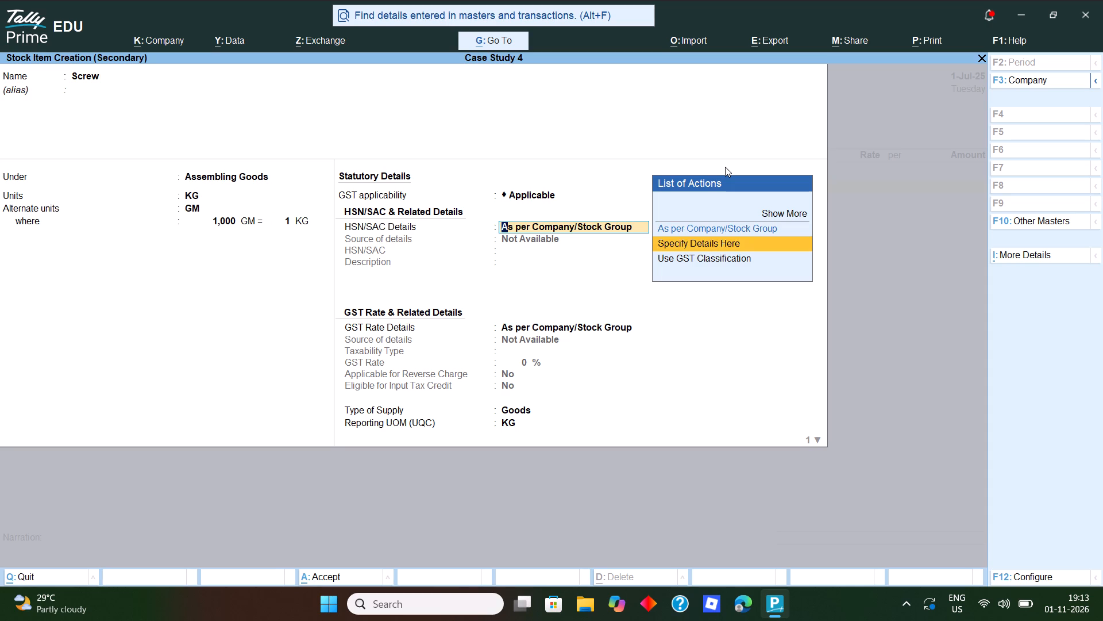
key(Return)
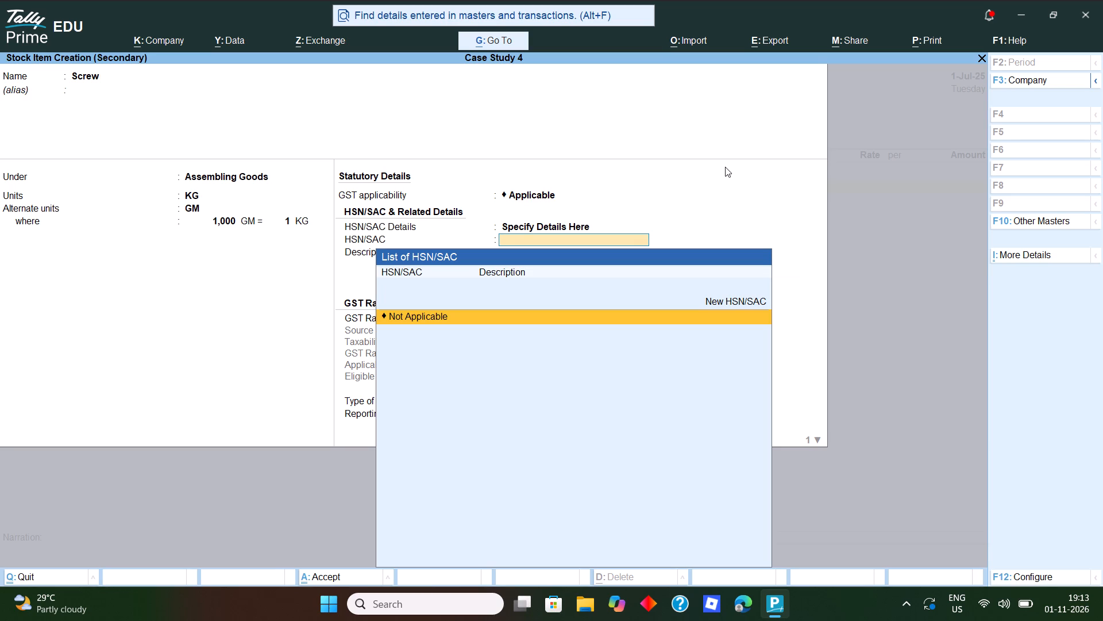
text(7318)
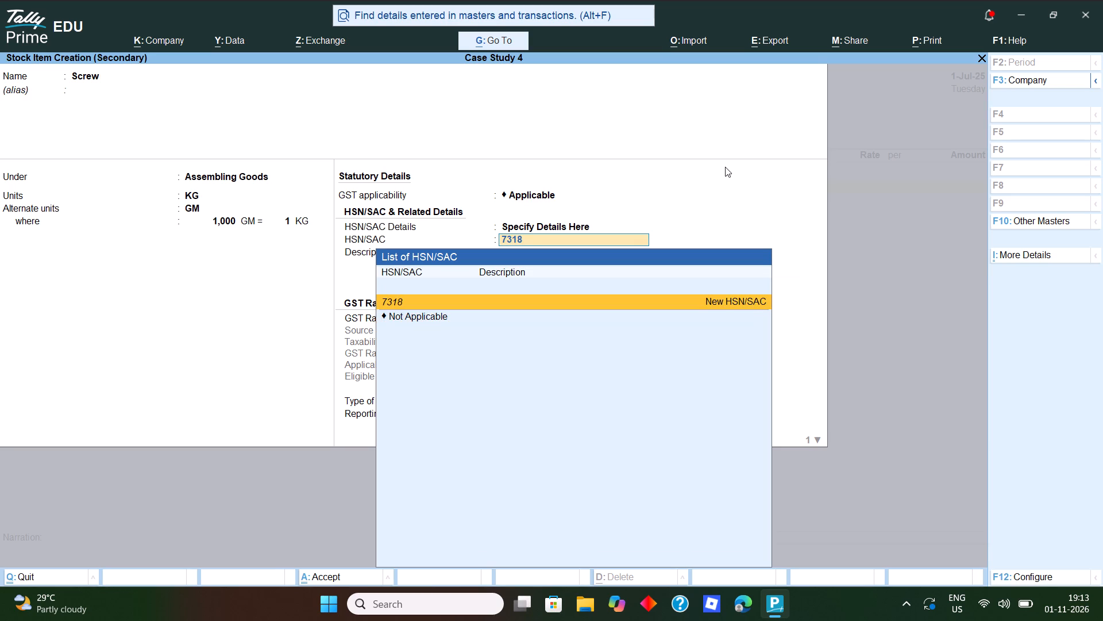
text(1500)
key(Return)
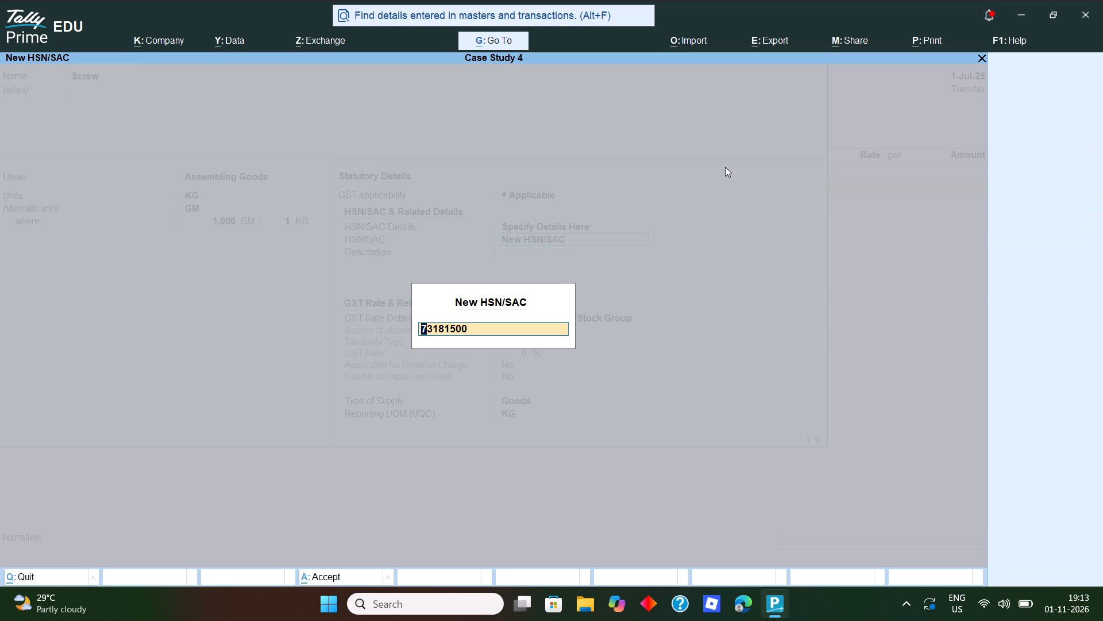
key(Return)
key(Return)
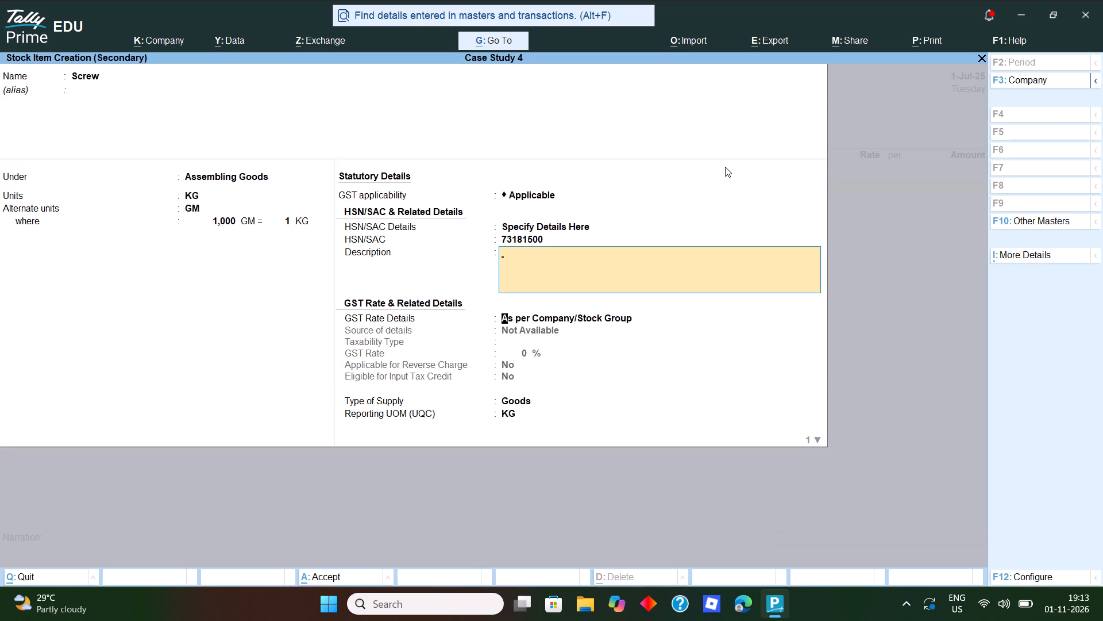
Specify Screw's GST rate directly as Taxable at 18%, keeping the remaining defaults, and save the stock item.
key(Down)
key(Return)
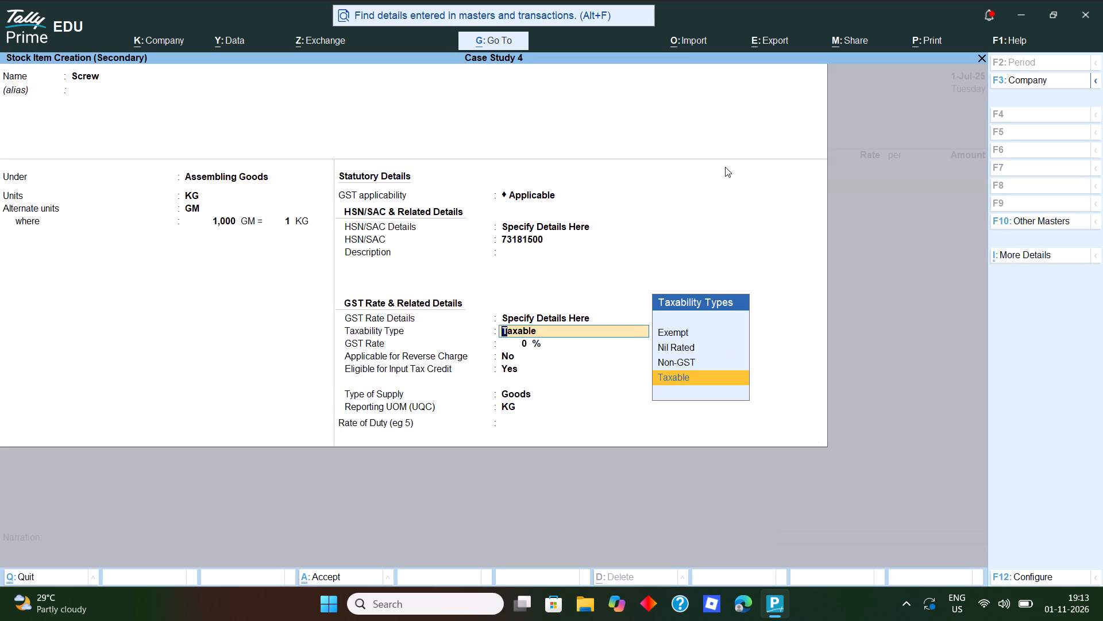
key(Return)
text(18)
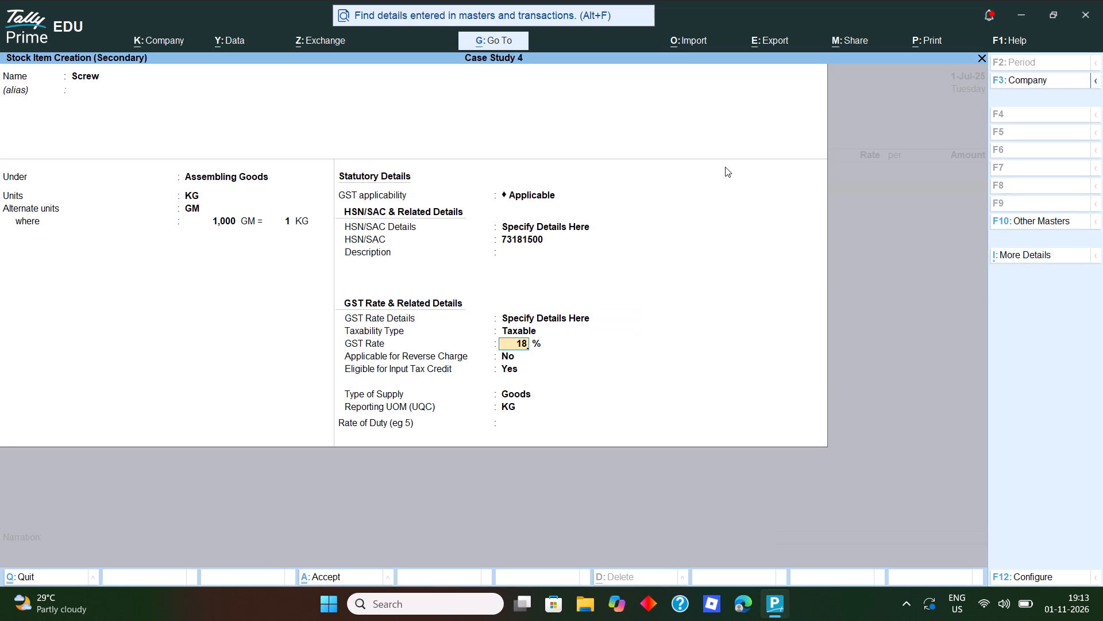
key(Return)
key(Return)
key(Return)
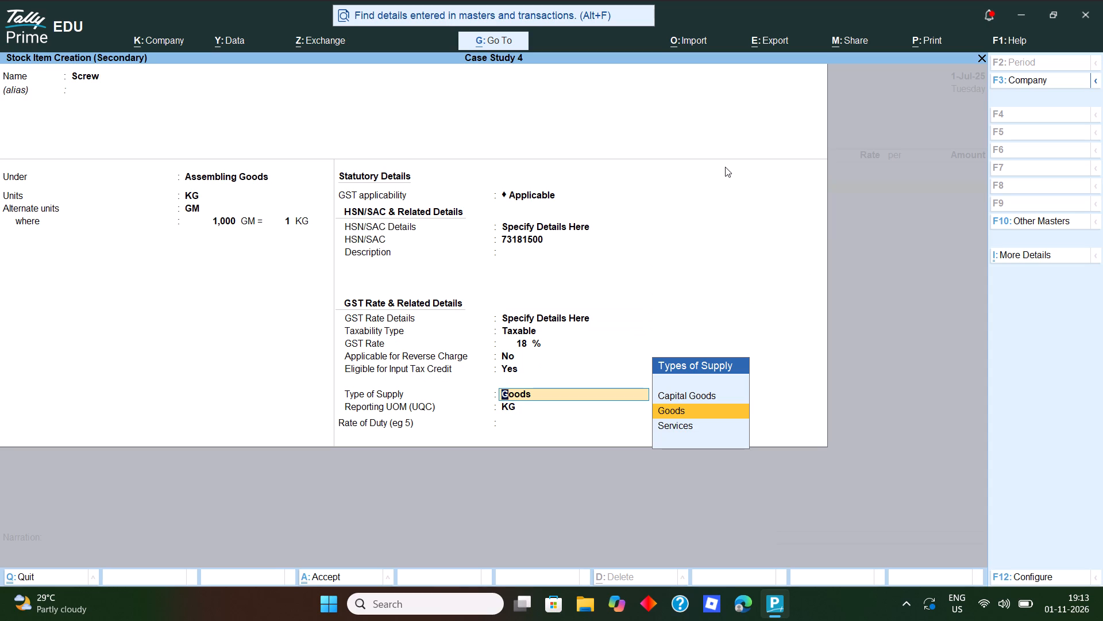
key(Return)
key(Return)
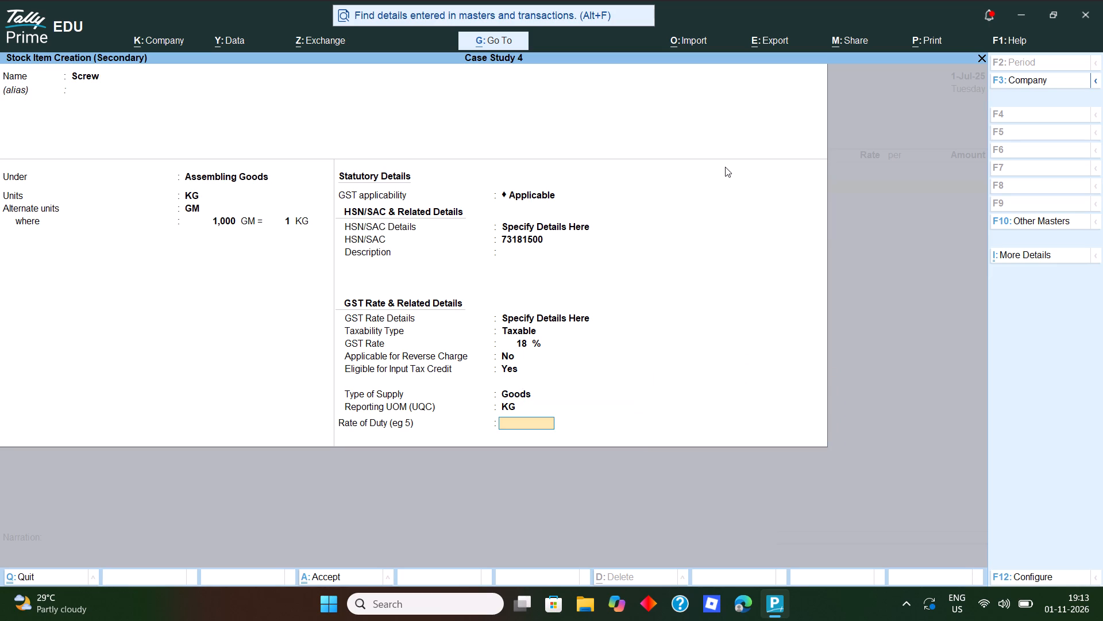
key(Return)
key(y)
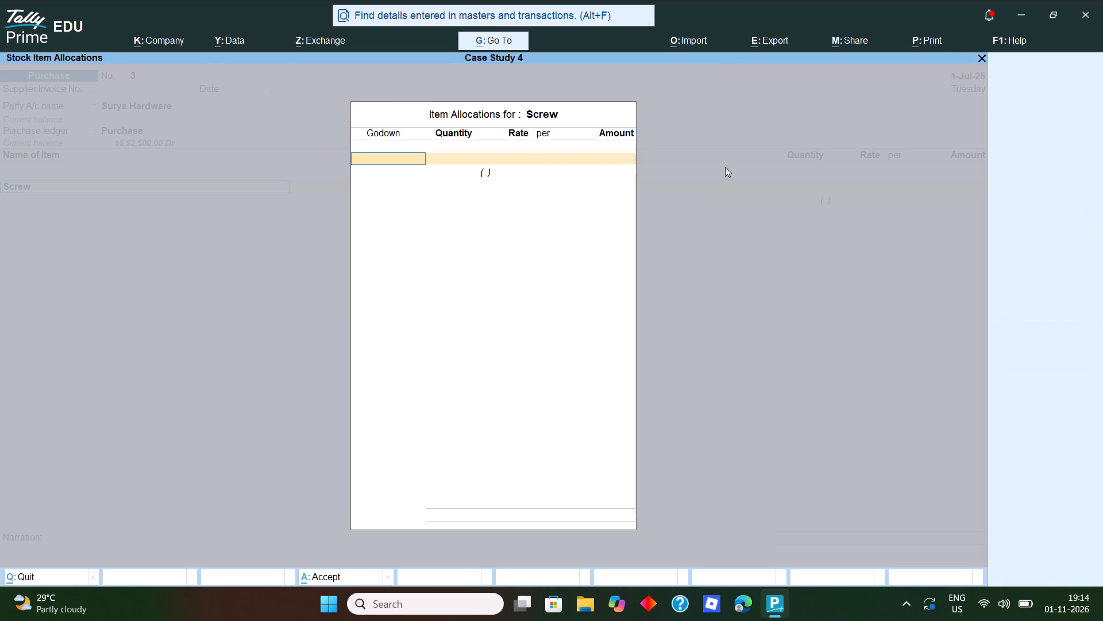
Allocate 5 KG of Screw to Job Work Godown at a rate of 600 per KG in the purchase voucher.
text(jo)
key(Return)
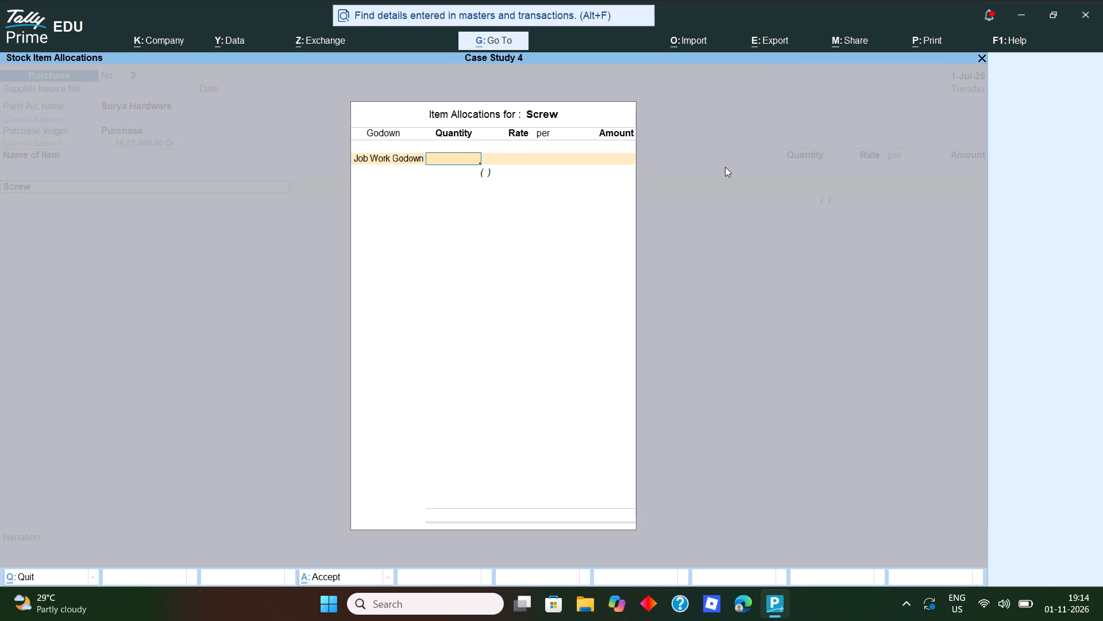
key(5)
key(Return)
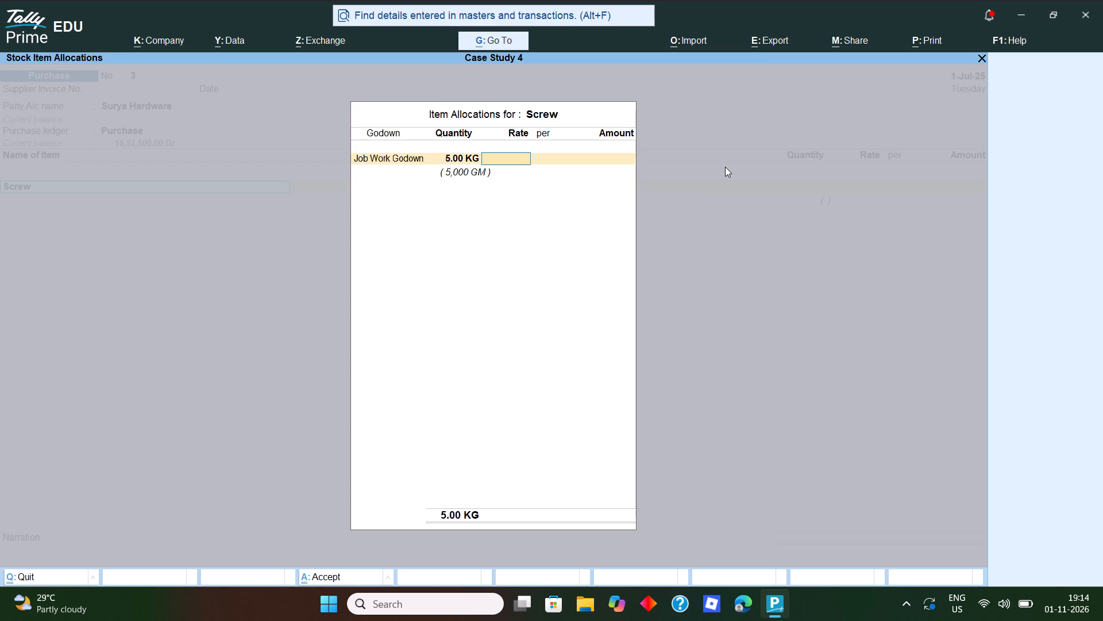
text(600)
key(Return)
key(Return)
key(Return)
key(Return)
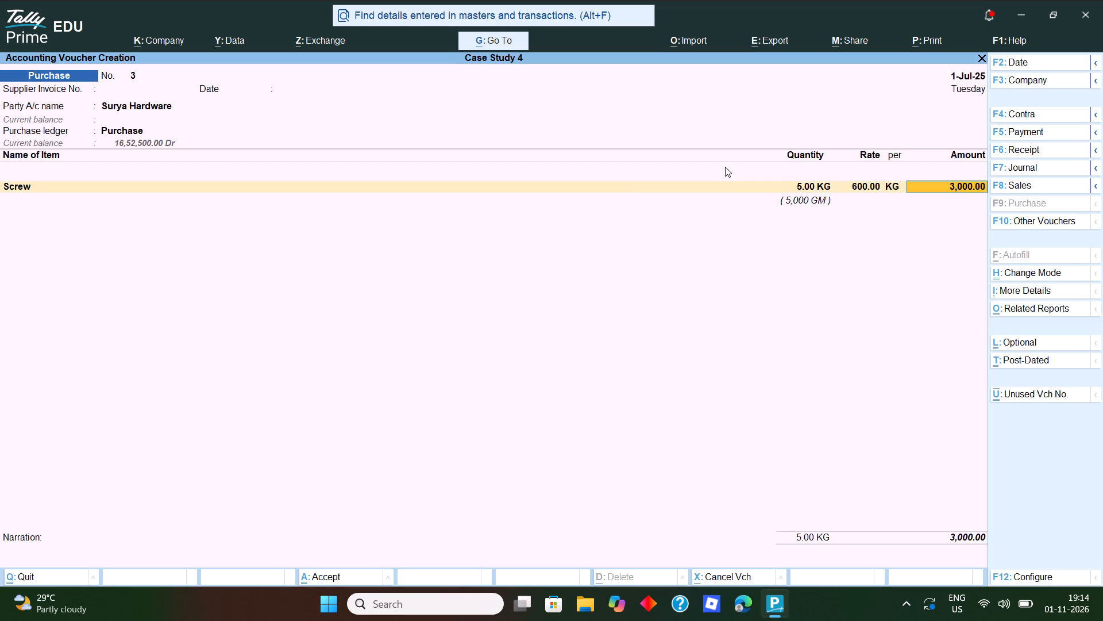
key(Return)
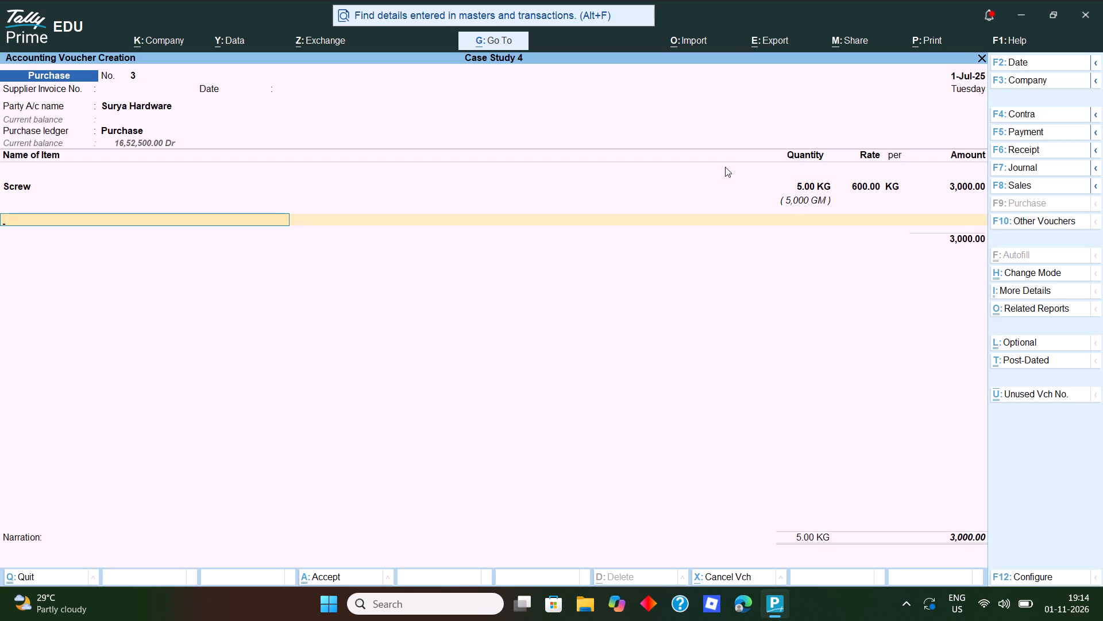
Start a new stock item Packing Materials under Assembling Goods, with unit KG, alternate unit GM and conversion 1000 GM = 1 KG.
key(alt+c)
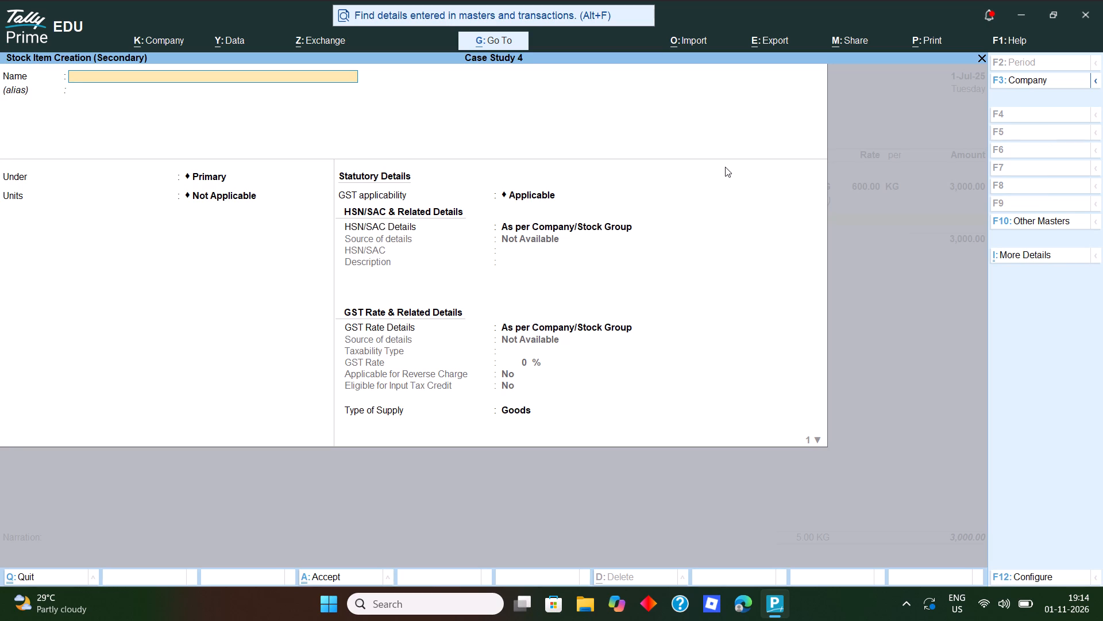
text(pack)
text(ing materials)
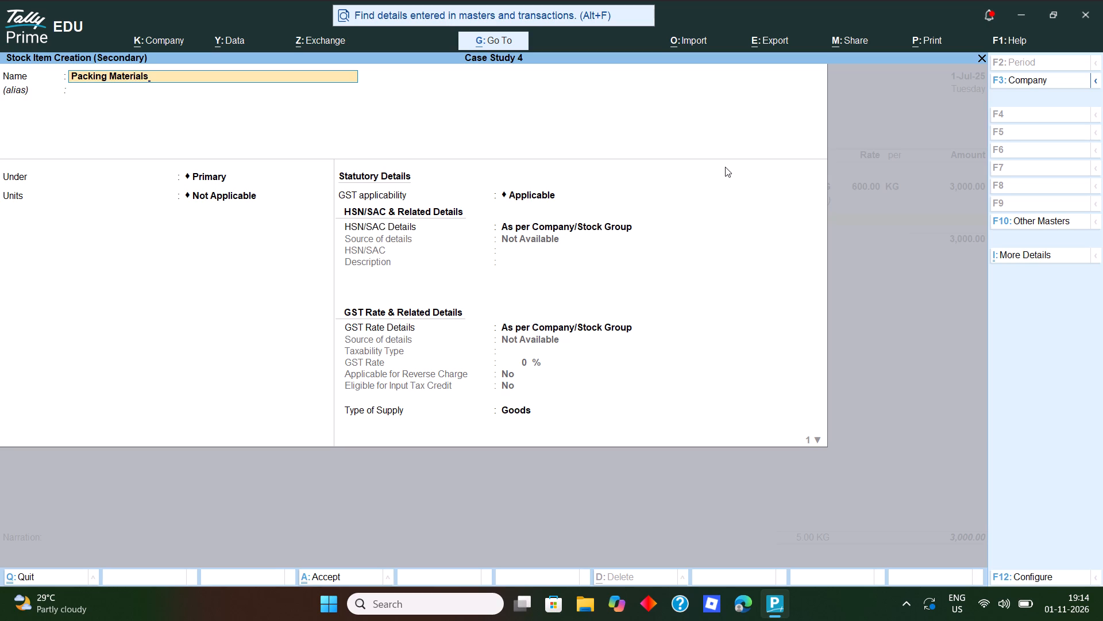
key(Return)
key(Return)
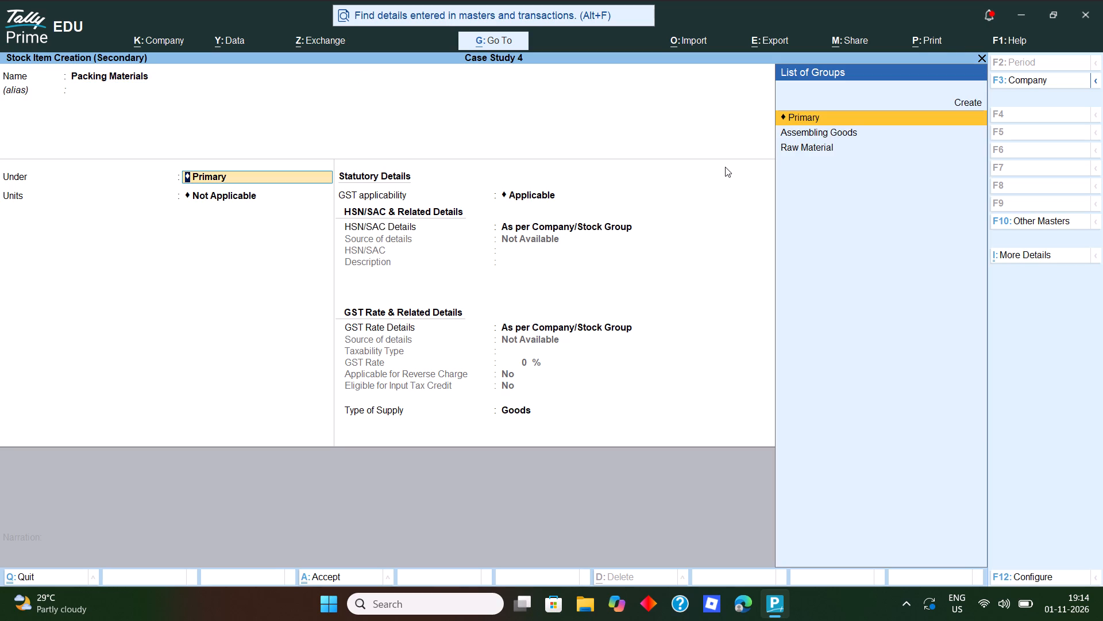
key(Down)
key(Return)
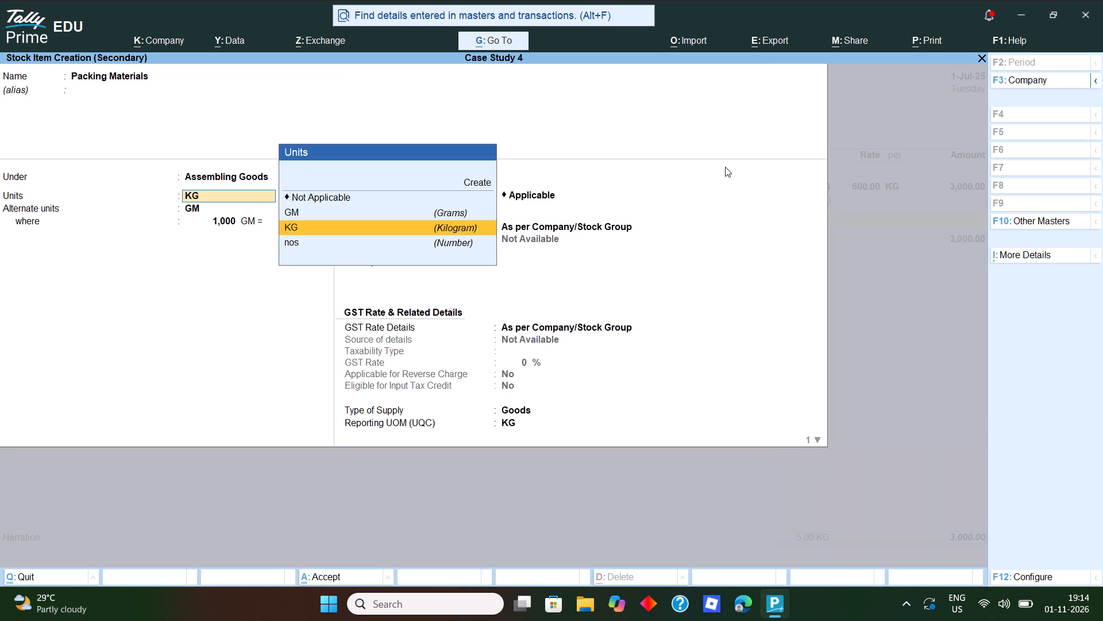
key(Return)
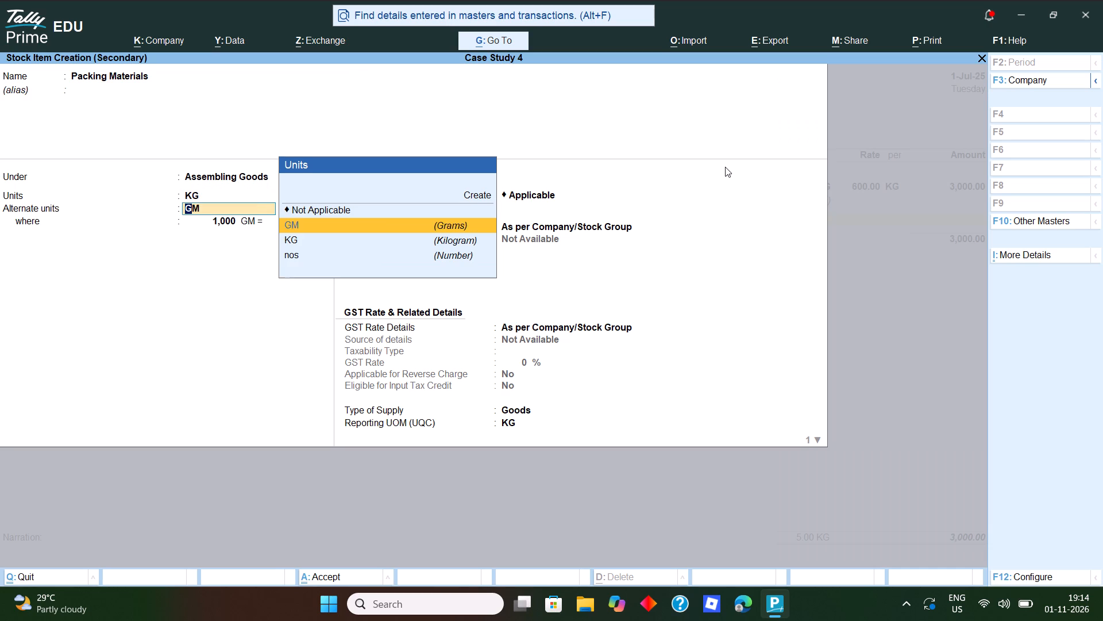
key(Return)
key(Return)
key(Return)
Keep GST applicable for Packing Materials and specify the new HSN/SAC code 42029100 directly on the item, without a description.
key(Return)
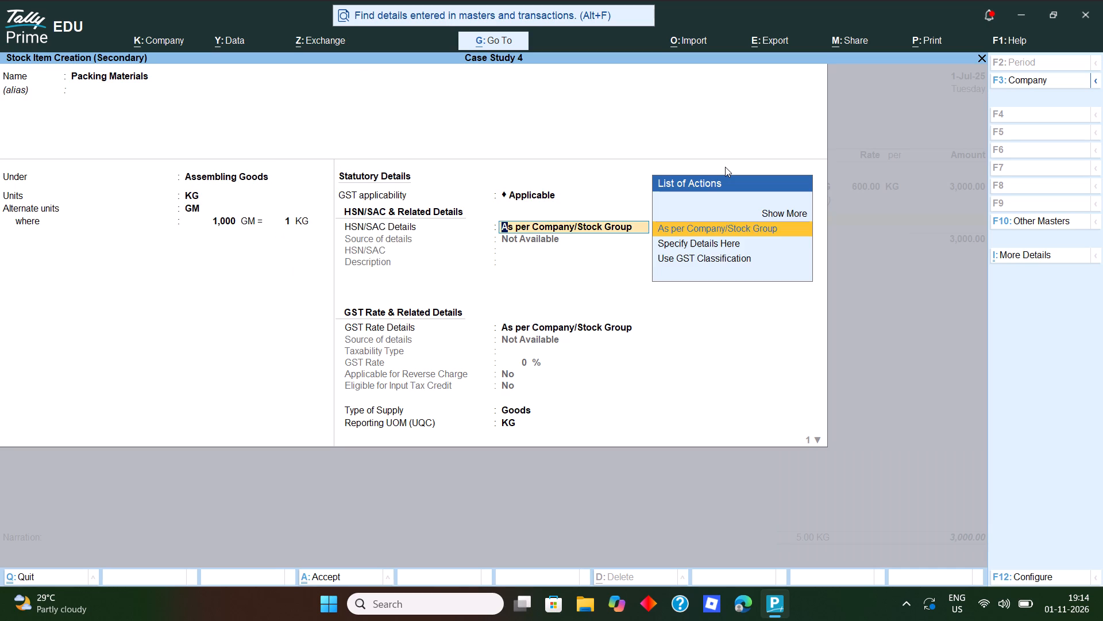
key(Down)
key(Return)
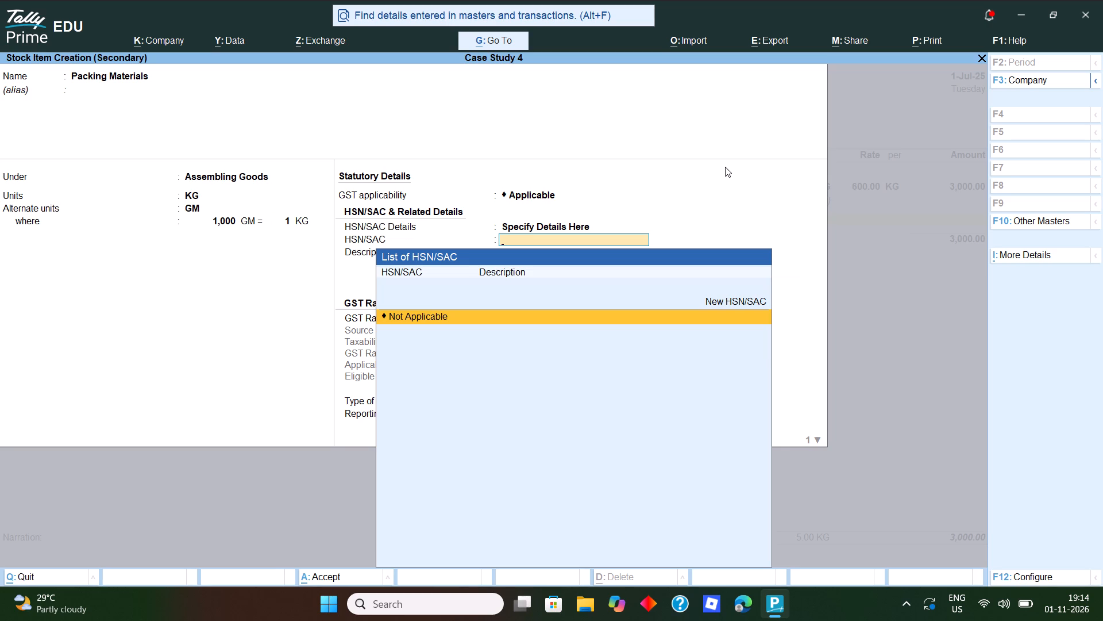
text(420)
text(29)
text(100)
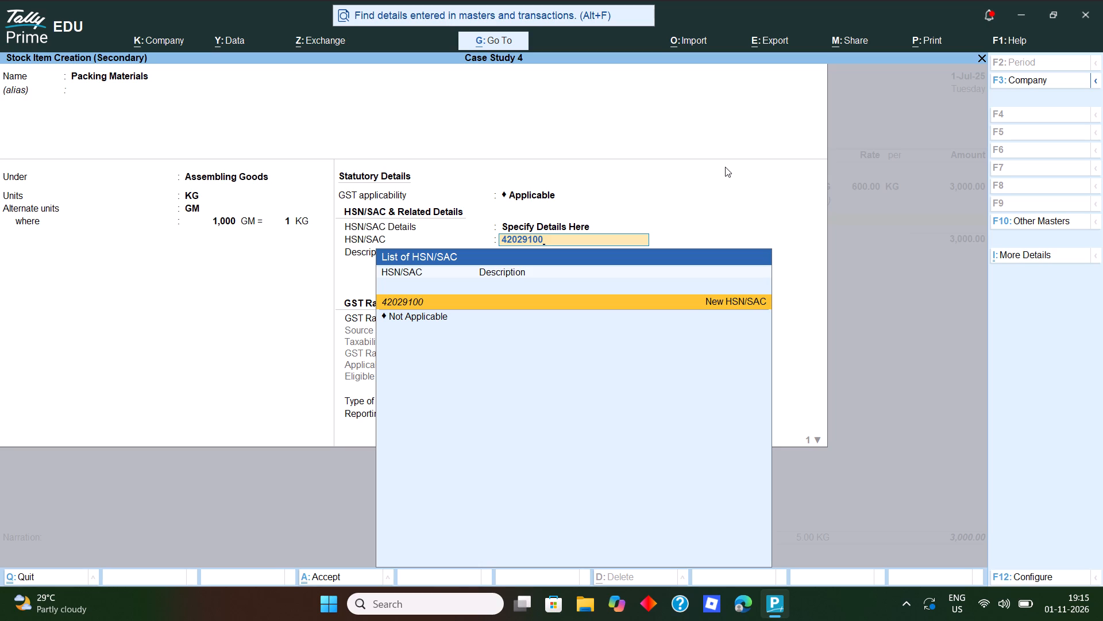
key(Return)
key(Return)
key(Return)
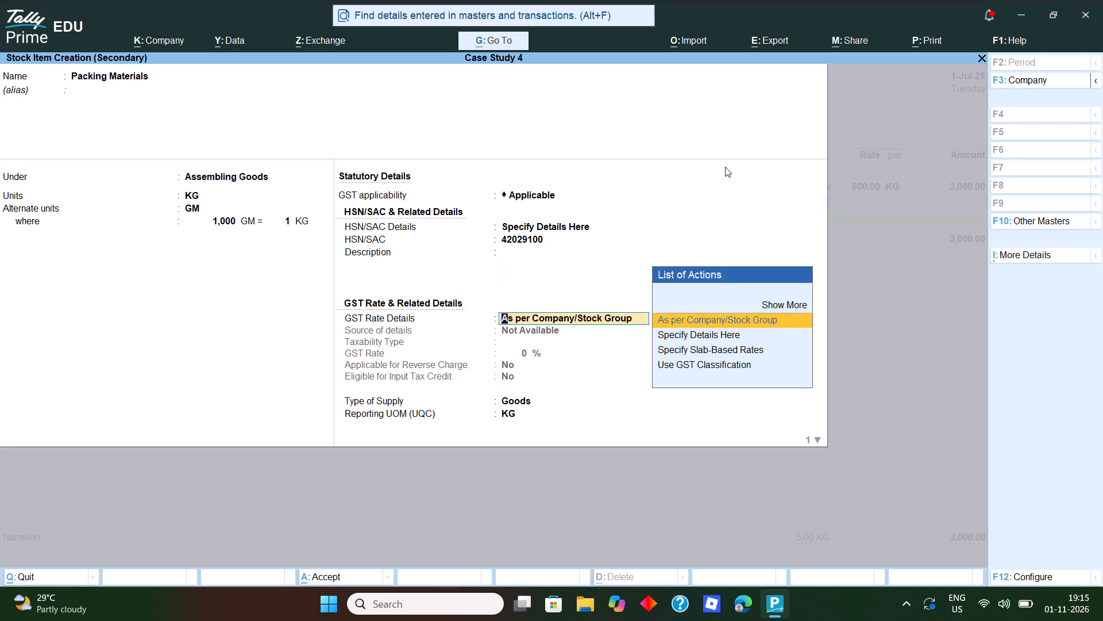
Specify Packing Materials' GST rate directly as Taxable at 28%, keeping the remaining defaults, and save the stock item.
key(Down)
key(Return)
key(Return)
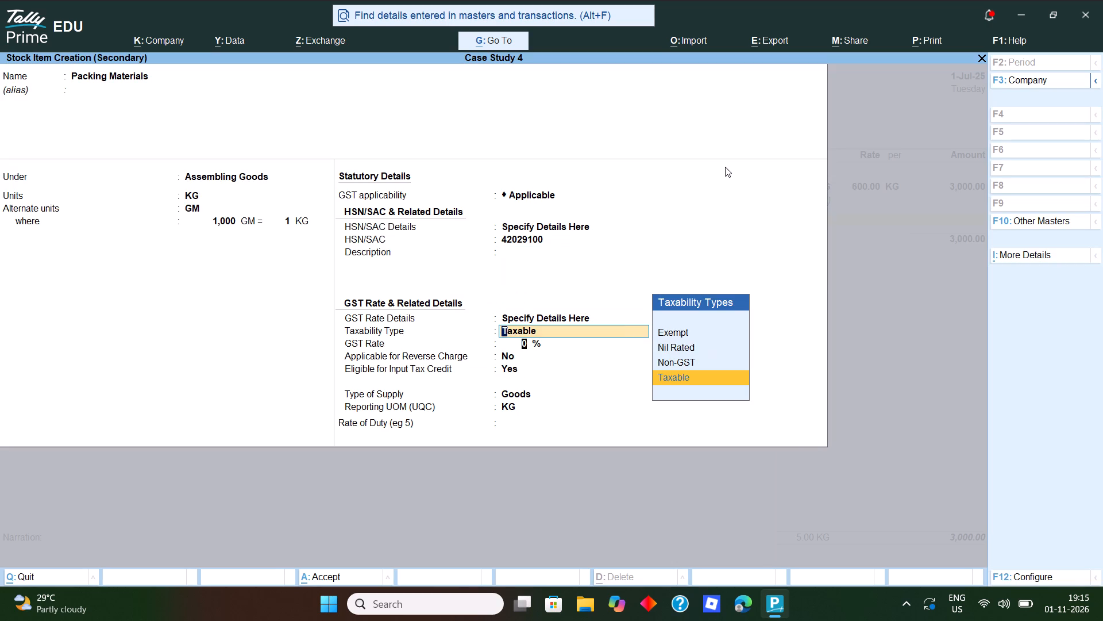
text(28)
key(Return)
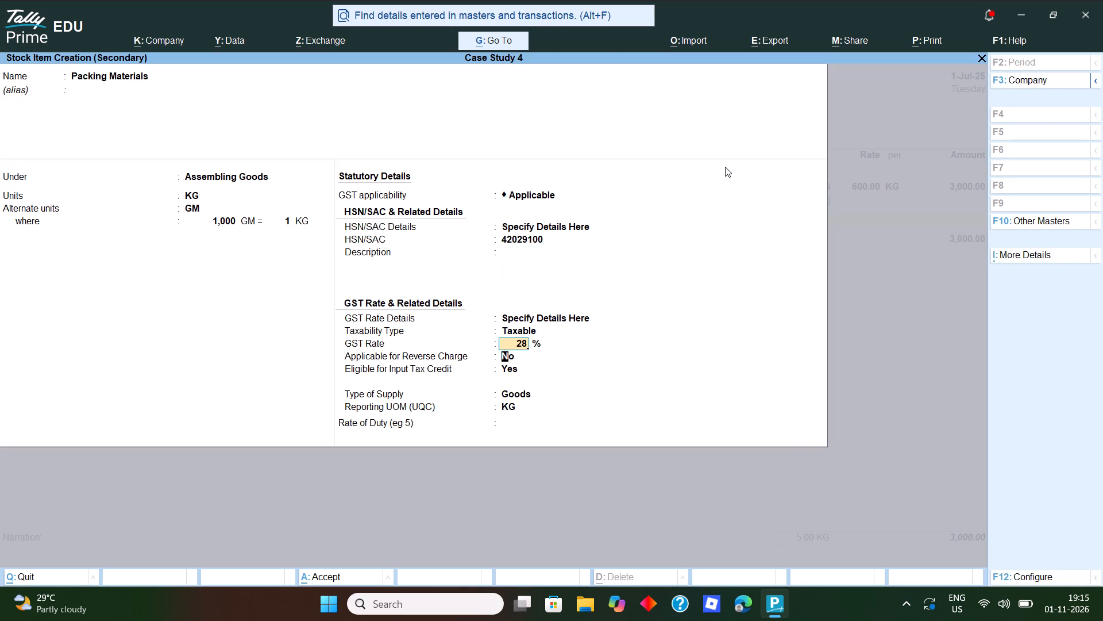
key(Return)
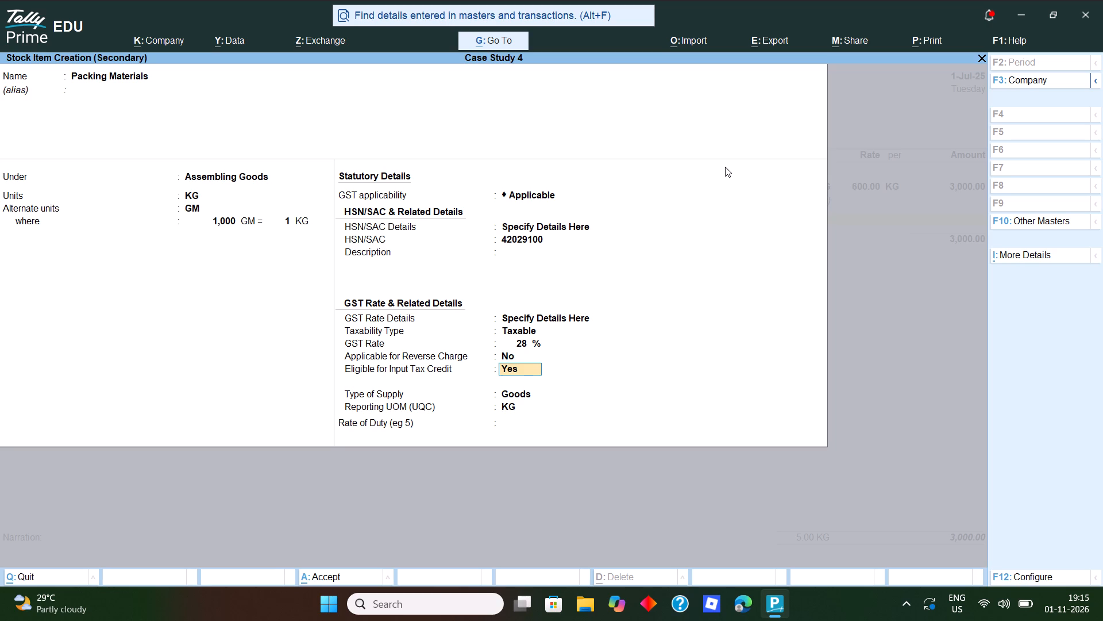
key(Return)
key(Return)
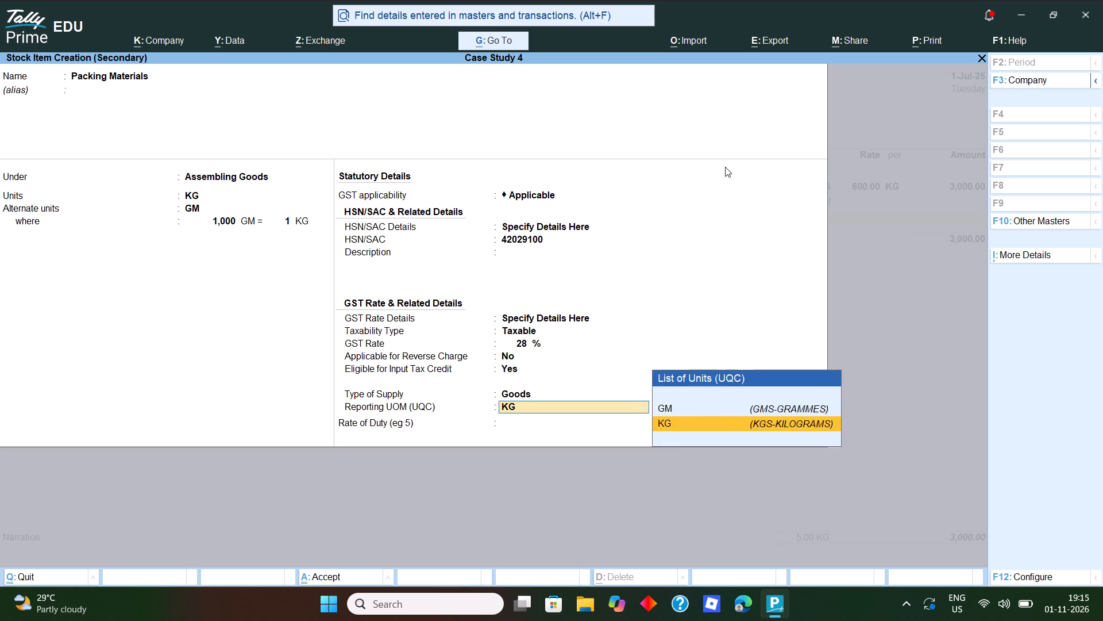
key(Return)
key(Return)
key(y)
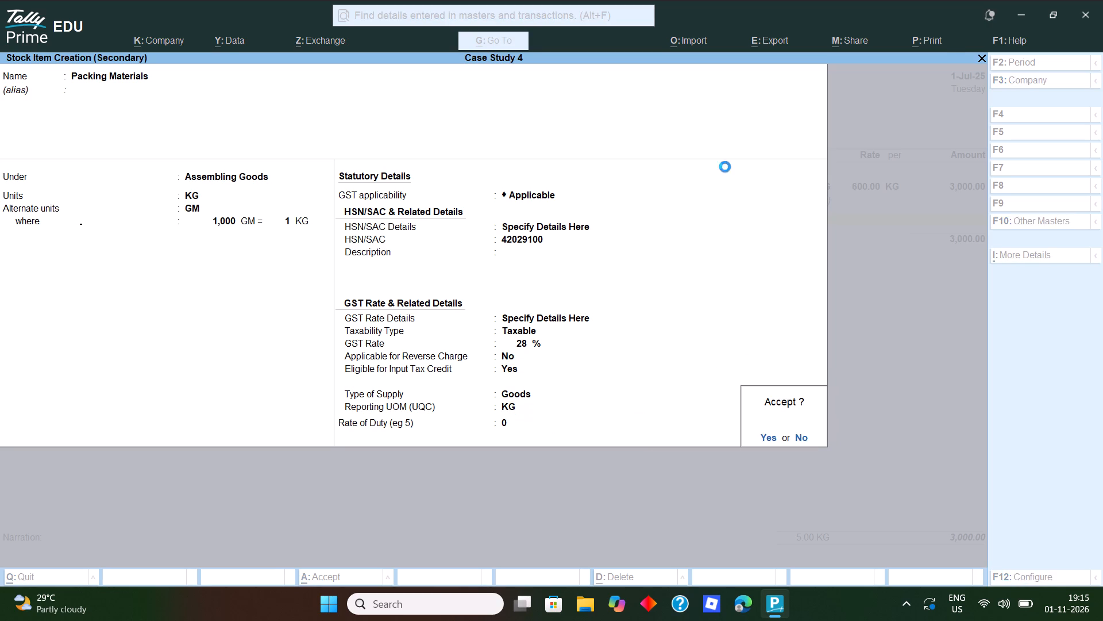
Allocate 100 KG of Packing Materials to Job Work Godown at a rate of 50 per KG and end the item list.
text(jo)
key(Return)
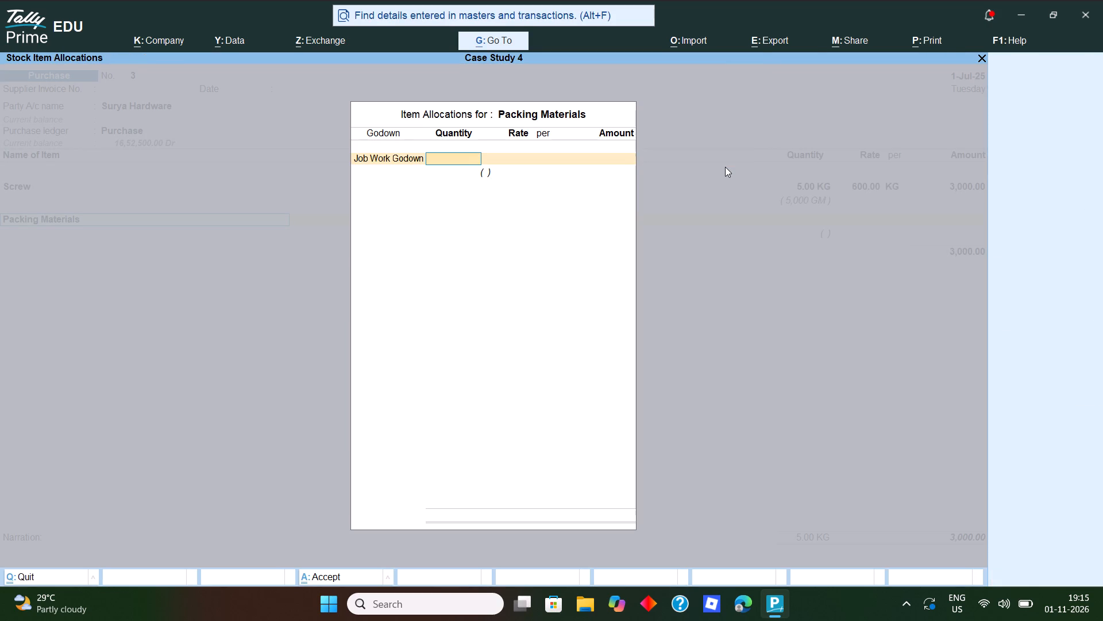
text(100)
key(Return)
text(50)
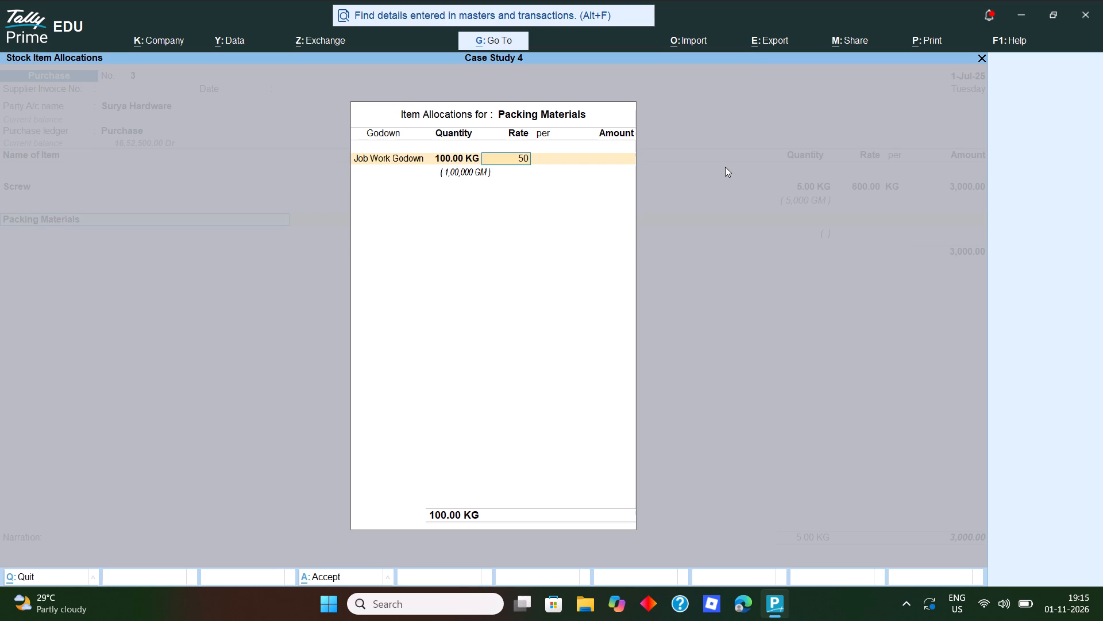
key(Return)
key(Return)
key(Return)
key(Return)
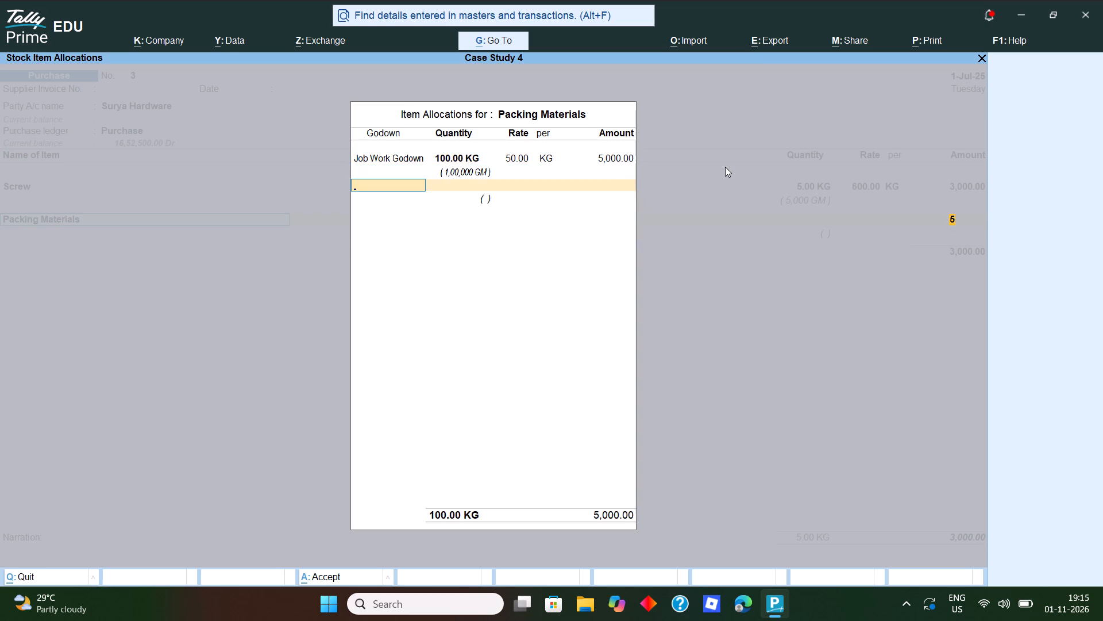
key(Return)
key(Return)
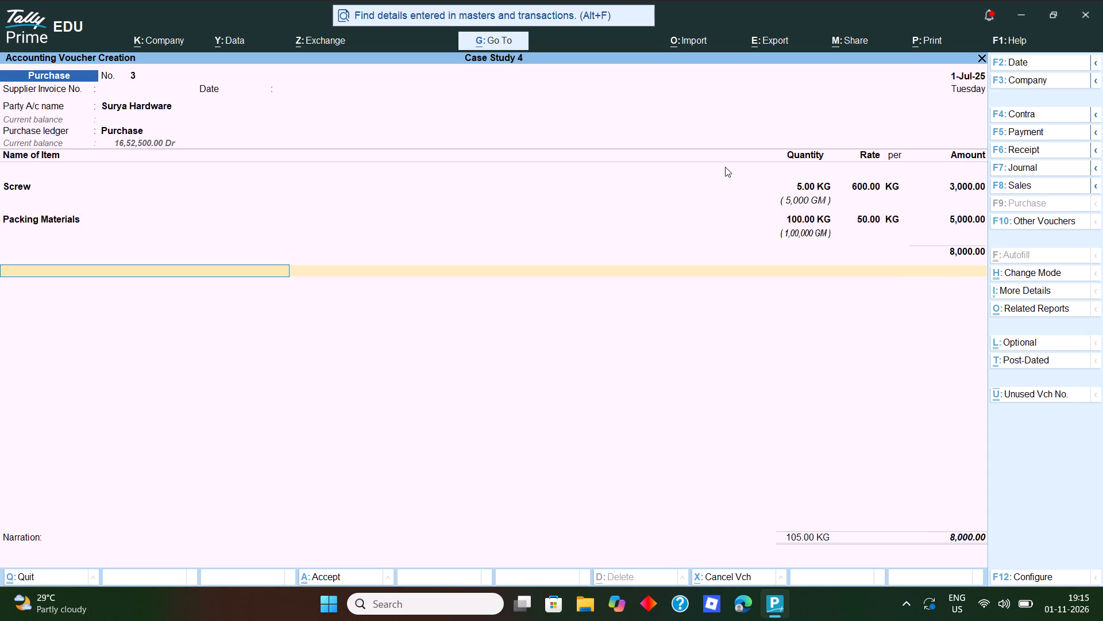
Add the CGST and SGST ledgers to the purchase voucher with their calculated amounts of 970.00 each.
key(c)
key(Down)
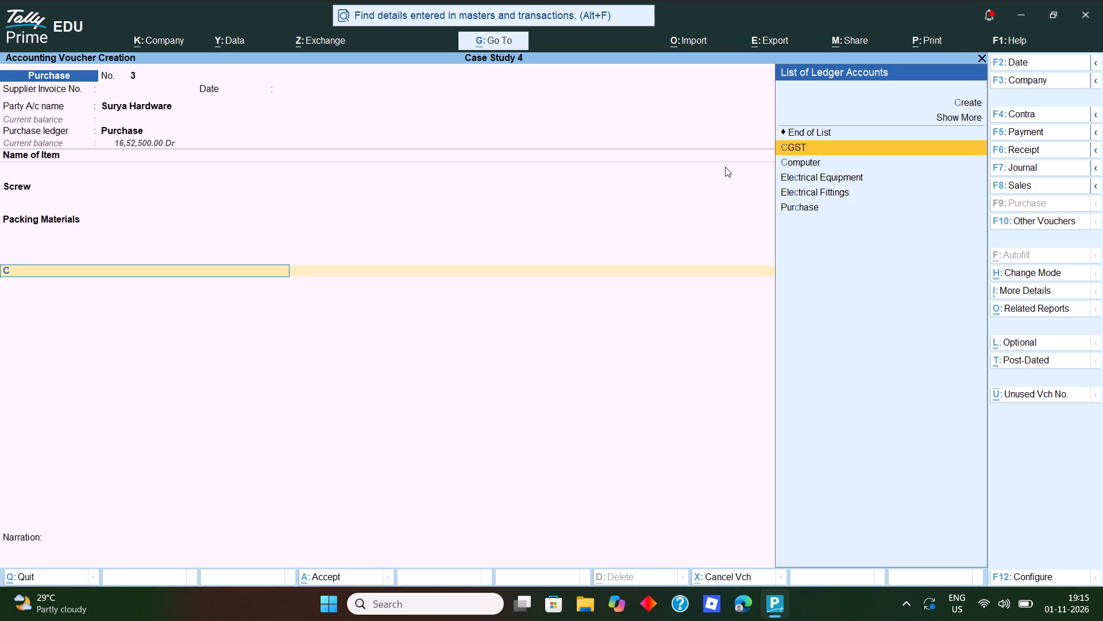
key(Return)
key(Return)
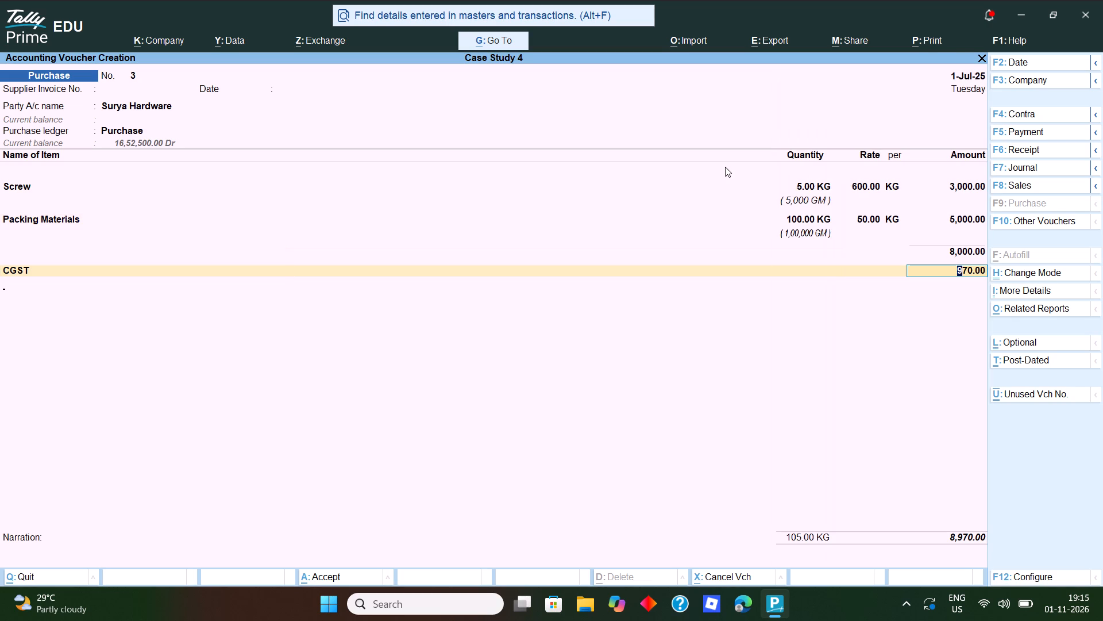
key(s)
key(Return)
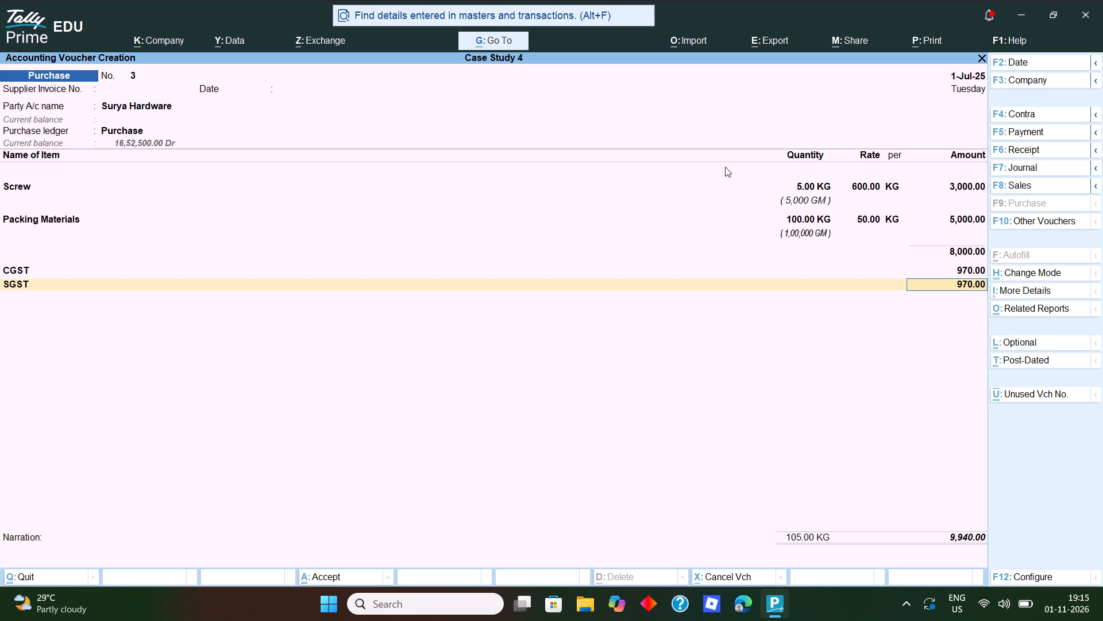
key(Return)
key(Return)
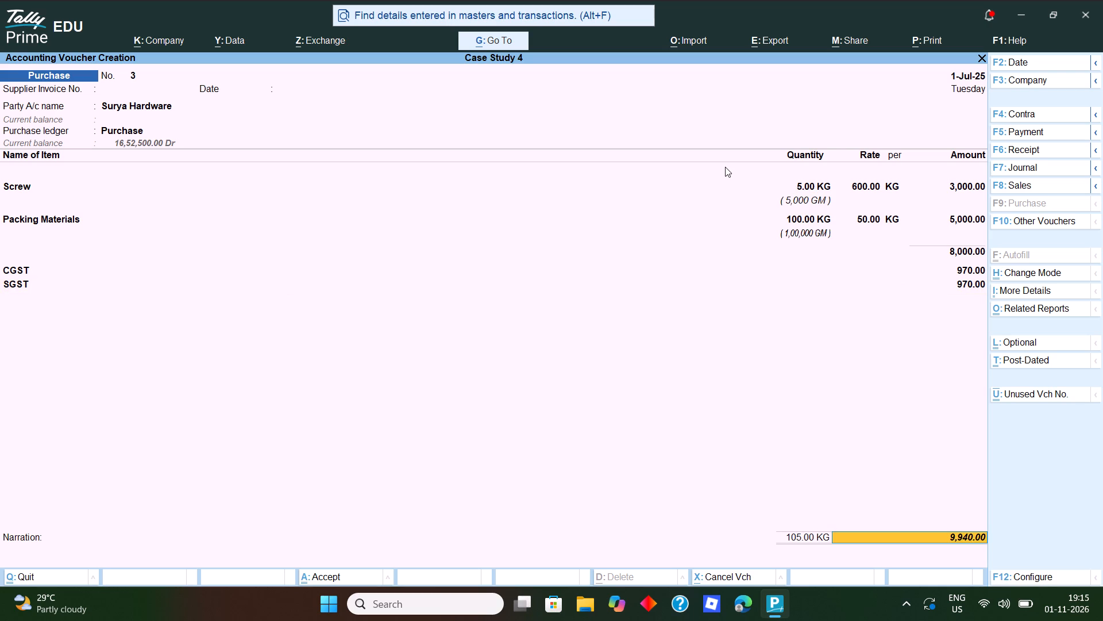
Set Surya Hardware's bill-wise details to New Ref 3 for the full 9,940.00 Cr and leave the narration blank.
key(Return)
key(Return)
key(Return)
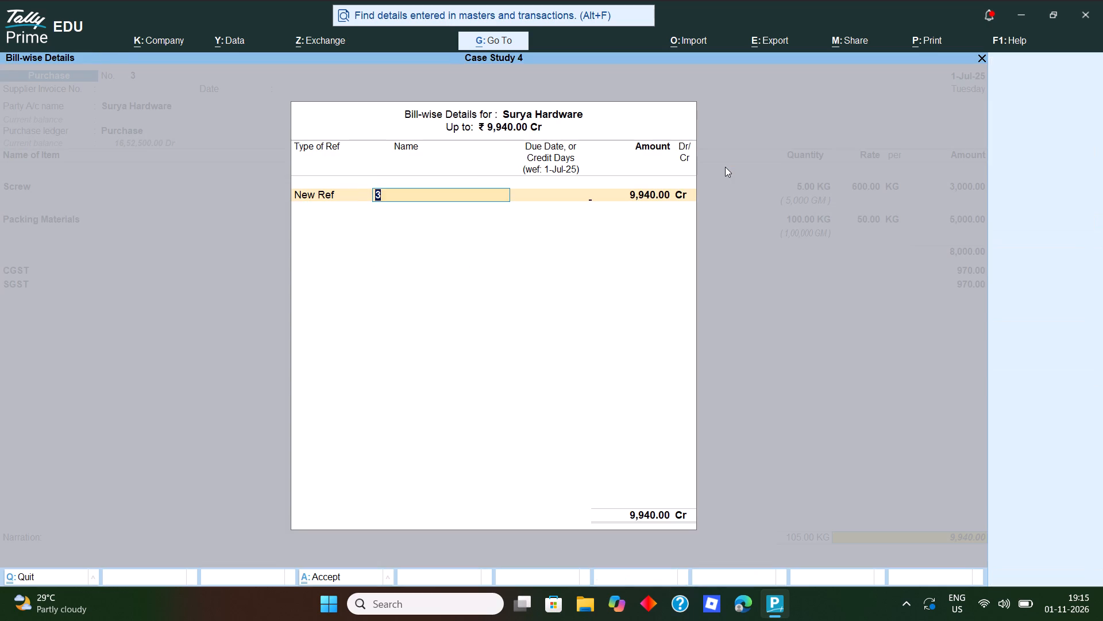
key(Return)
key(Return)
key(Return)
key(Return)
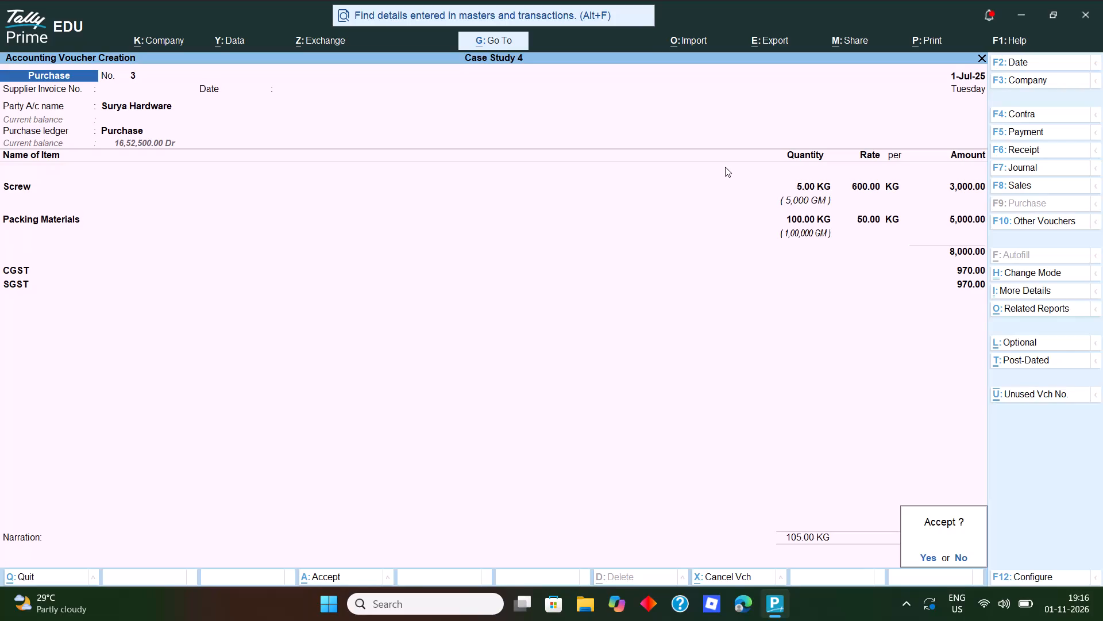
Save the Surya Hardware purchase voucher.
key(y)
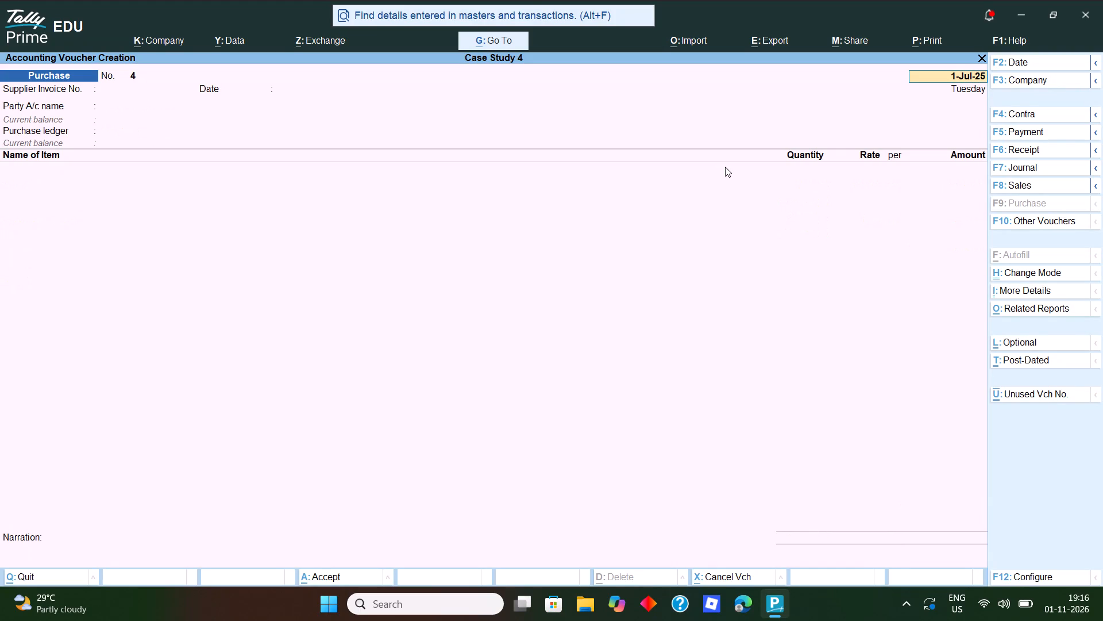
Start a payment voucher of class Cash dated 1-Jul-25 and enter 9,940 against Surya Hardware.
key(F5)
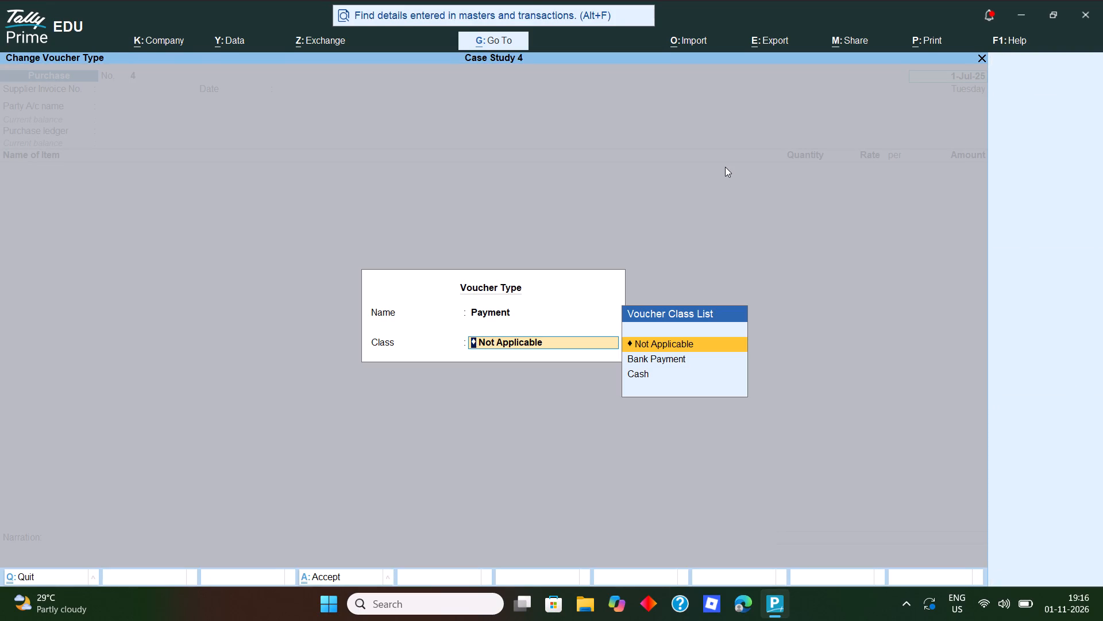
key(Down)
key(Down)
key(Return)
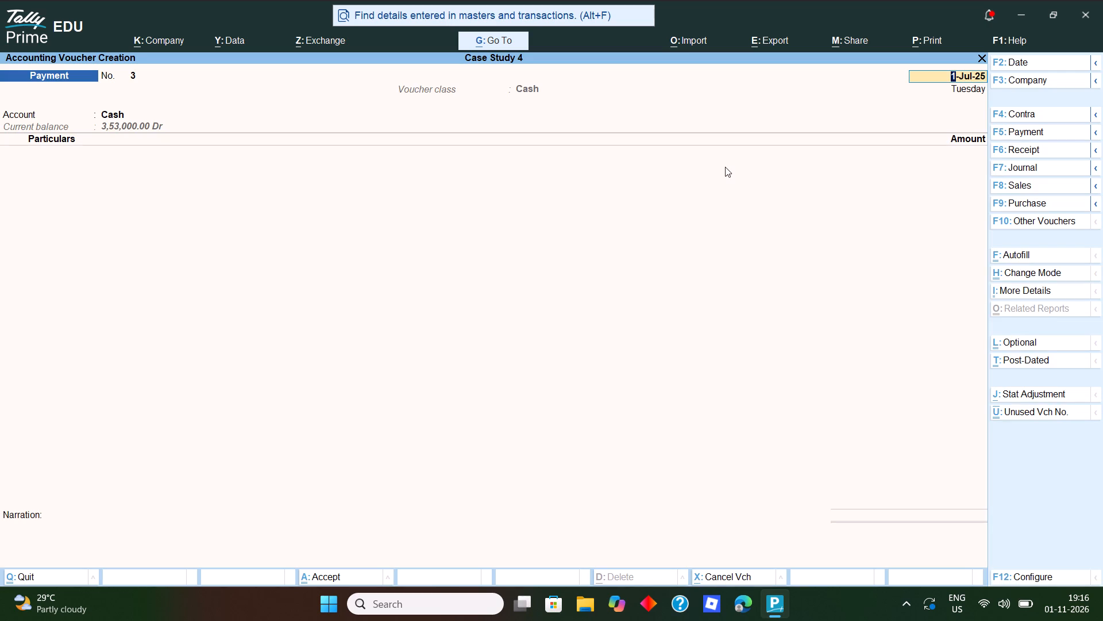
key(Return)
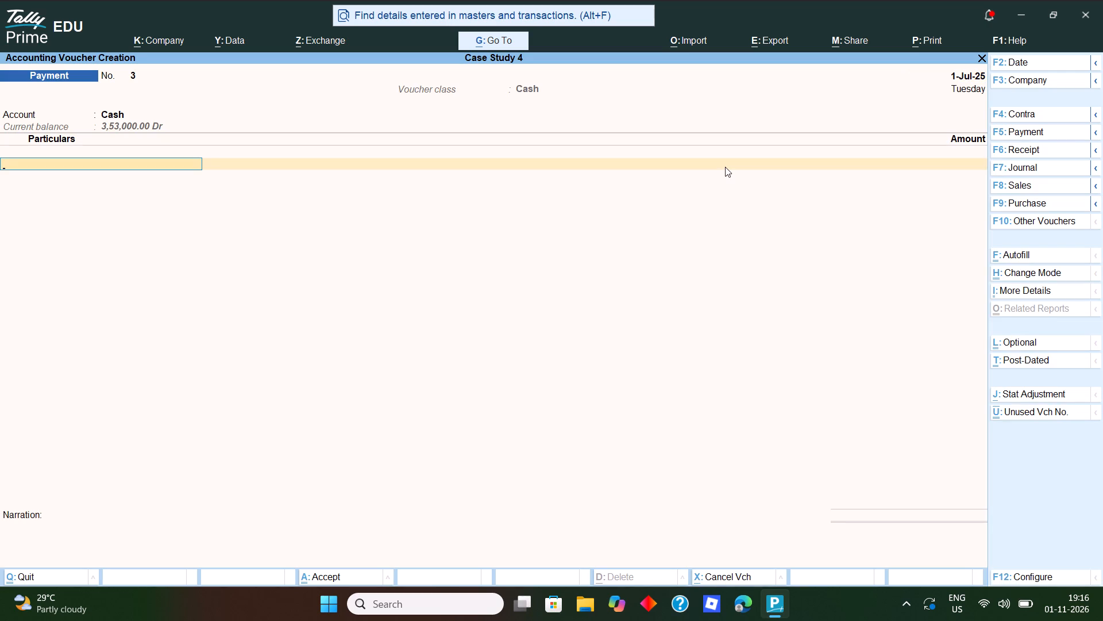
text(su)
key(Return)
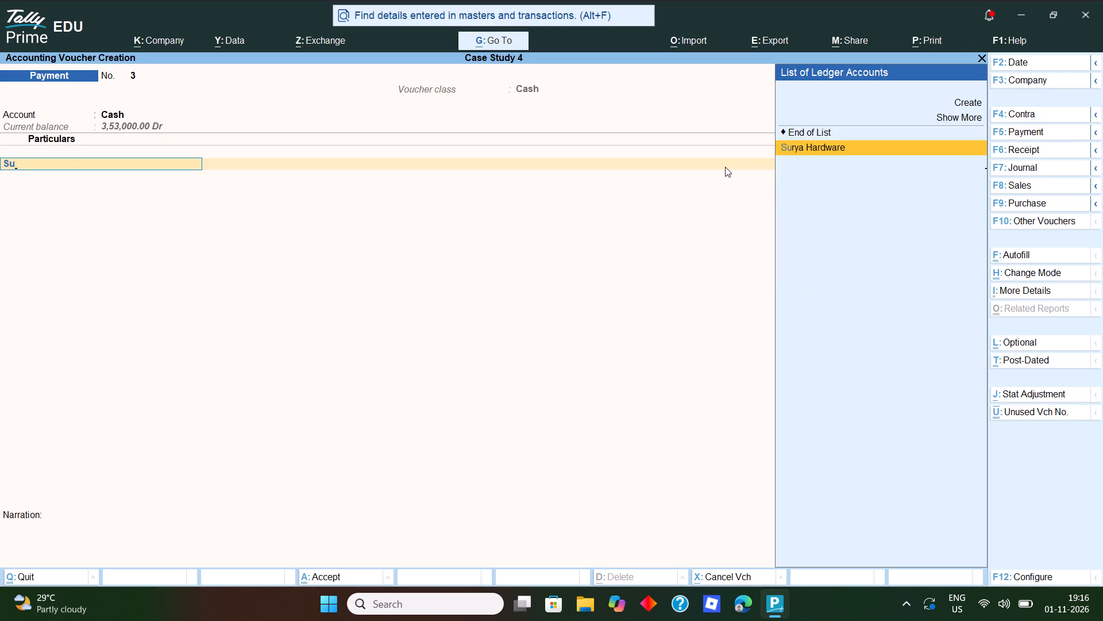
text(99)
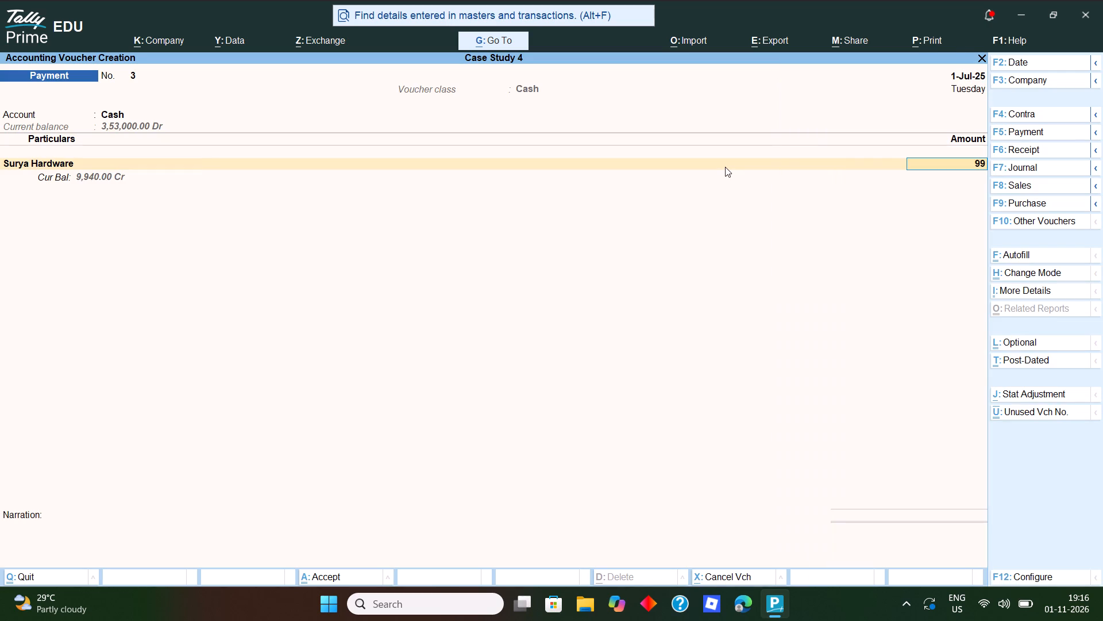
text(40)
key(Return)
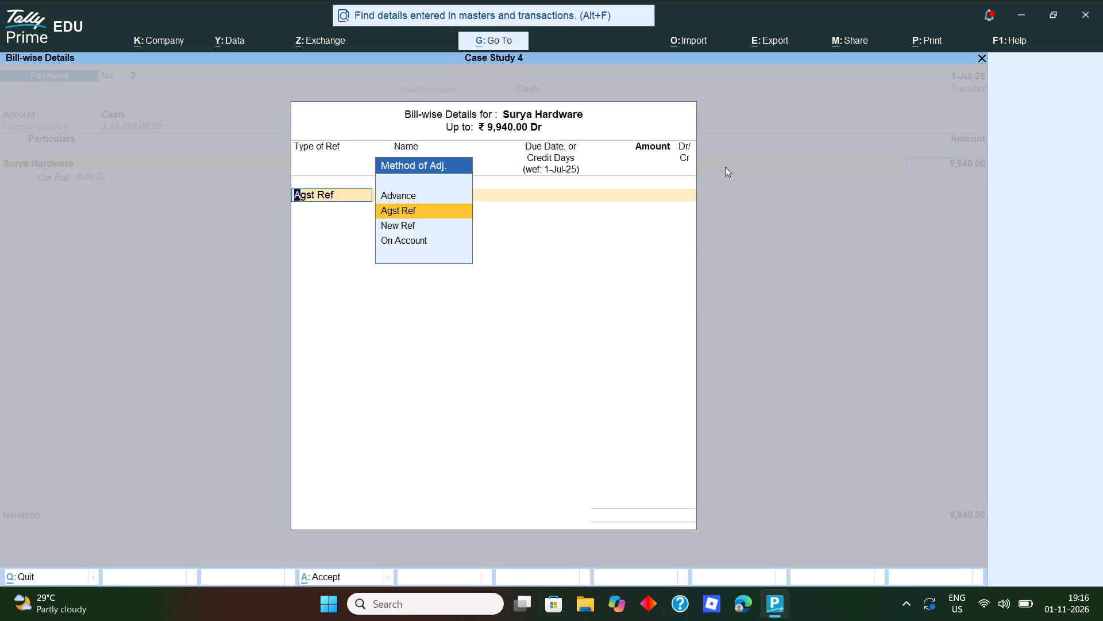
Allocate Surya Hardware's payment as Agst Ref to bill 3 for 9,940.00 Dr and end the particulars without a narration.
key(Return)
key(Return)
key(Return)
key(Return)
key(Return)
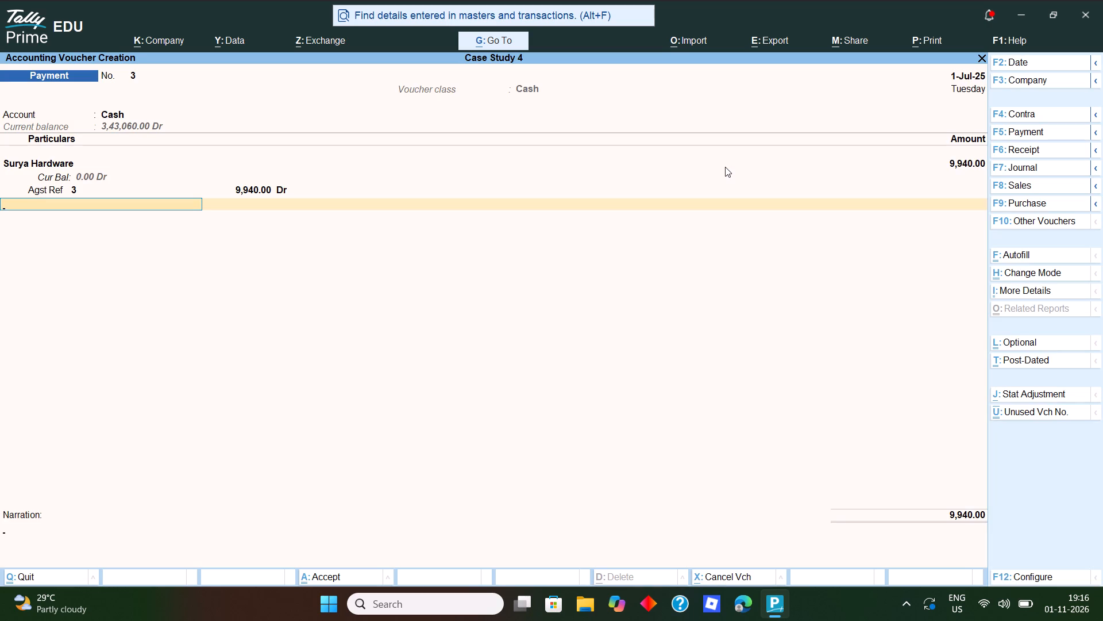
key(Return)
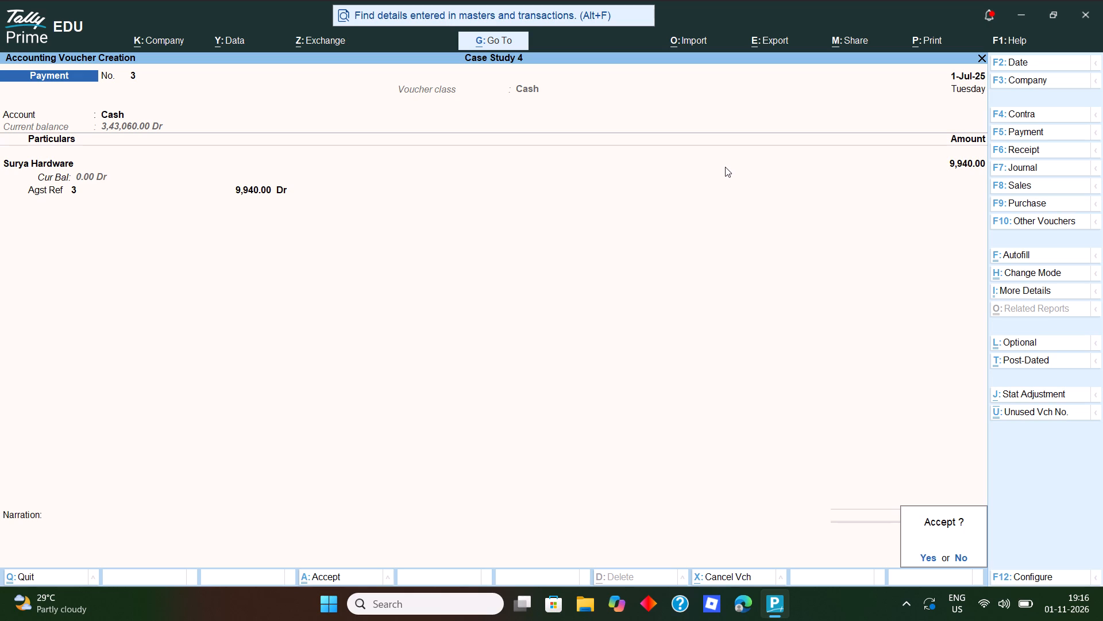
Go back through the Surya Hardware payment voucher's entries keeping them as entered, save it, and return to the Gateway of Tally.
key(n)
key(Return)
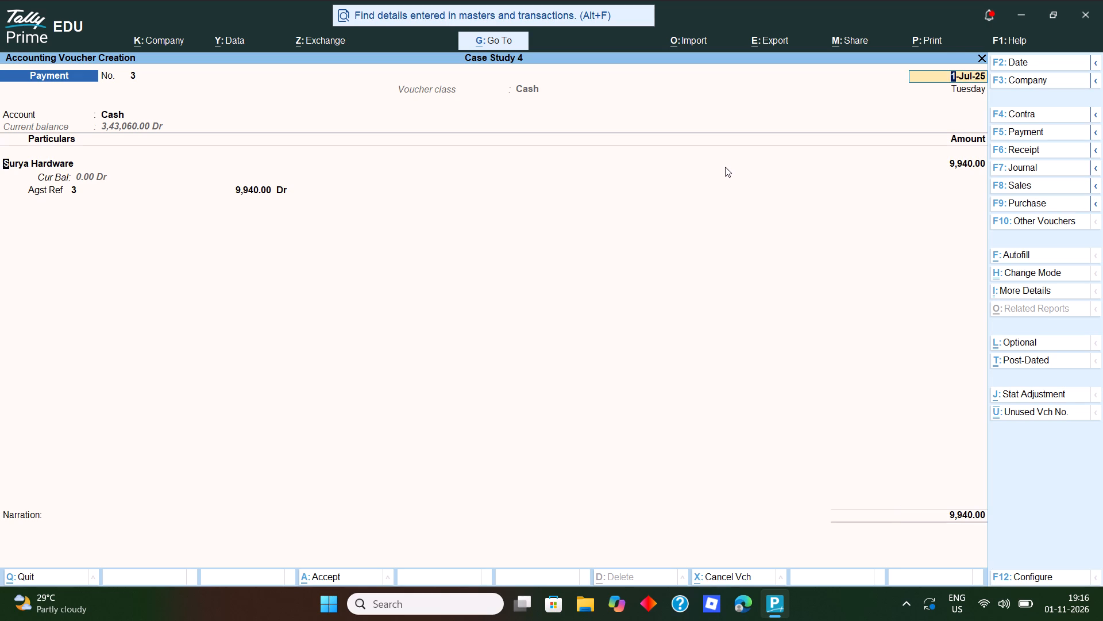
key(Return)
key(Return)
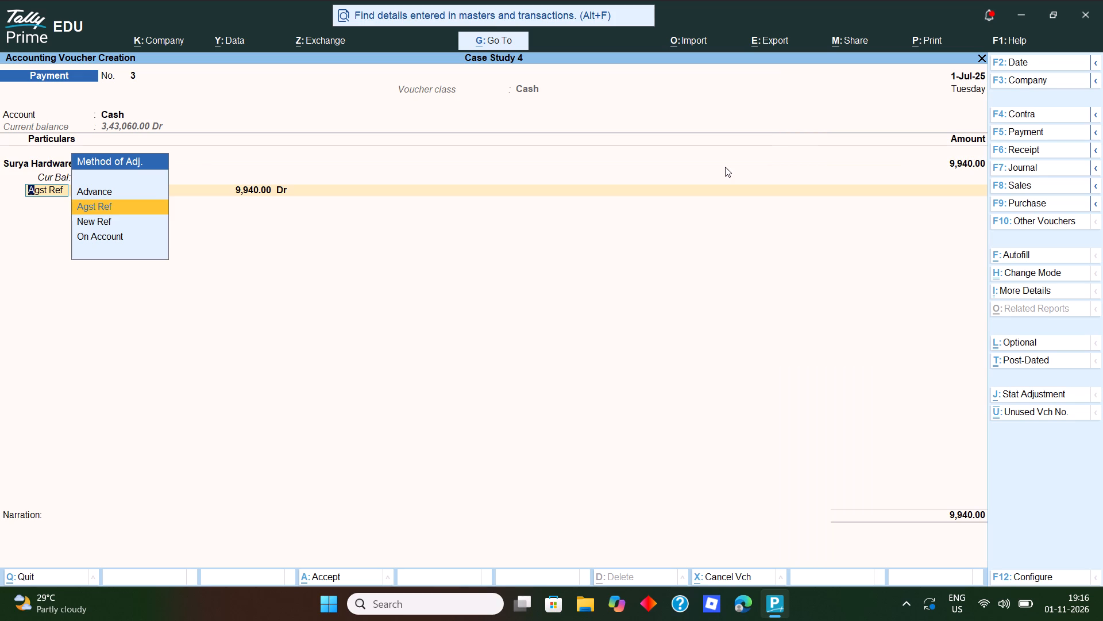
key(Return)
key(Return)
key(Return)
key(Return)
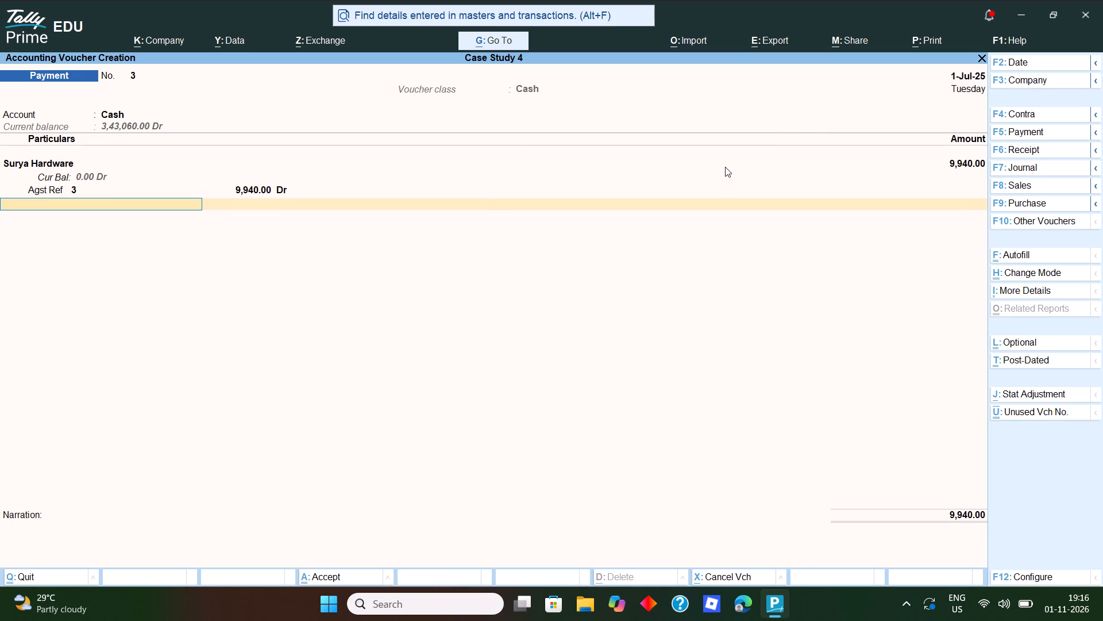
key(Return)
key(Return)
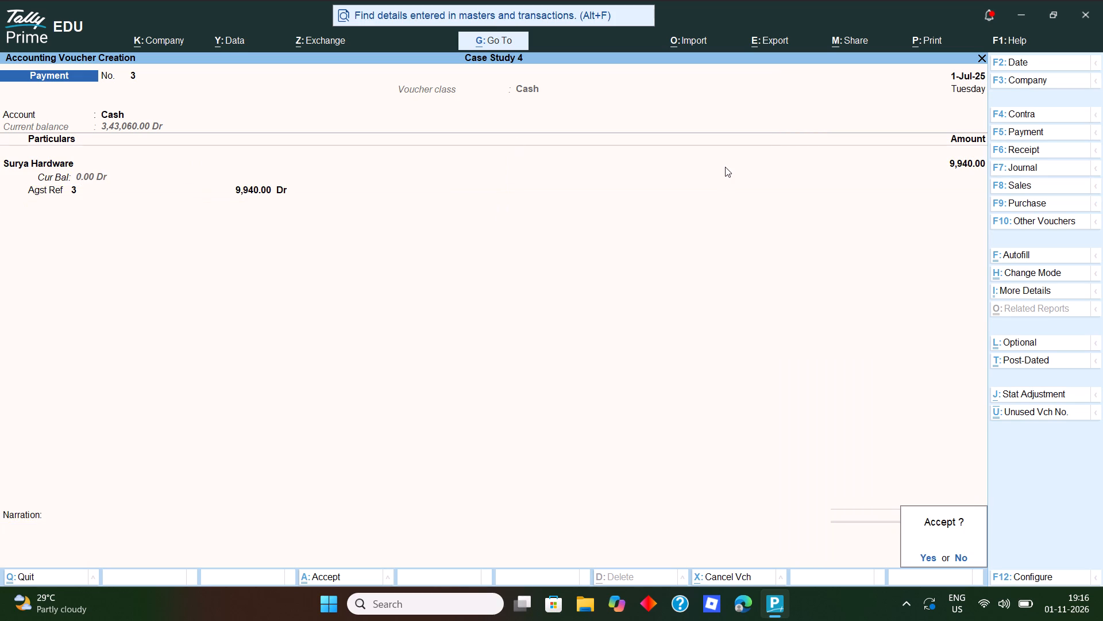
key(y)
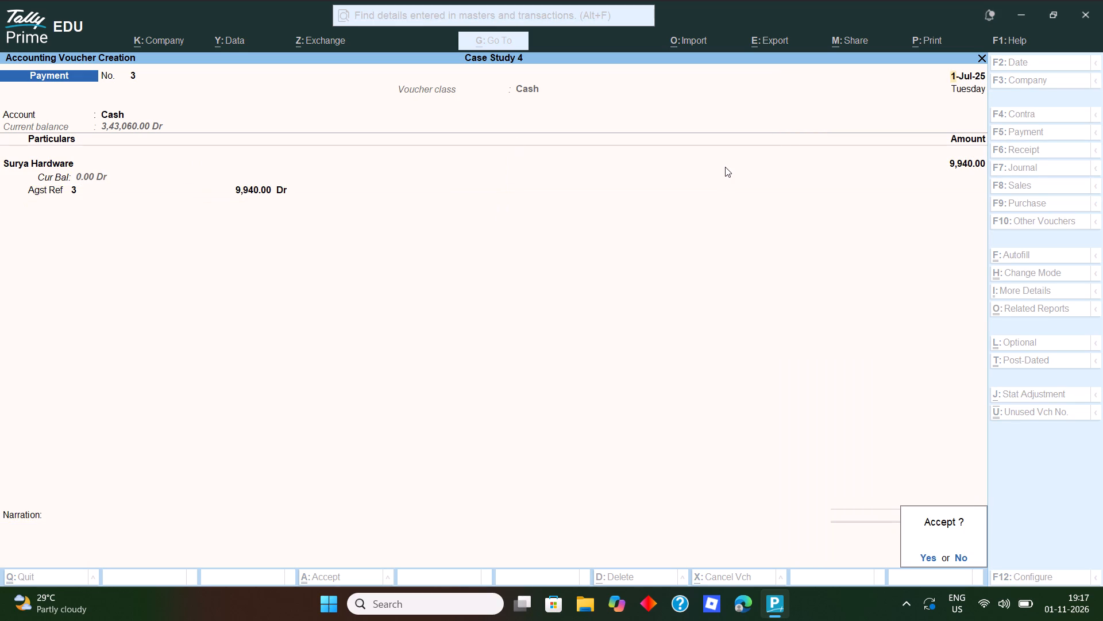
key(Escape)
key(Escape)
key(Escape)
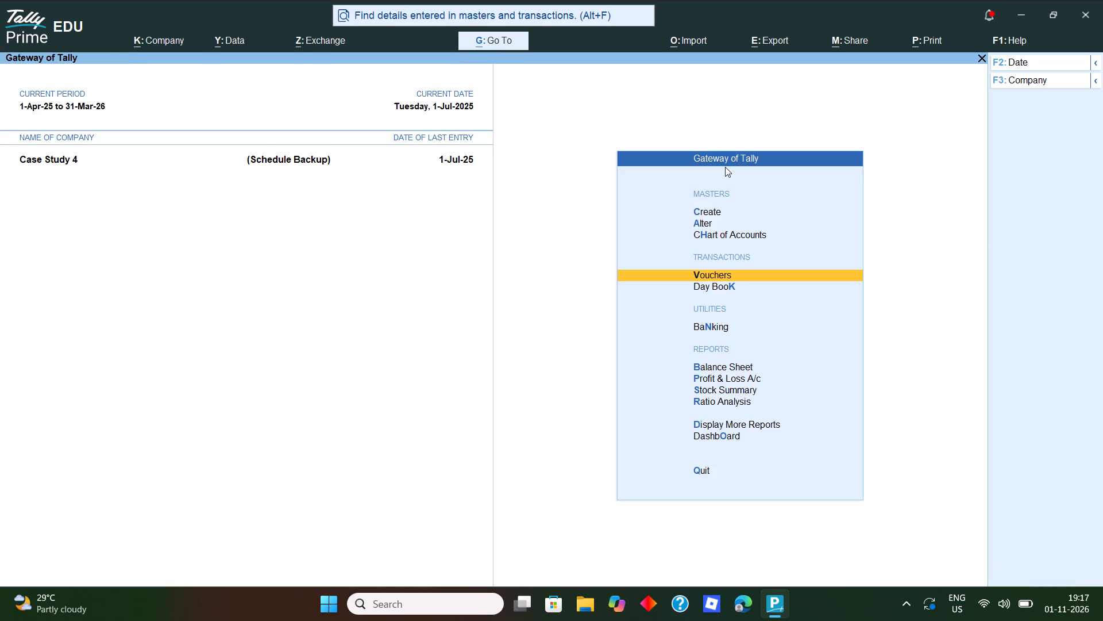
Examine the Day Book for 1-Jul-25 in detailed view, checking the ledger entries of each voucher.
key(d)
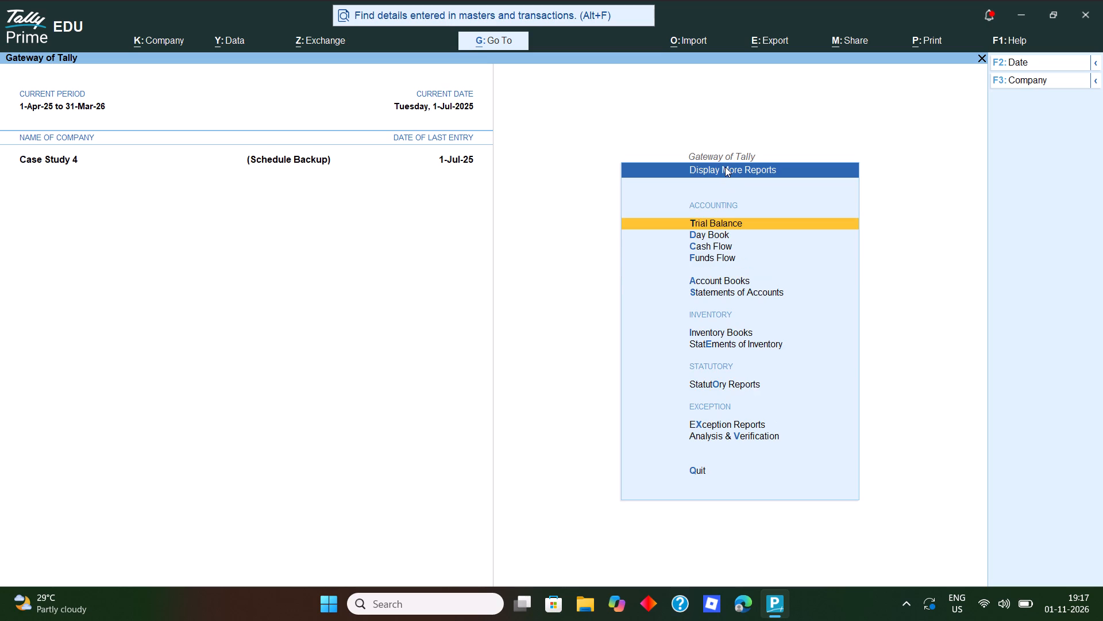
key(d)
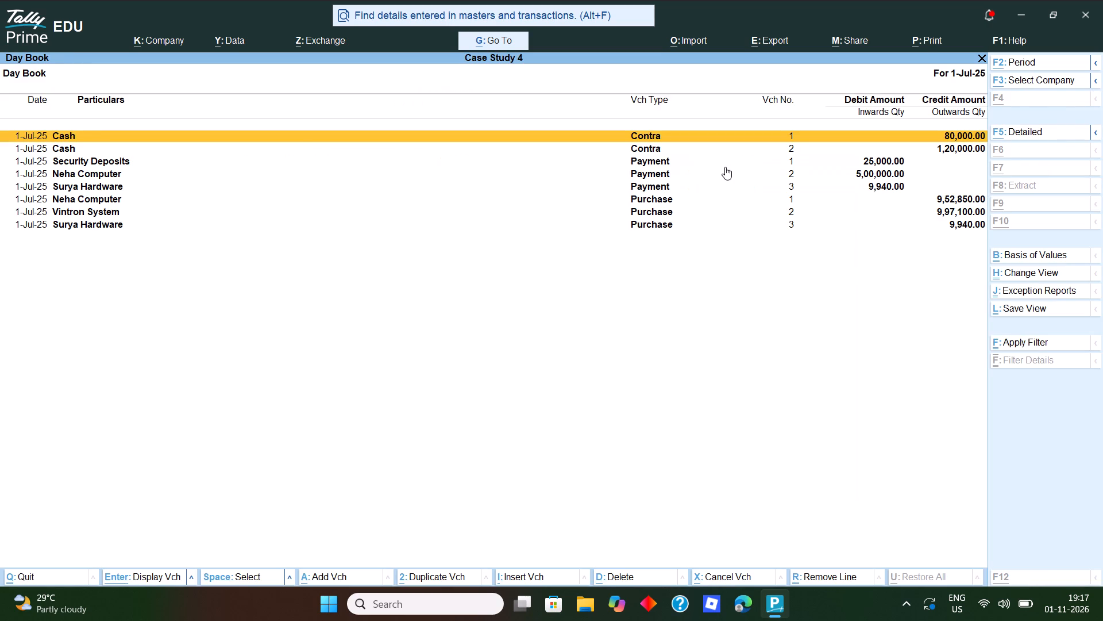
key(alt+F5)
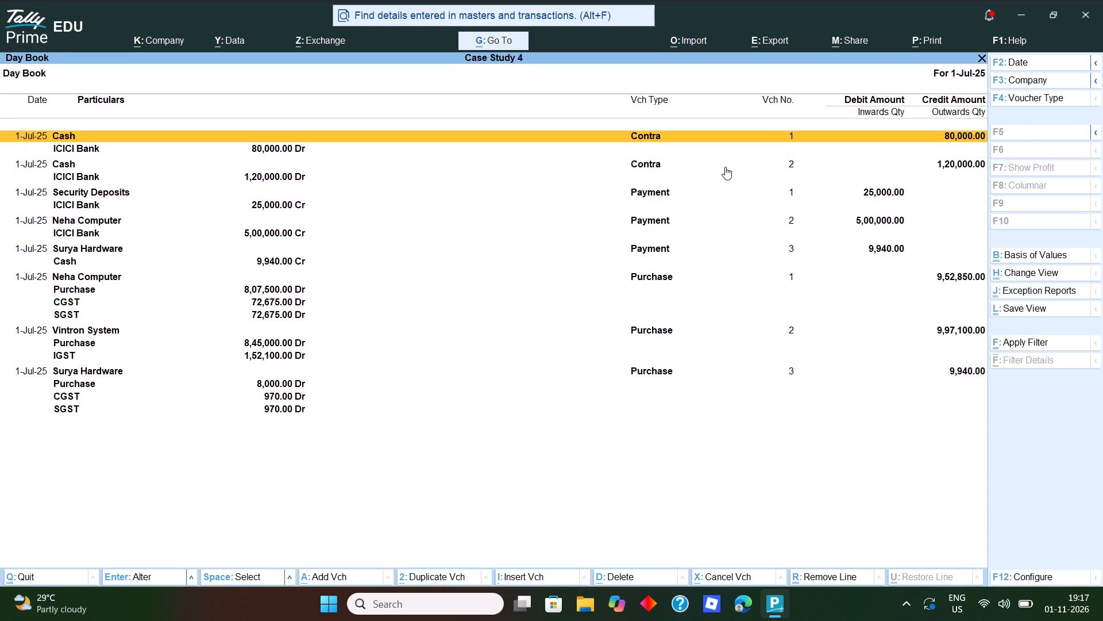
key(Escape)
Examine the Trial Balance in detailed view, going through the balances from Capital Account down to Purchase Accounts.
key(t)
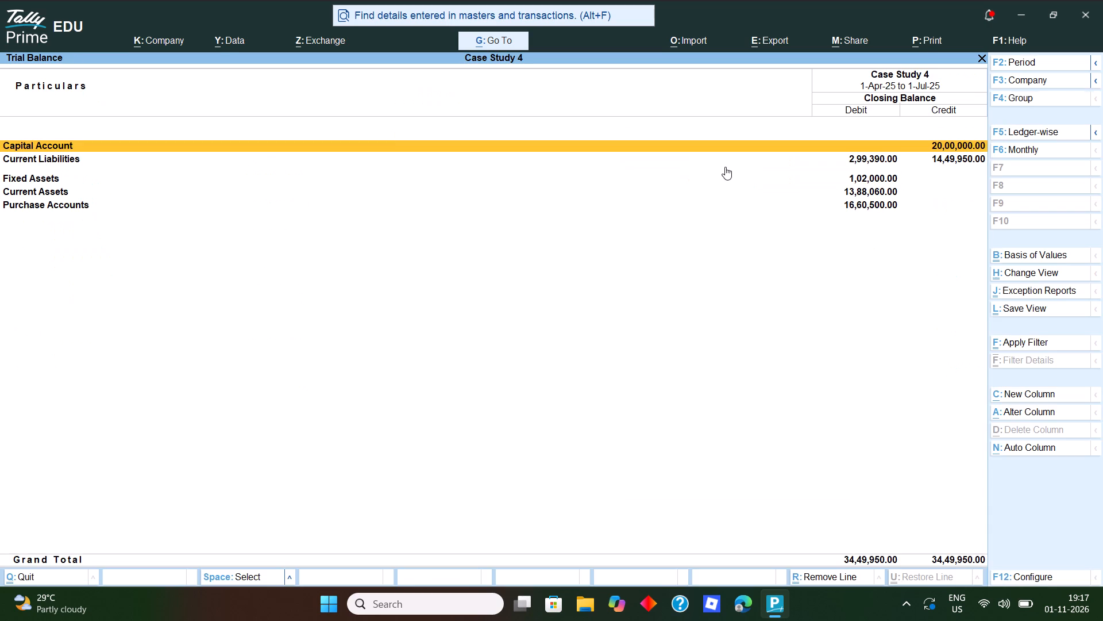
key(alt+F5)
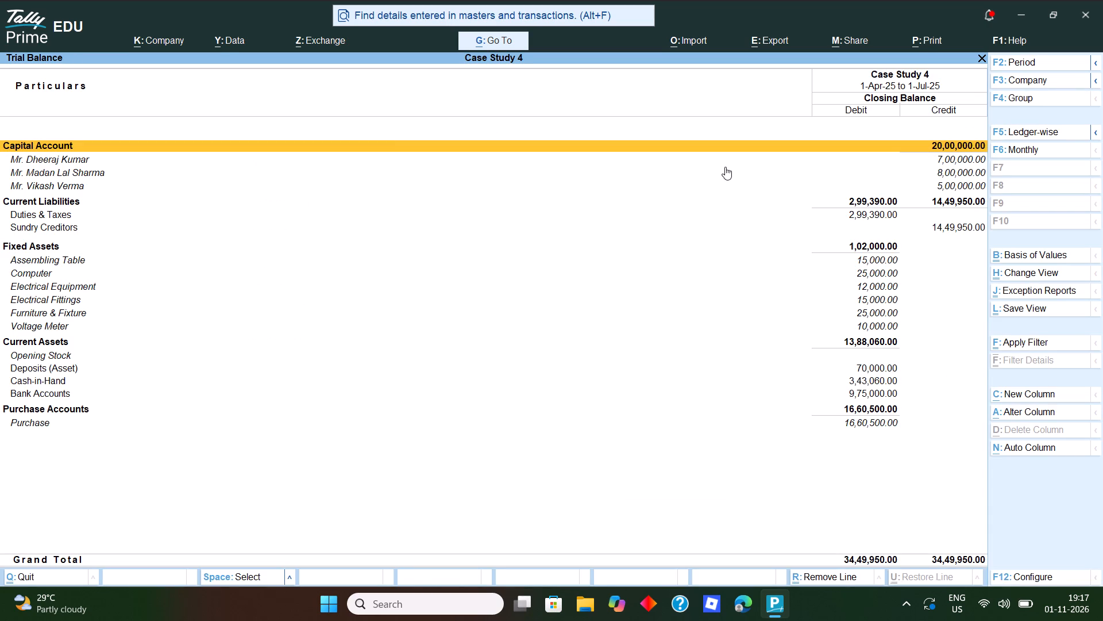
key(Down)
key(Down)
key(Down)
key(Down)
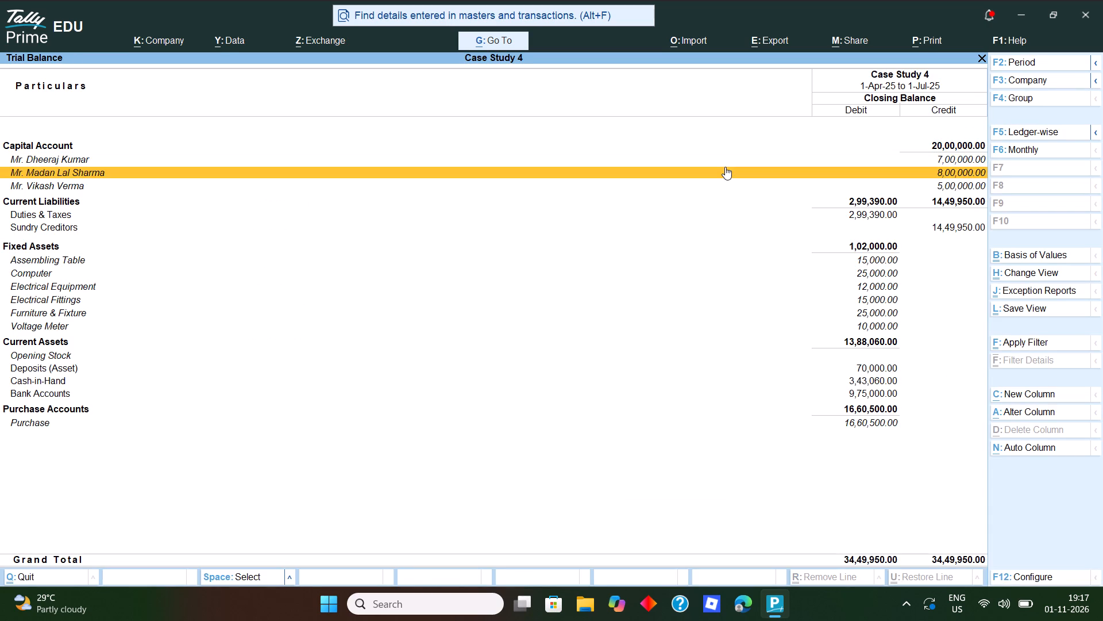
key(Down)
key(Down)
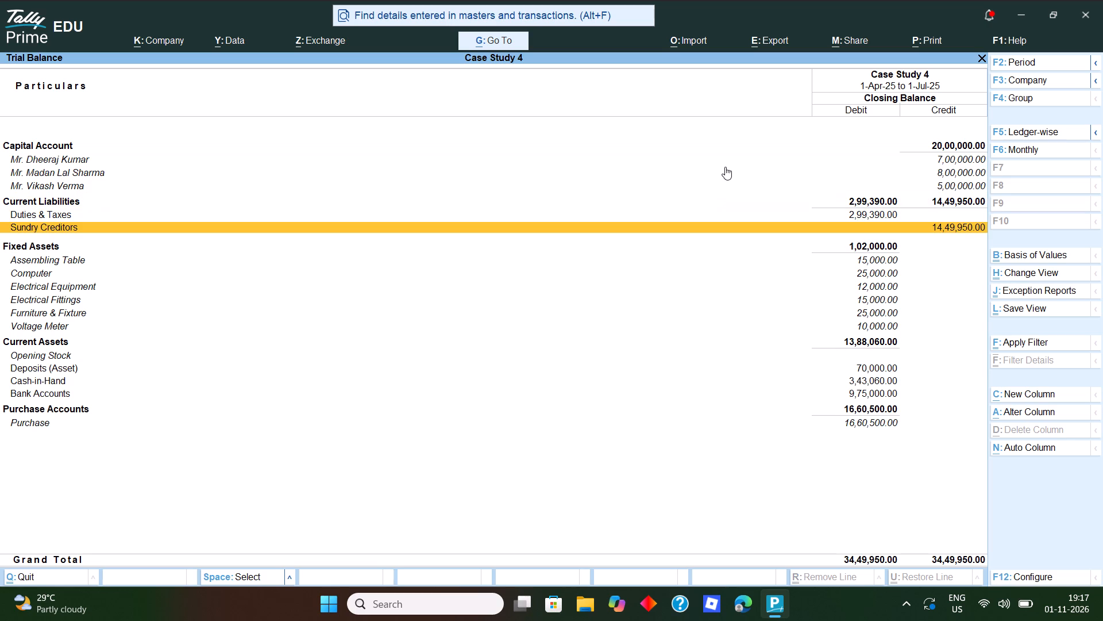
key(Up)
key(Up)
key(Down)
key(Down)
key(Down)
key(Down)
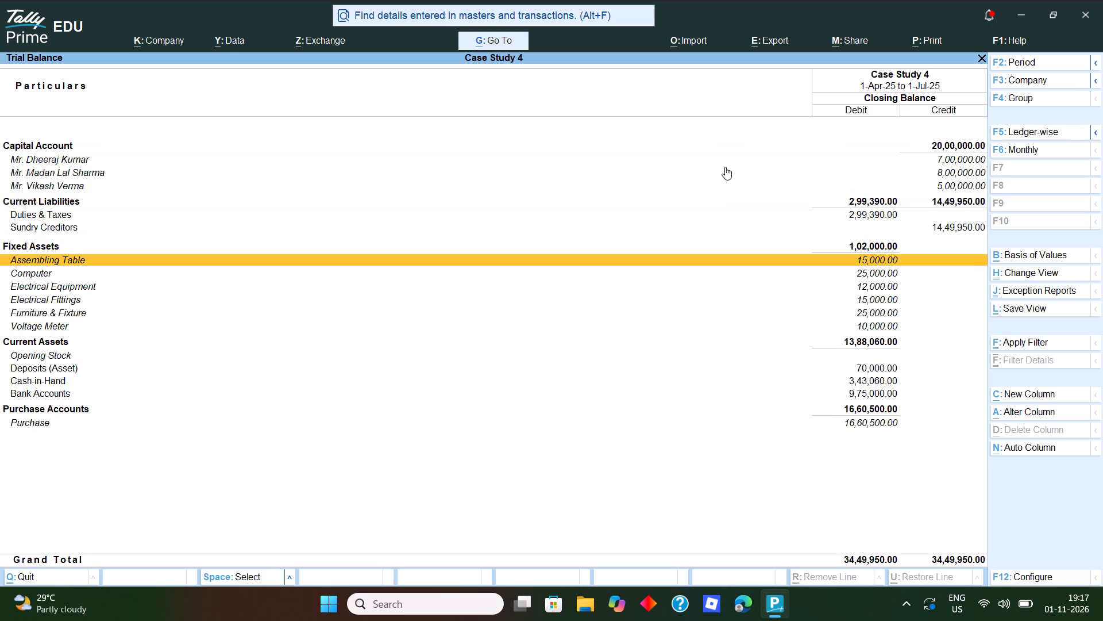
key(Down)
key(Down)
key(Down)
key(Down)
key(Down)
key(Down)
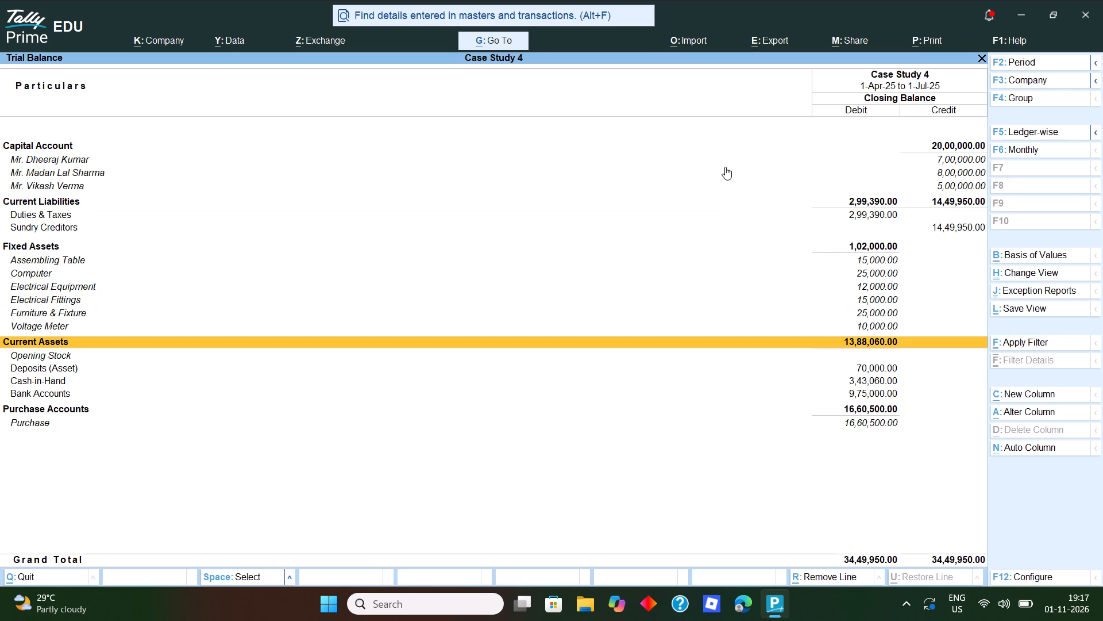
key(Down)
key(Down)
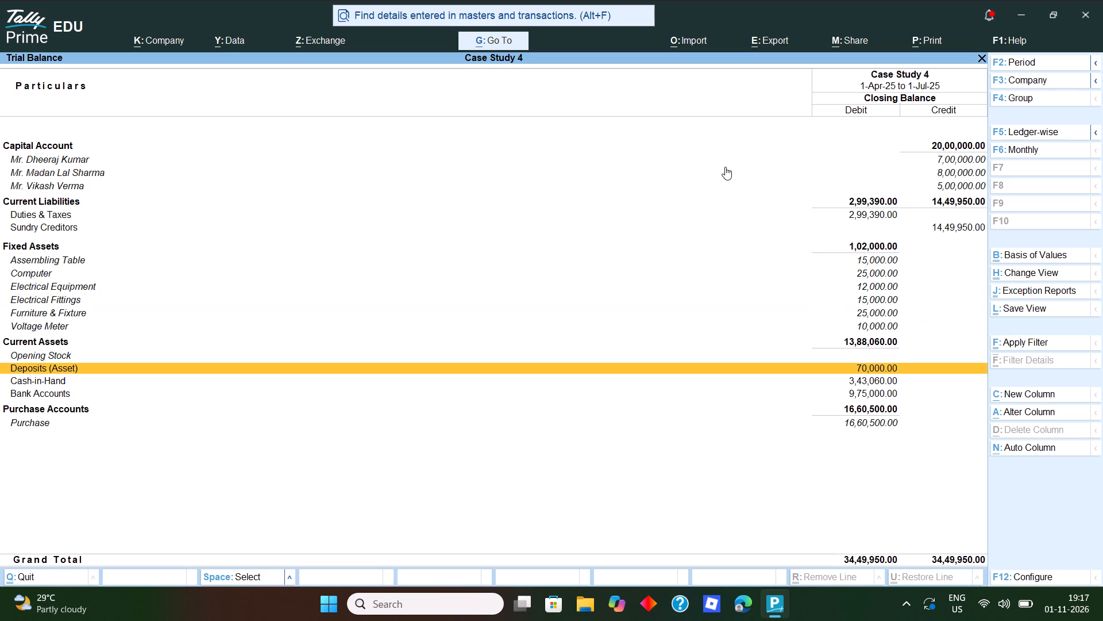
key(Up)
key(Down)
key(Down)
key(Down)
key(Down)
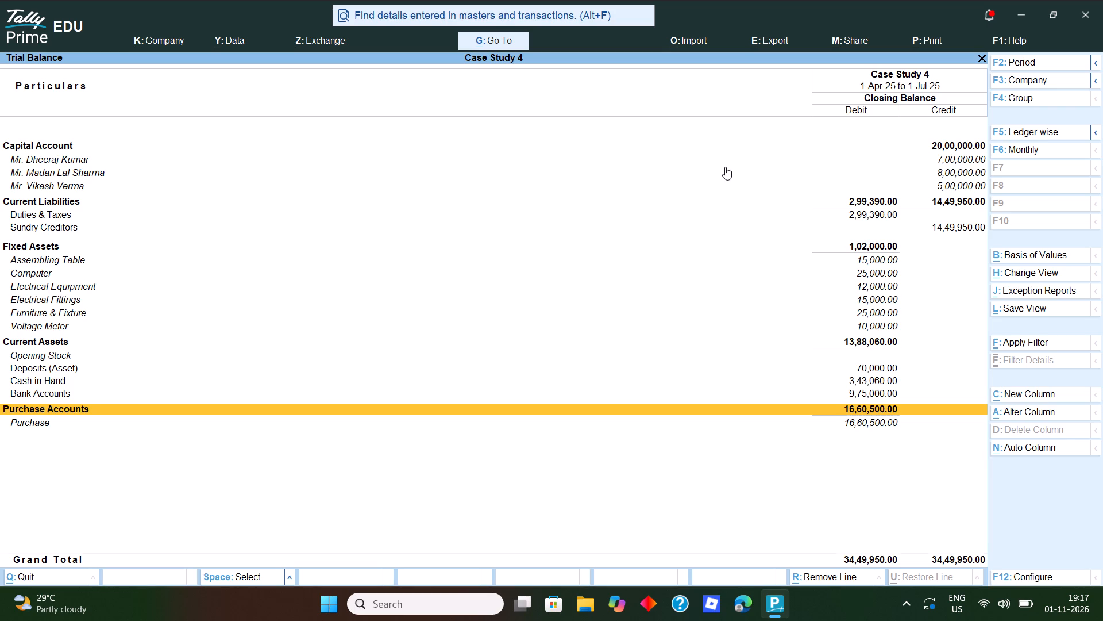
key(Escape)
key(Escape)
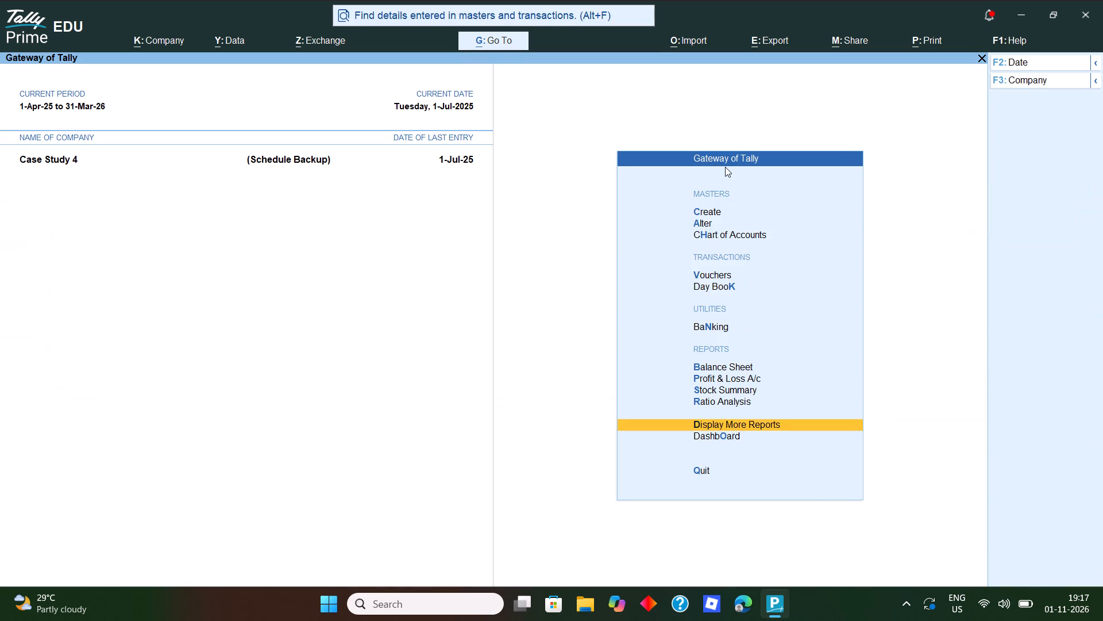
Quit TallyPrime and return to the desktop.
key(Escape)
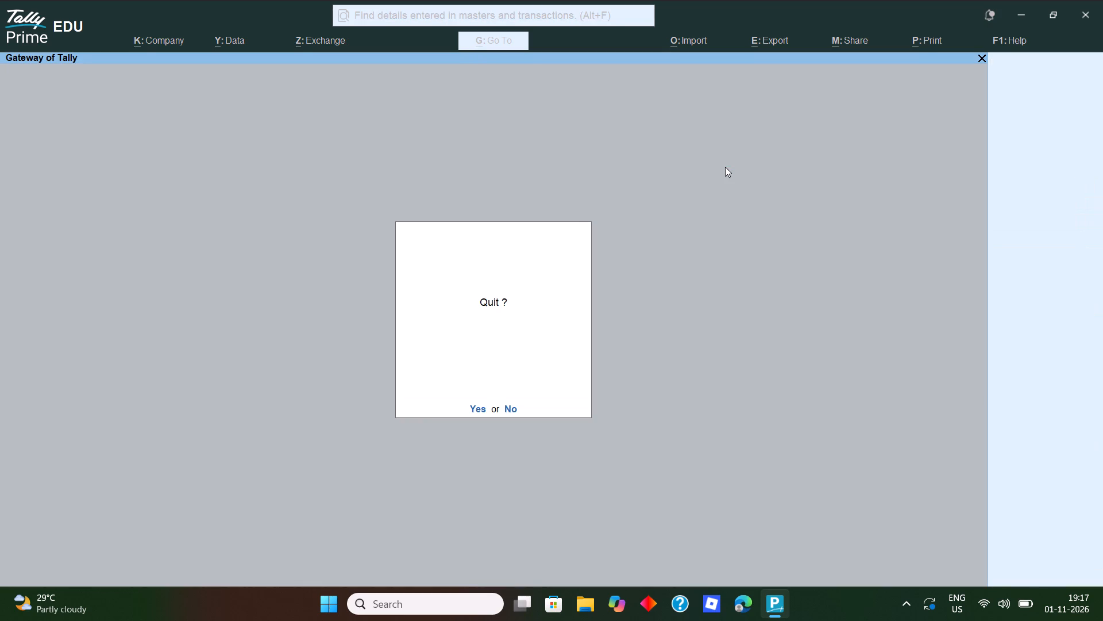
key(y)
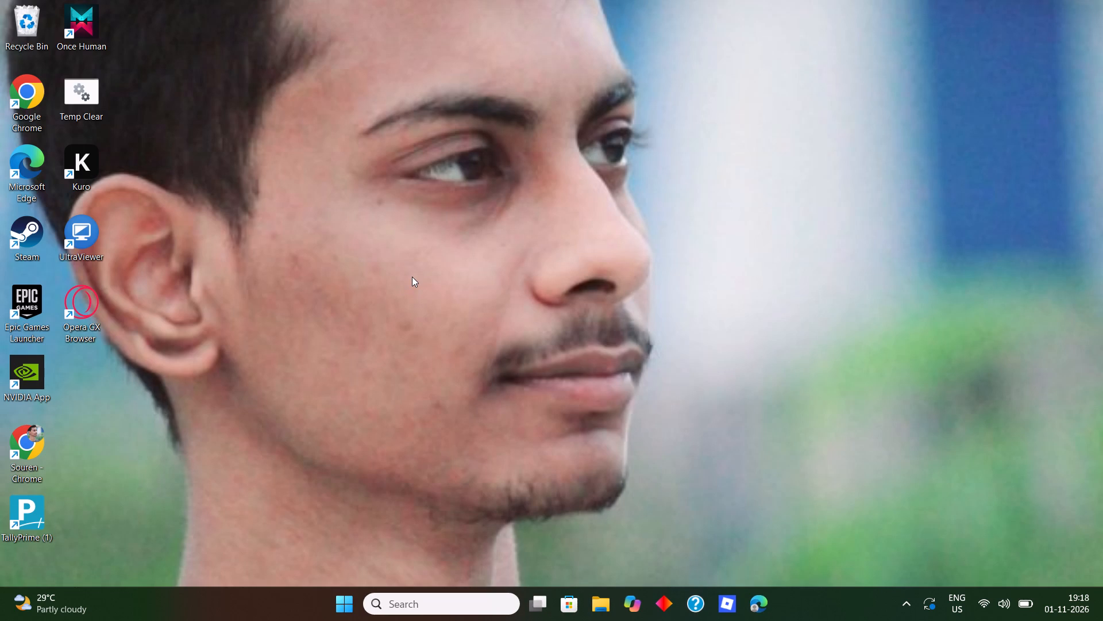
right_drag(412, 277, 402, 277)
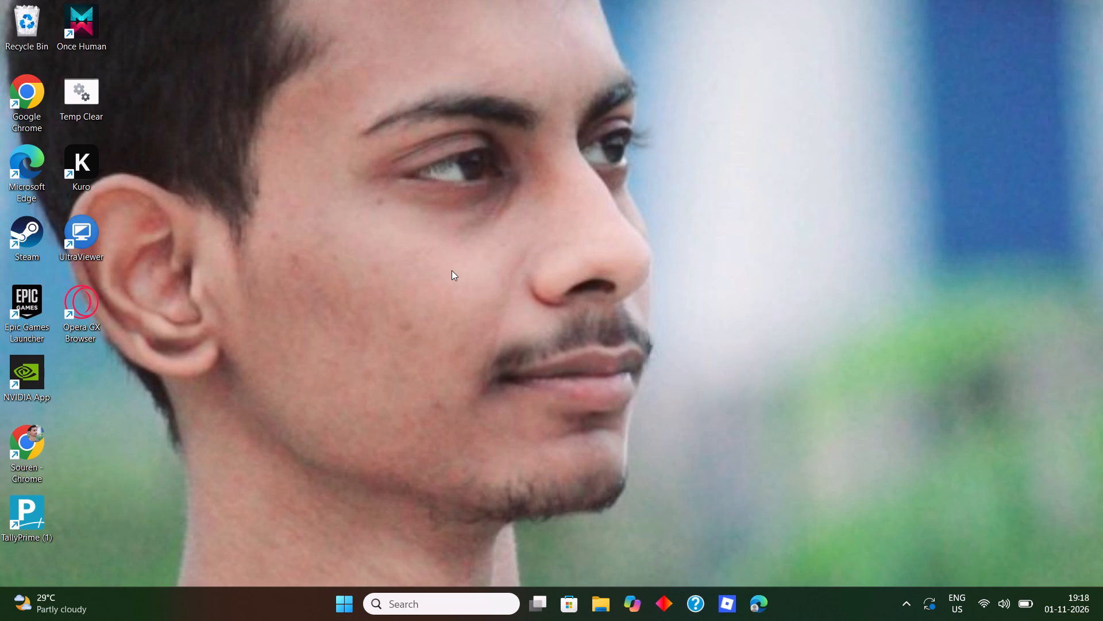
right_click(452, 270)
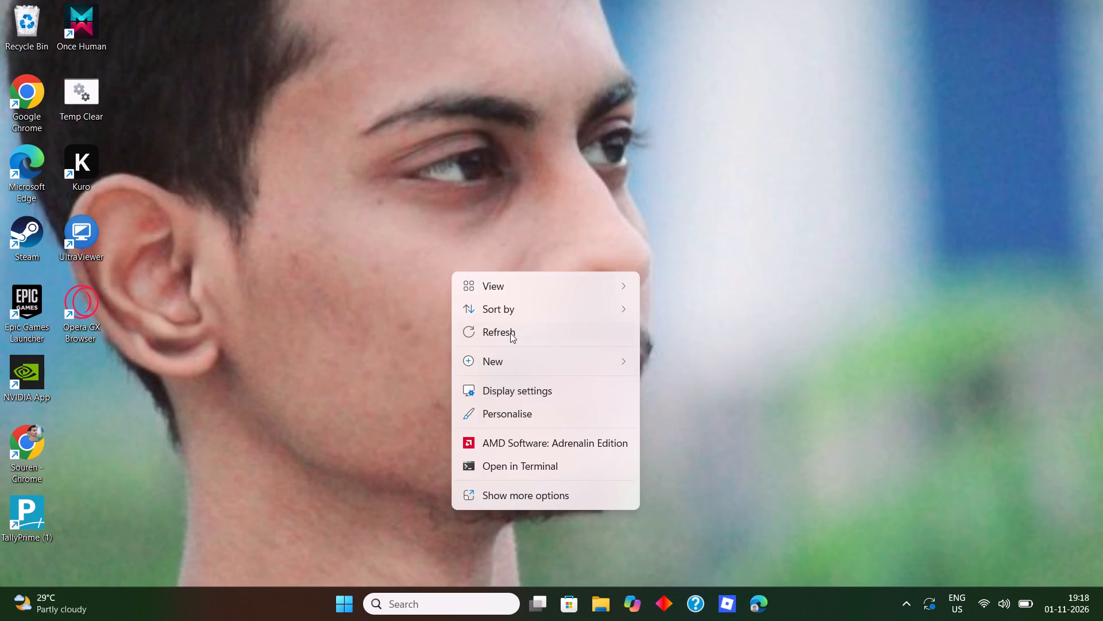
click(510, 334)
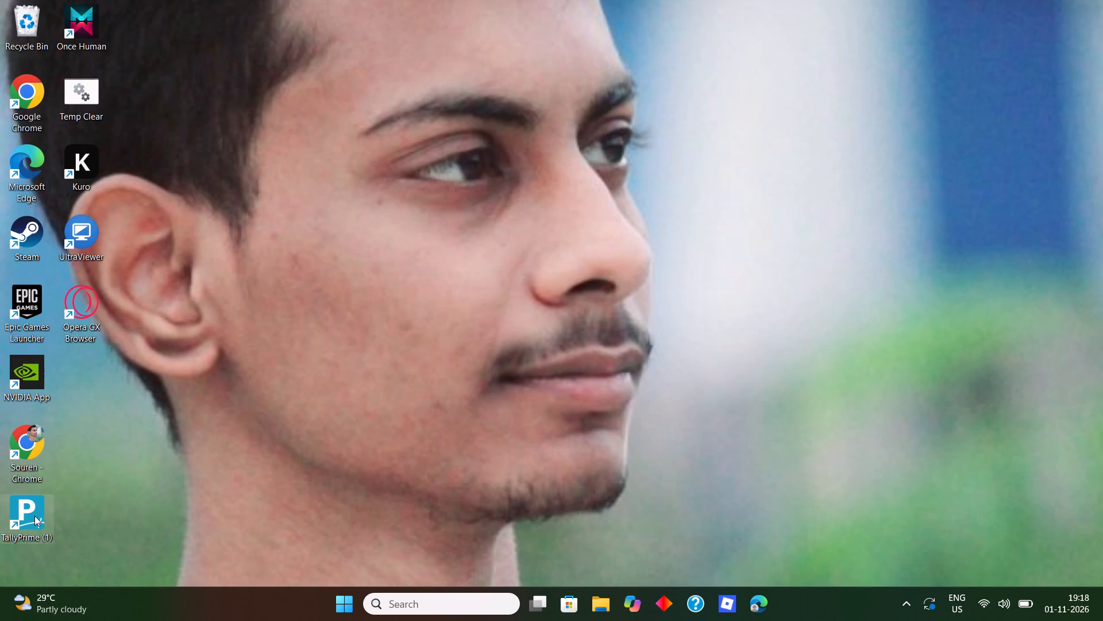
Relaunch TallyPrime from the desktop in Educational mode with the Case Study 4 company loaded.
click(34, 516)
key(Return)
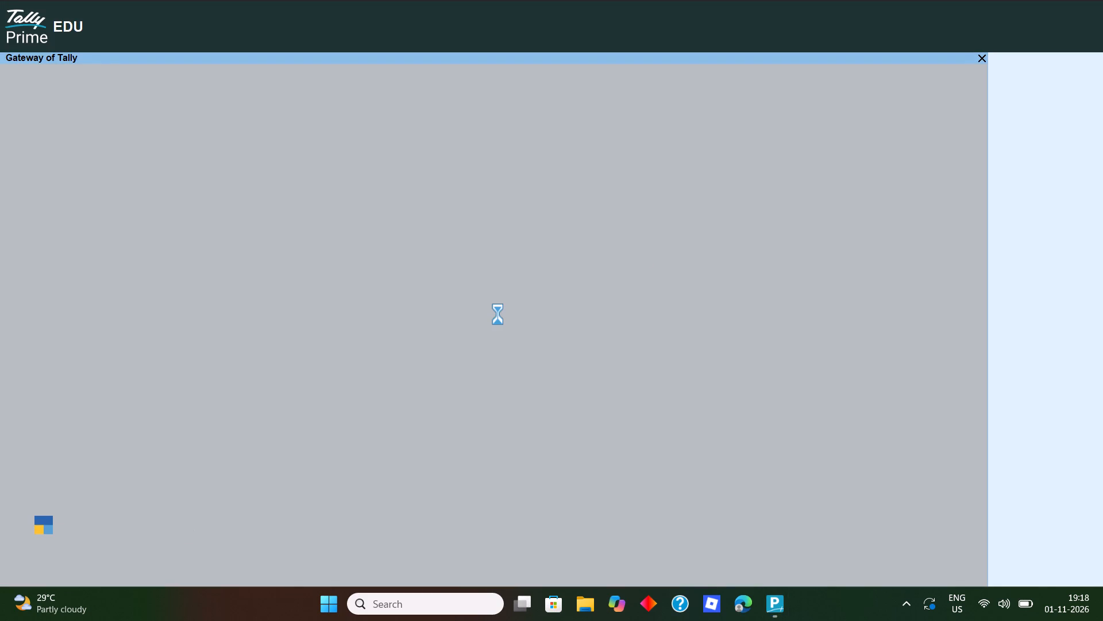
key(t)
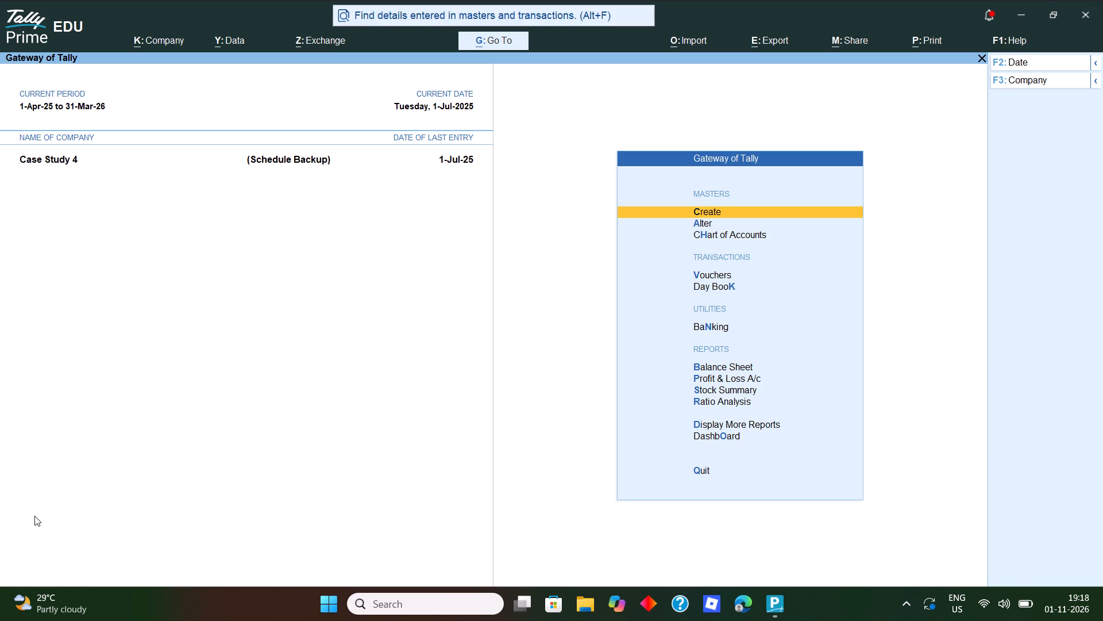
Examine the list of ledgers available for alteration in Case Study 4, going through the entries down to Neha Computer.
key(a)
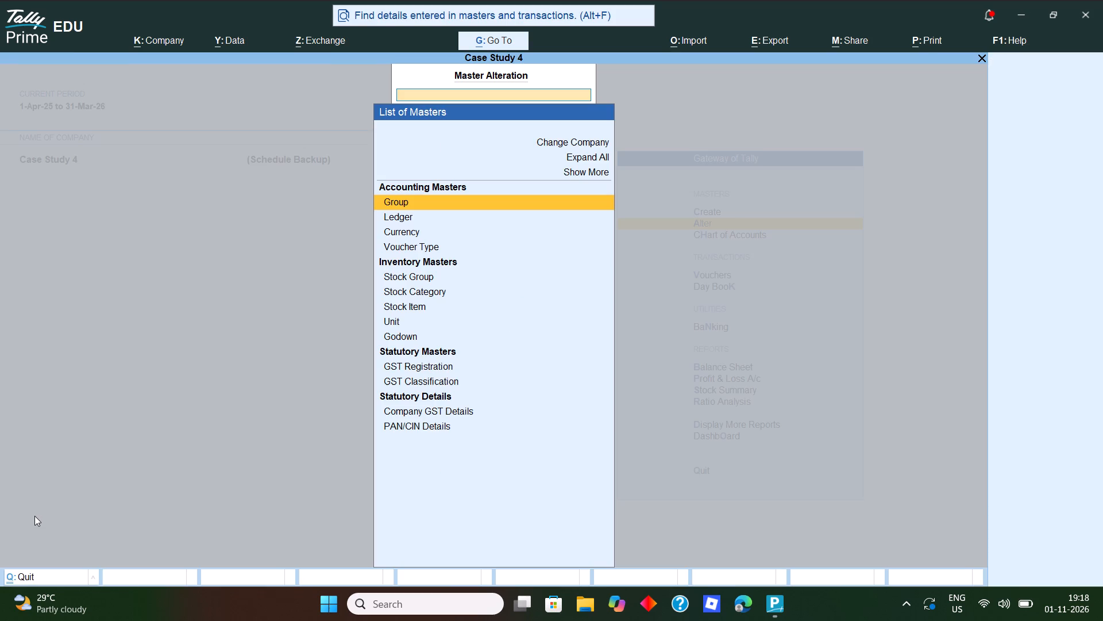
key(Down)
key(Return)
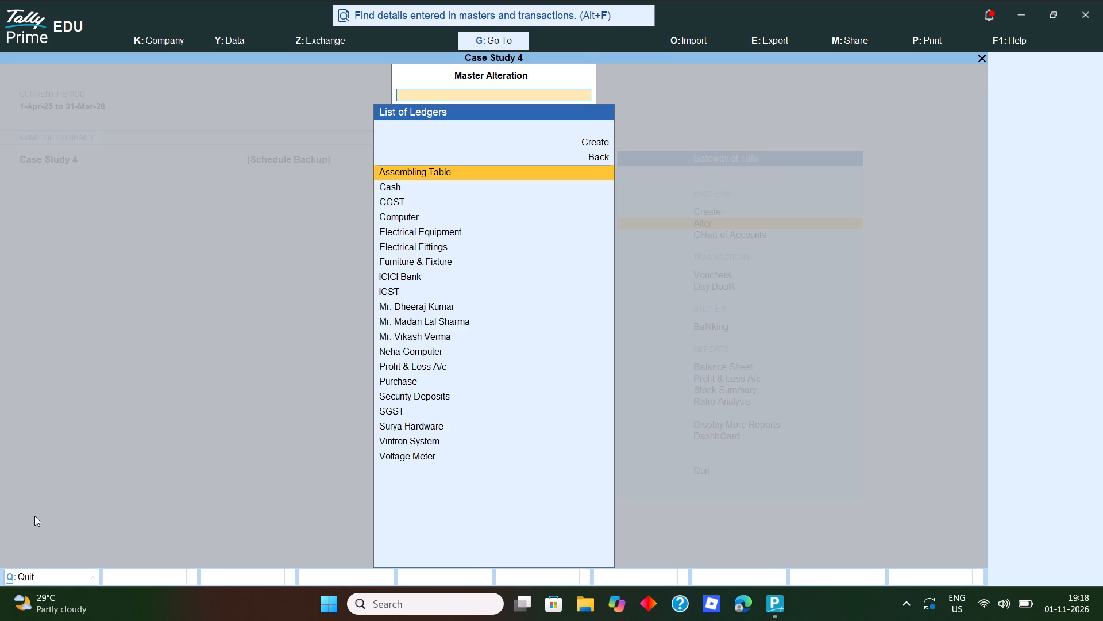
key(Down)
key(Down)
key(Down)
key(Down)
key(Down)
key(Down)
key(Down)
key(Down)
key(Down)
key(Down)
key(Down)
key(Down)
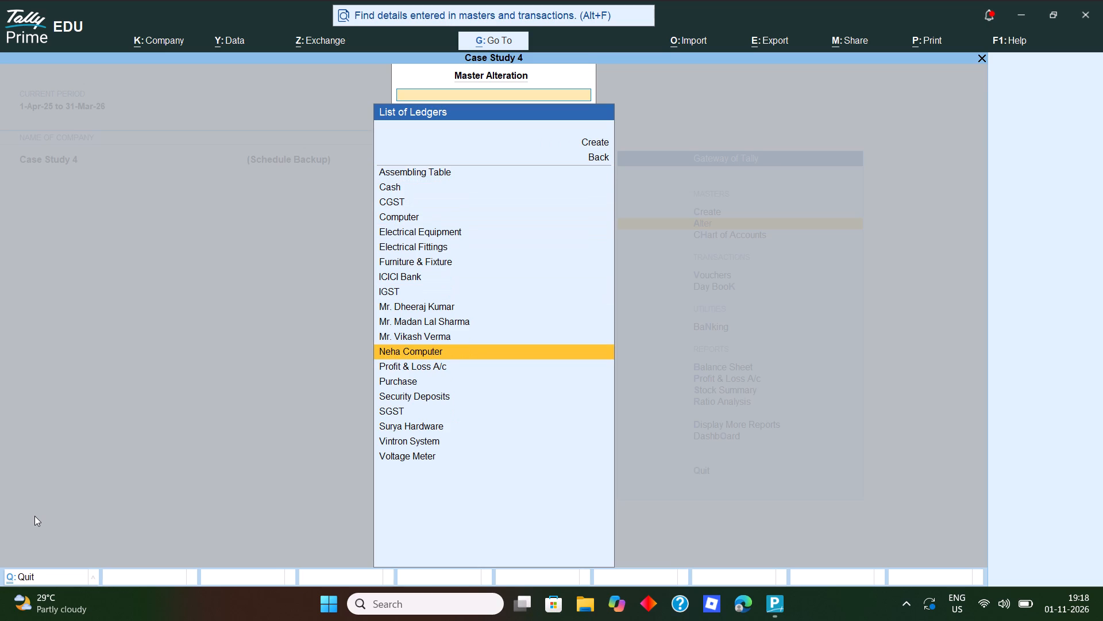
key(Up)
key(Up)
key(Up)
key(Up)
key(Escape)
key(Escape)
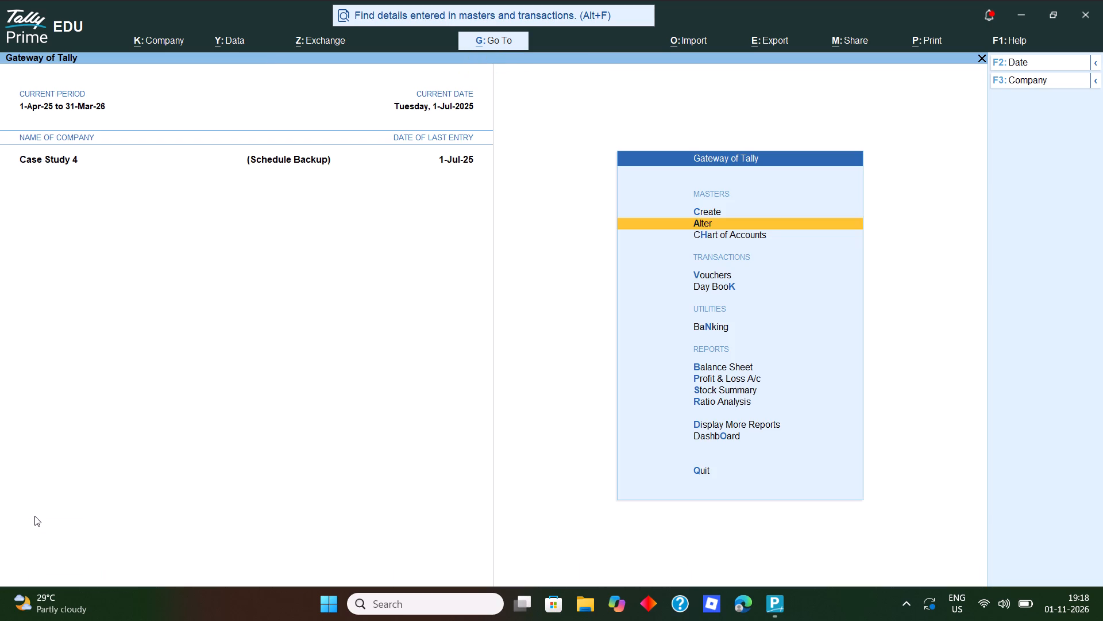
Briefly view the Trial Balance of Case Study 4 and return to the Gateway of Tally.
key(d)
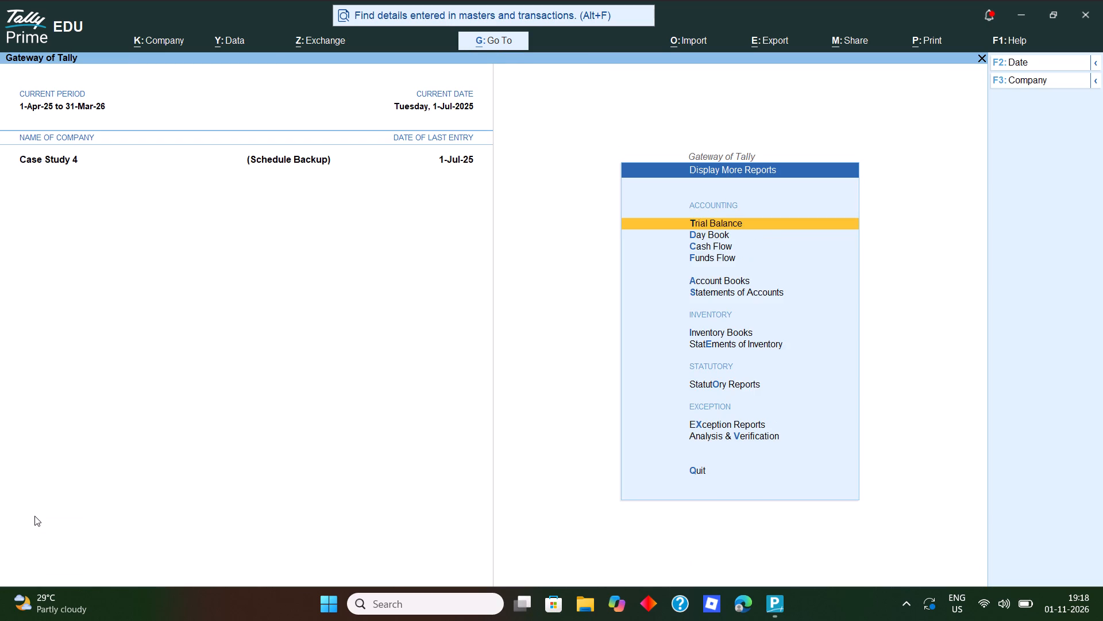
key(t)
key(Escape)
key(Escape)
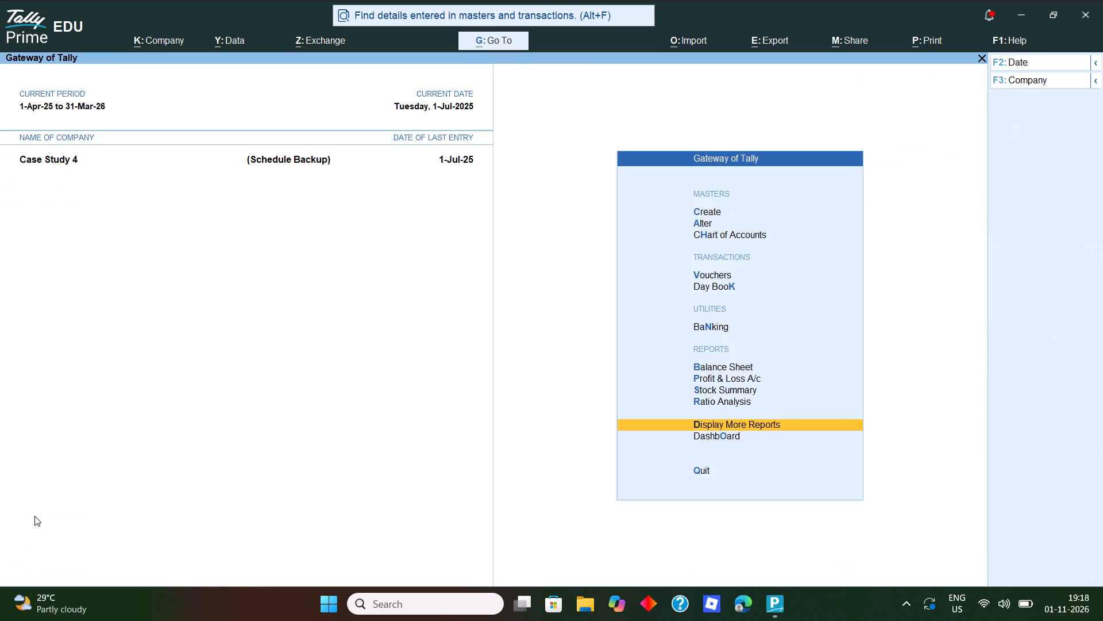
Quit TallyPrime and return to the desktop.
key(Escape)
key(y)
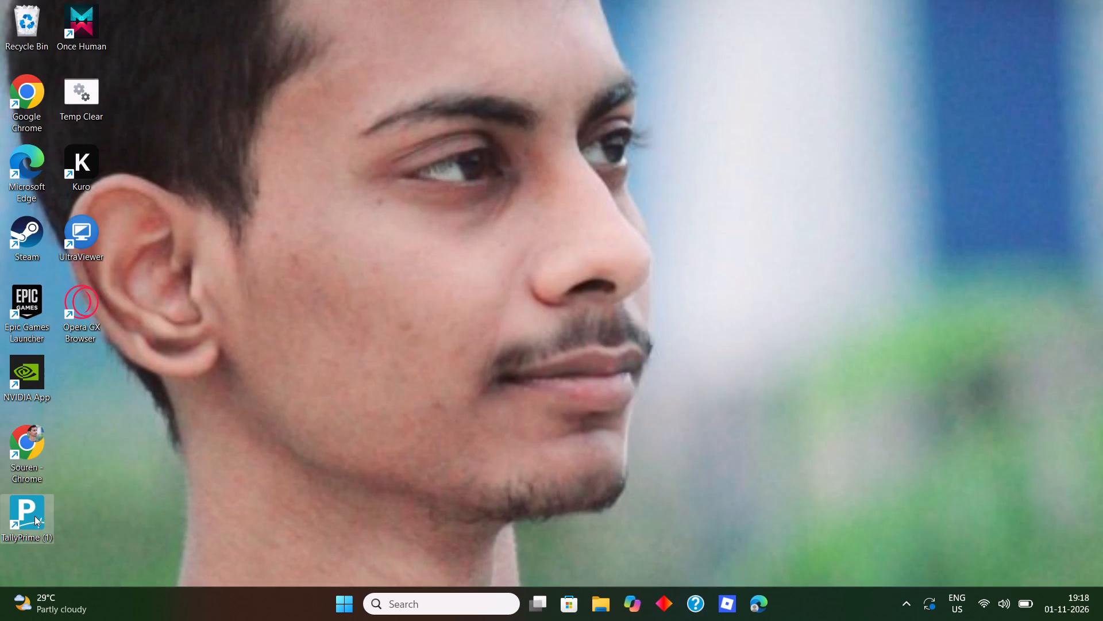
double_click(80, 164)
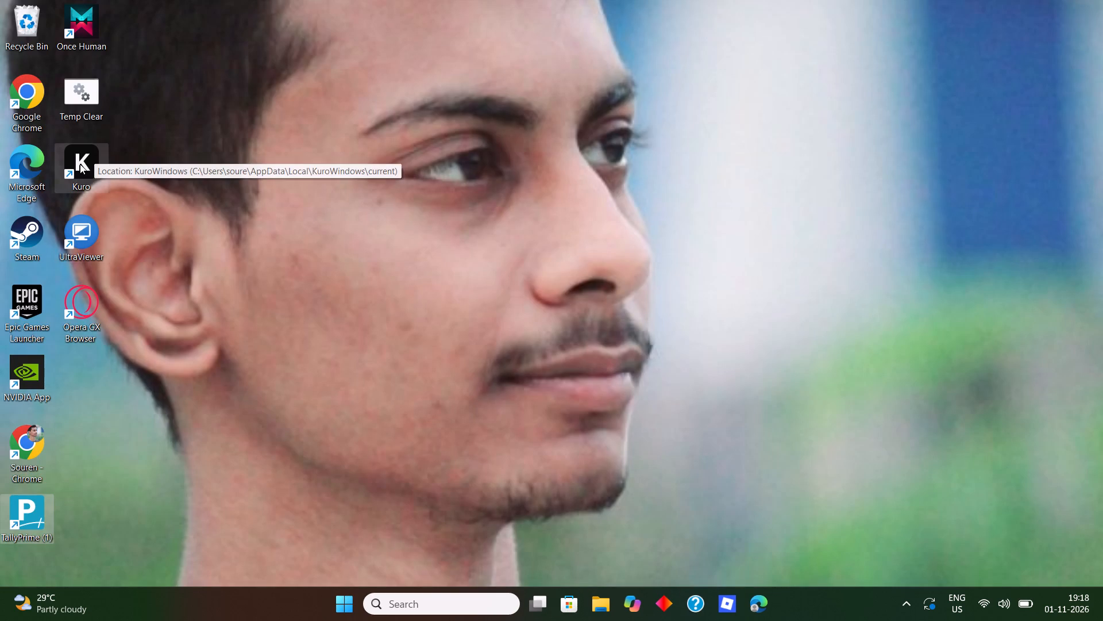